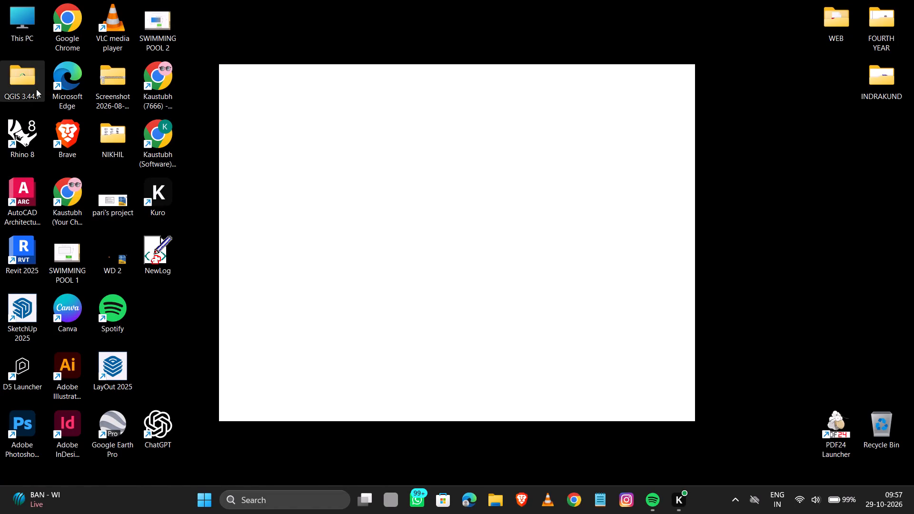
Switch to Brave and read the closing slides of the Energy efficient buildings presentation on Slideshare, including the zero energy buildings and world examples.
click(523, 499)
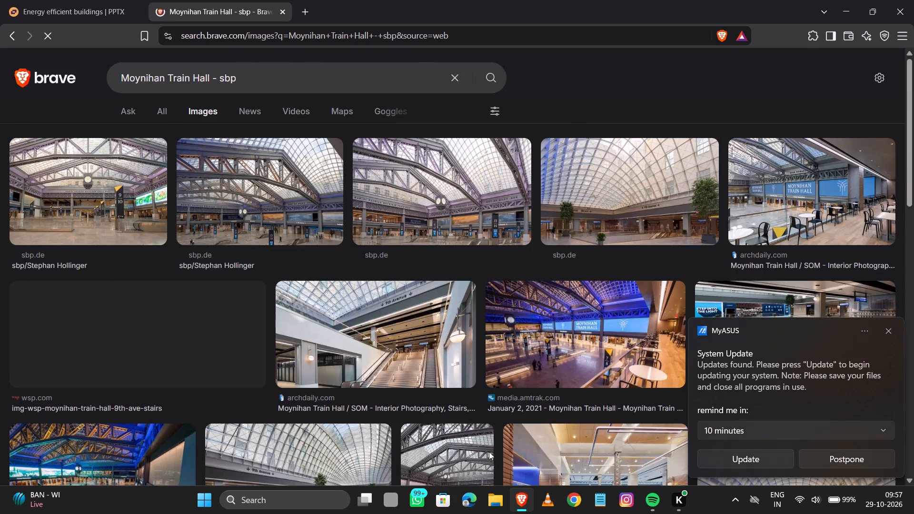
click(40, 7)
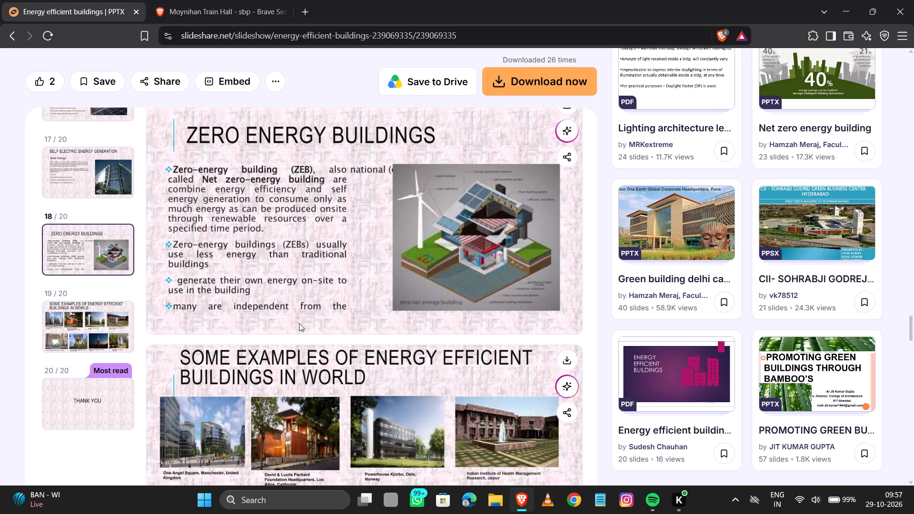
middle_click(368, 321)
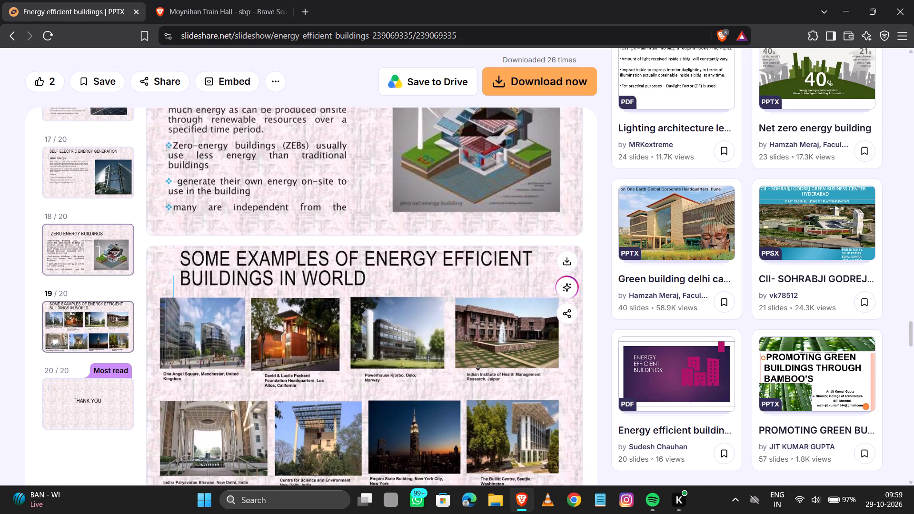
click(471, 382)
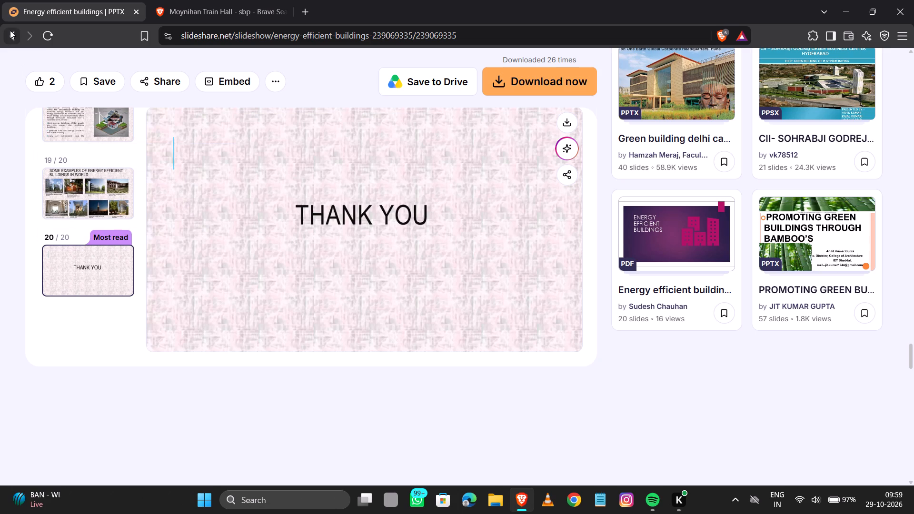
Return to the energy efficiency case study search results and open the Slideshare result "Energy efficient building | PPTX".
click(10, 31)
scroll(410, 367, down, 7)
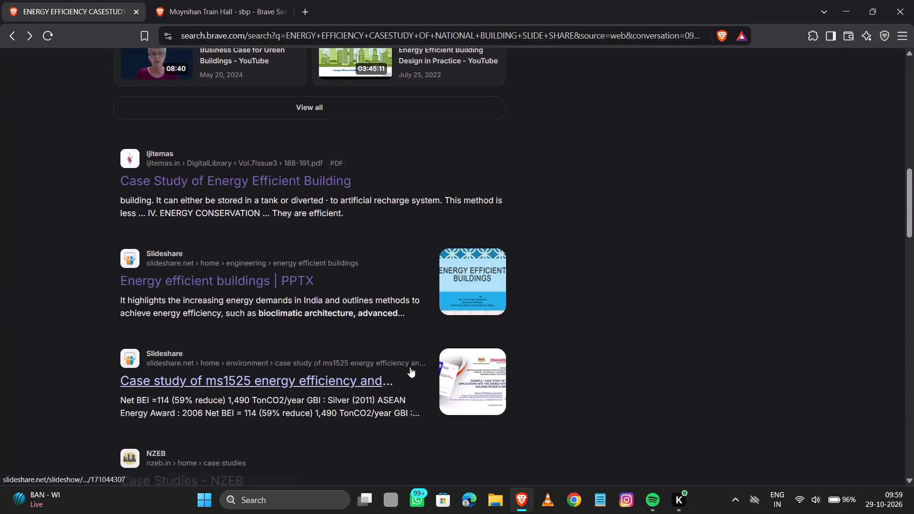
scroll(410, 367, down, 8)
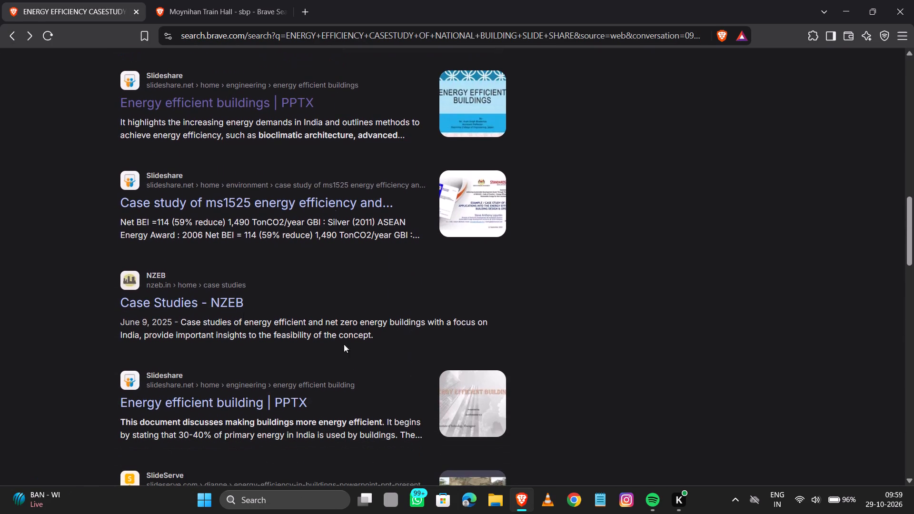
scroll(199, 349, down, 3)
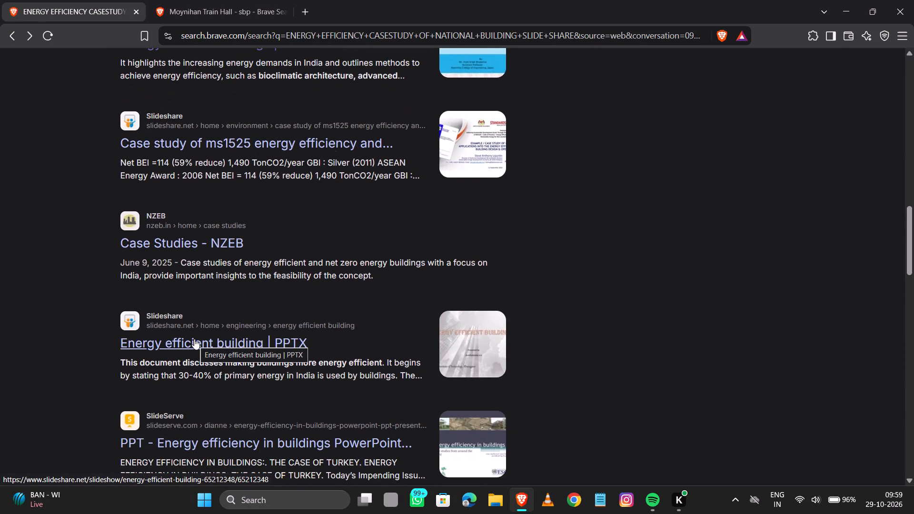
click(194, 339)
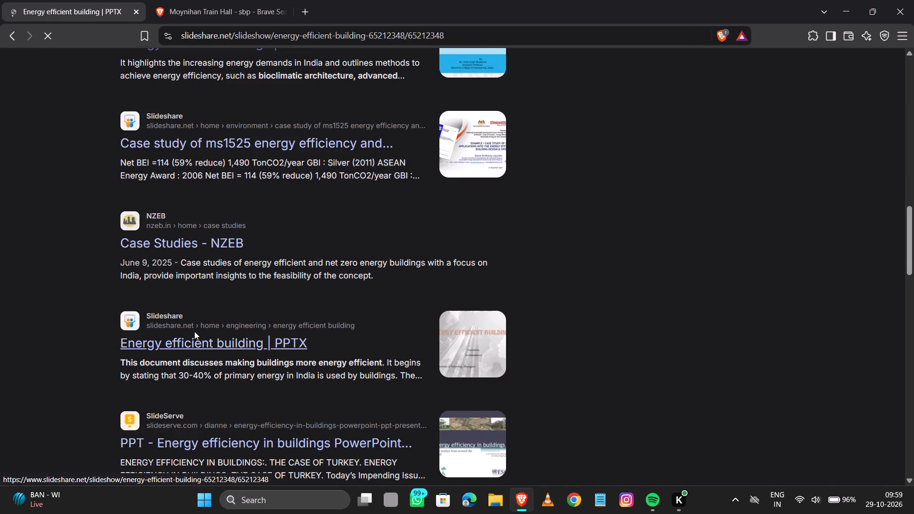
Examine the title and contents slides of the Energy efficient building presentation.
scroll(213, 274, down, 4)
scroll(297, 271, down, 2)
middle_click(336, 223)
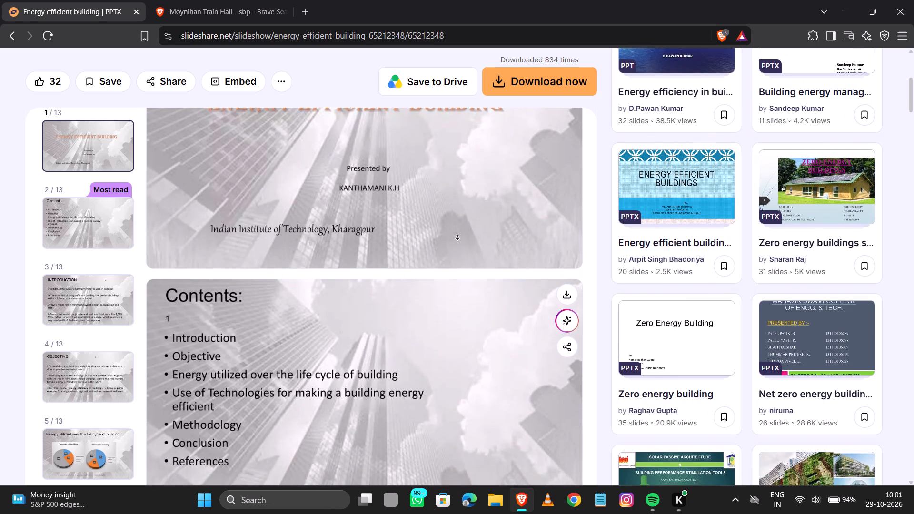
click(457, 236)
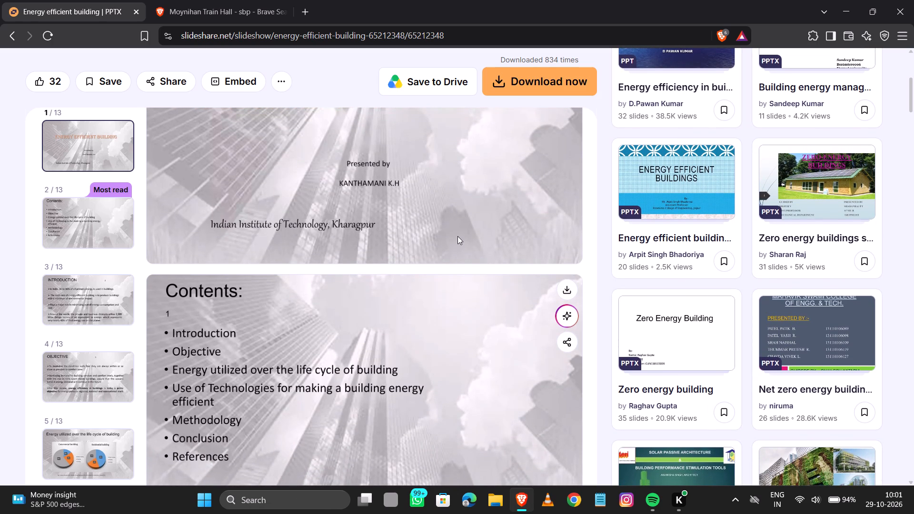
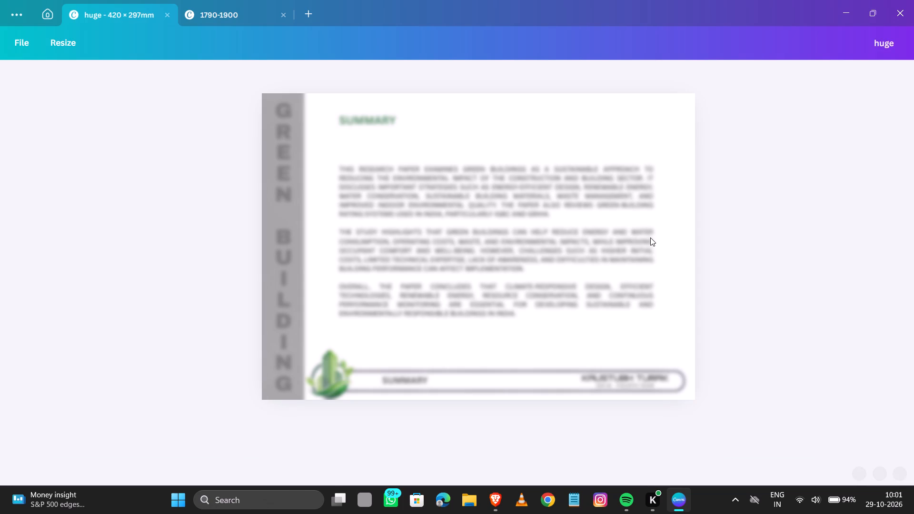
Review pages 1 to 10 of the "huge" green building design in Canva, through the energy efficiency national case study pages.
click(824, 257)
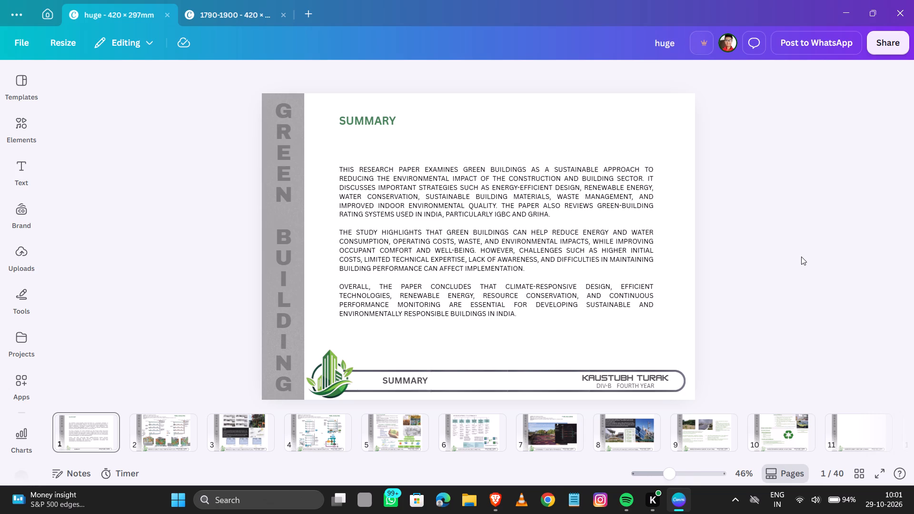
key(Right)
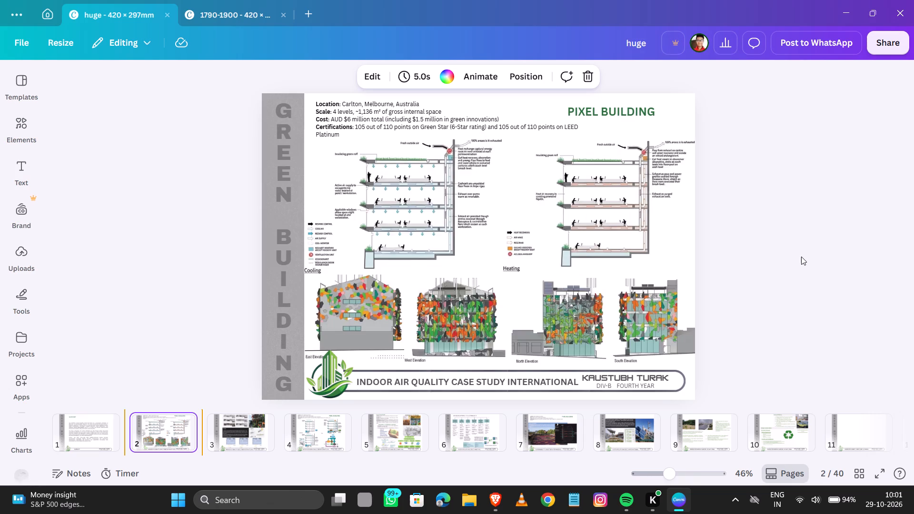
key(Left)
key(Left)
key(Right)
key(Right)
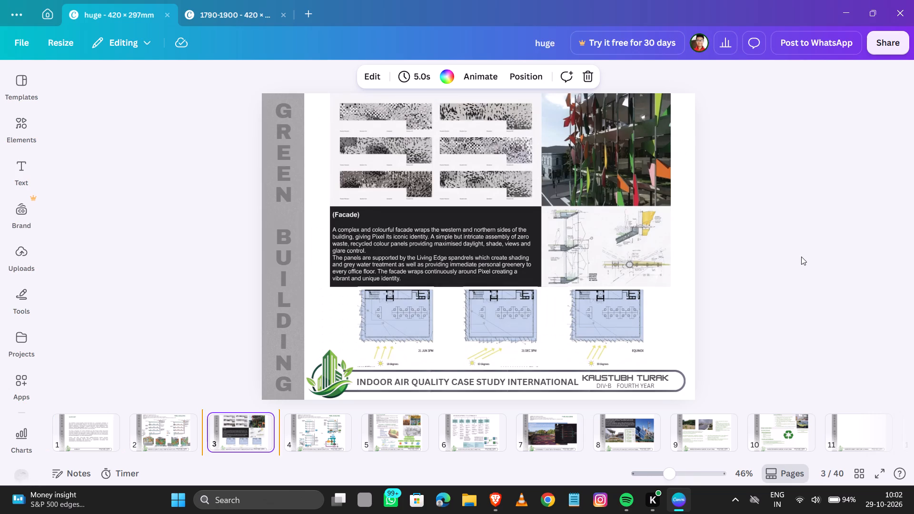
key(Right)
key(Right)
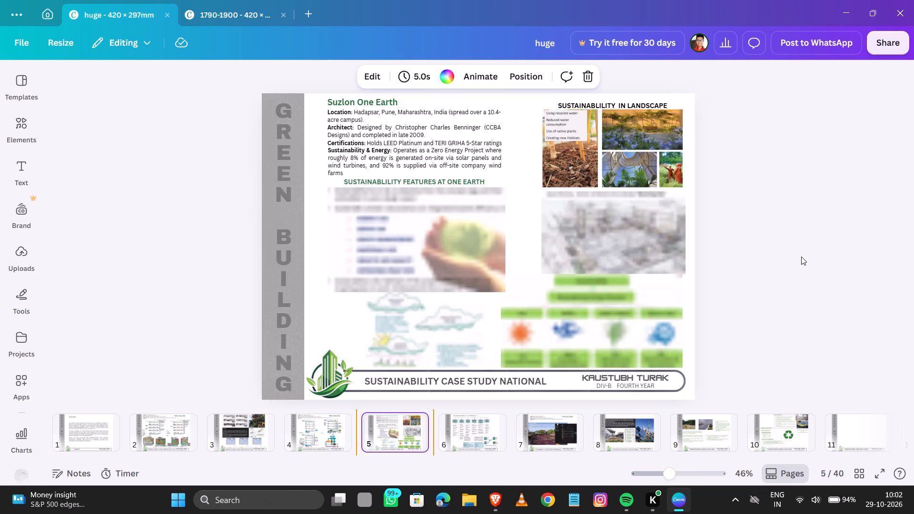
key(Right)
key(Right)
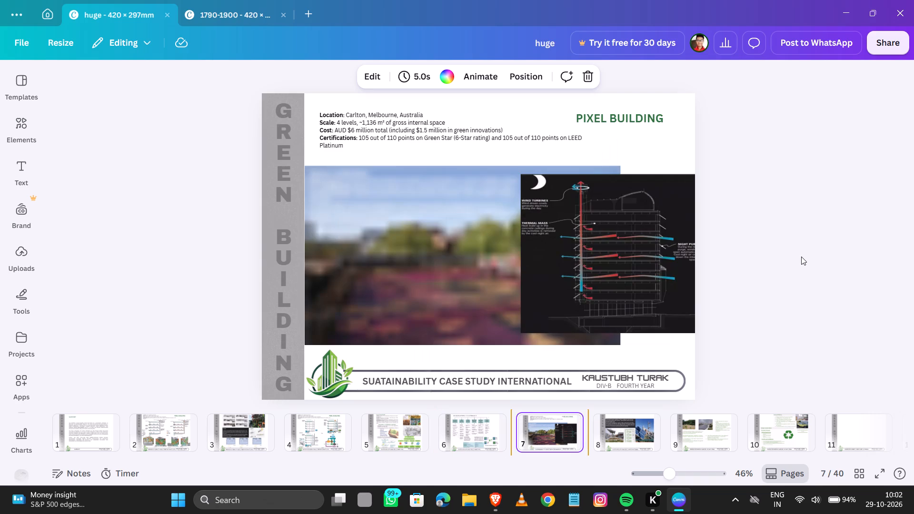
key(Right)
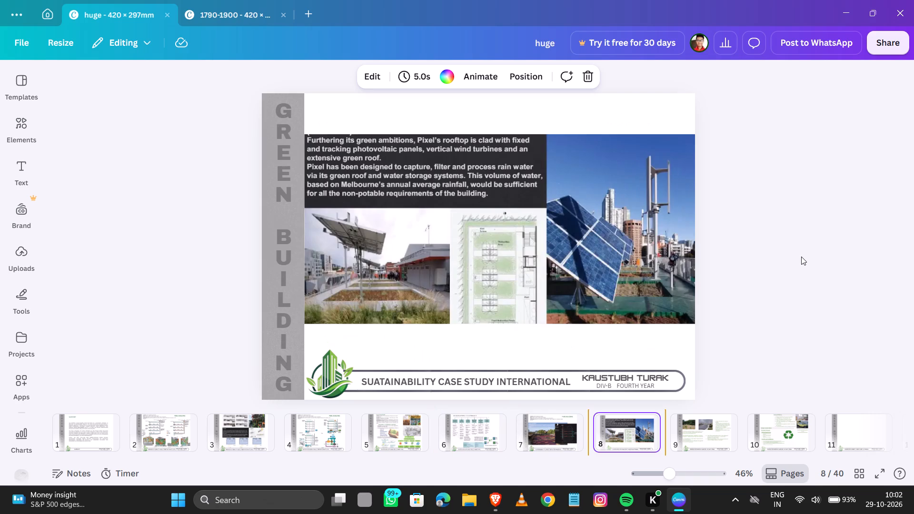
key(Right)
key(Right)
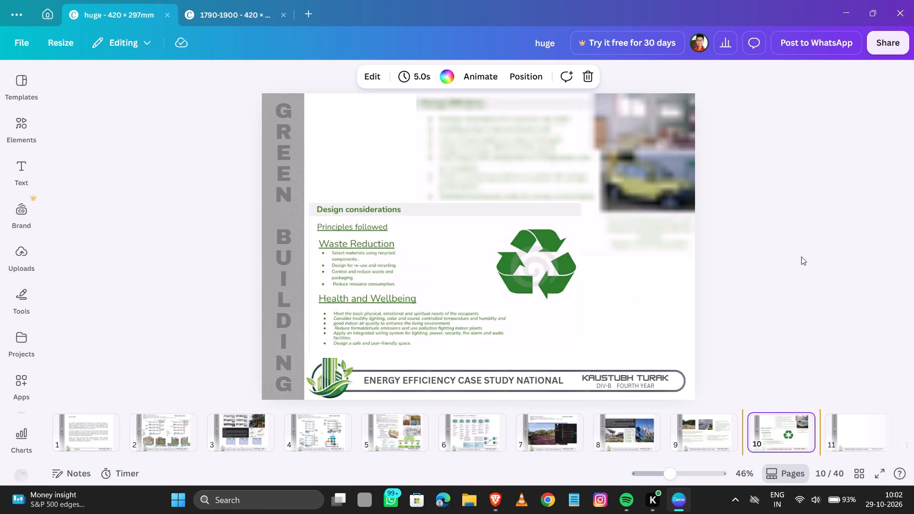
key(Left)
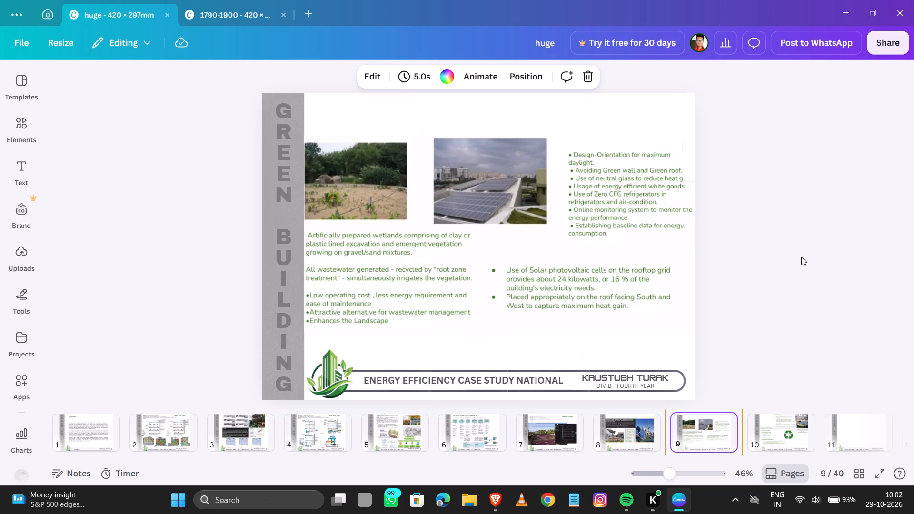
key(Right)
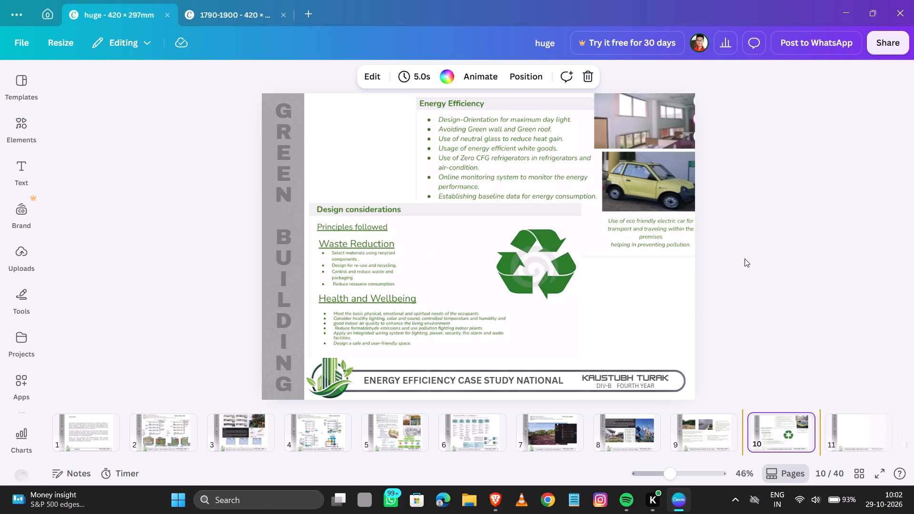
Crop the bottom edge of the Design considerations image on page 10 up to just below its last text line.
click(460, 278)
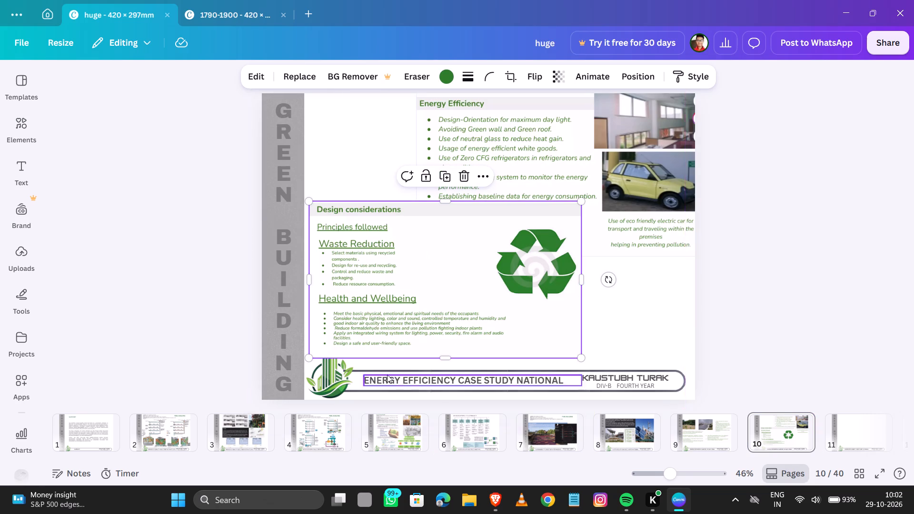
drag(449, 355, 449, 350)
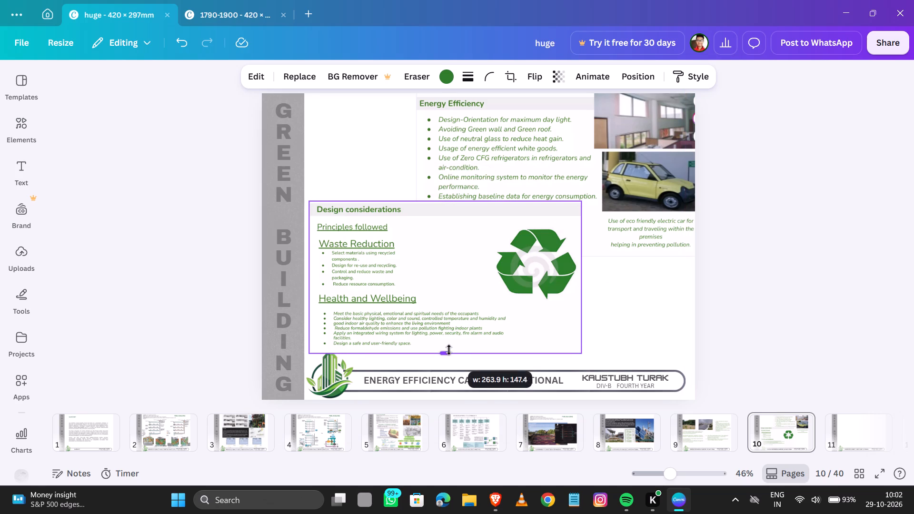
drag(449, 350, 451, 344)
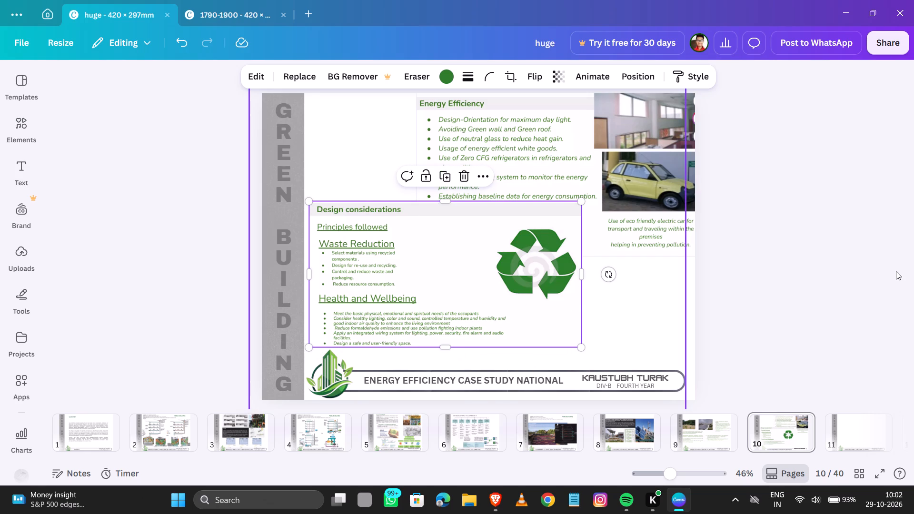
Move the Design considerations image straight down until its bottom edge nears the footer title bar on page 10.
key(Down)
key(Down)
key(Down)
key(Down)
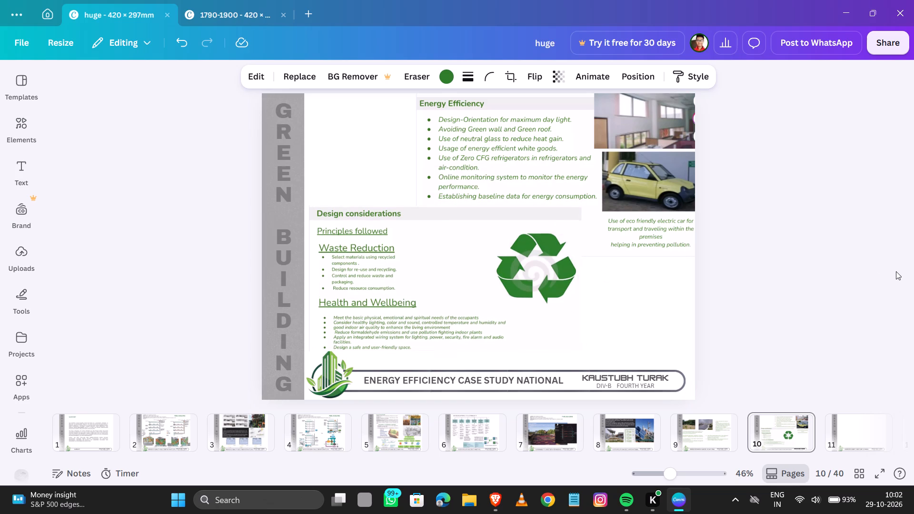
key(Down)
key(Down)
key(Down)
key(Down)
key(Down)
key(Down)
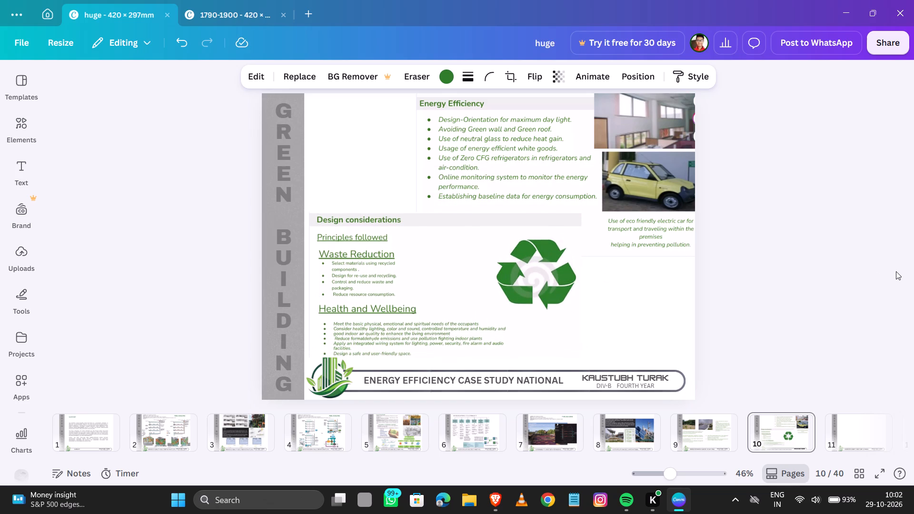
key(Down)
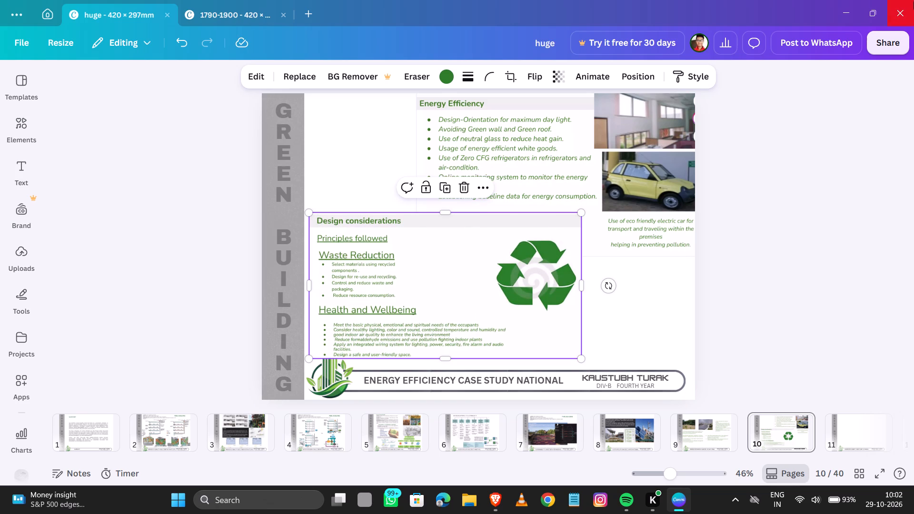
Move the Energy Efficiency image down and slightly right so its last bullet sits just above the Design considerations heading.
click(589, 157)
key(Down)
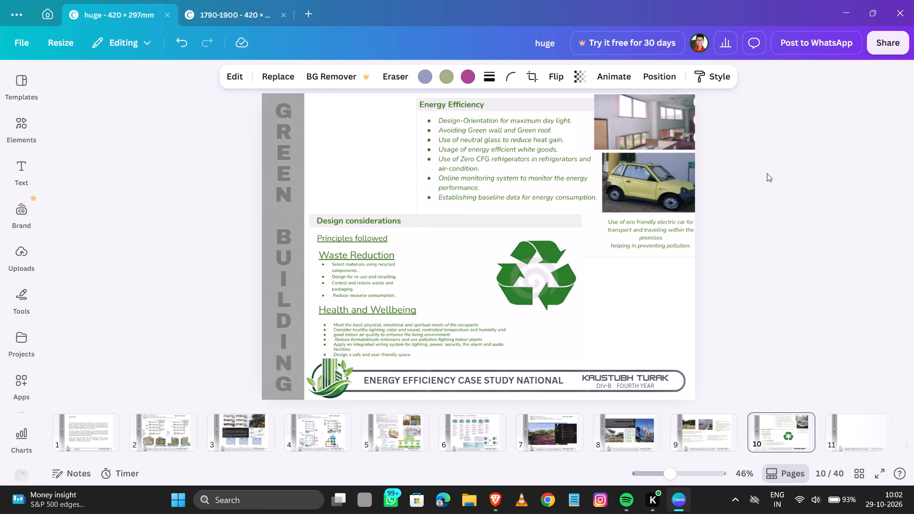
key(Down)
key(Down)
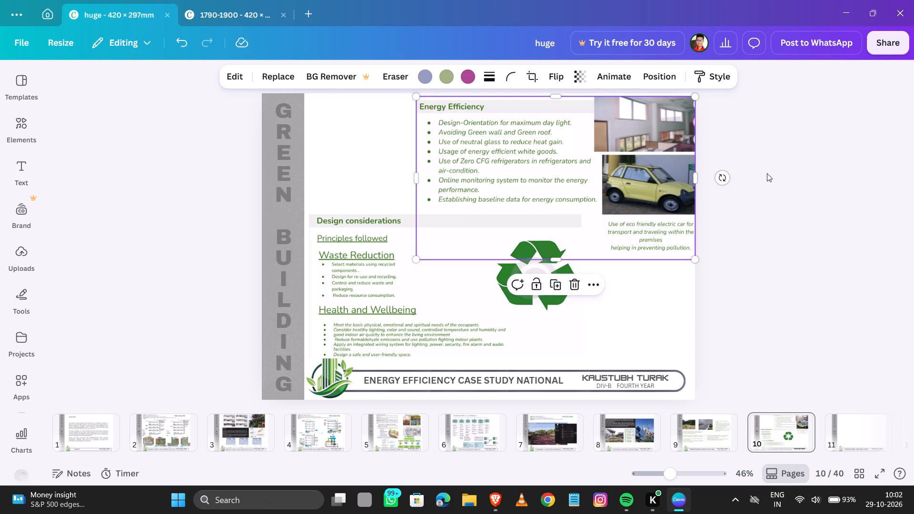
key(Up)
key(Down)
key(Right)
key(Down)
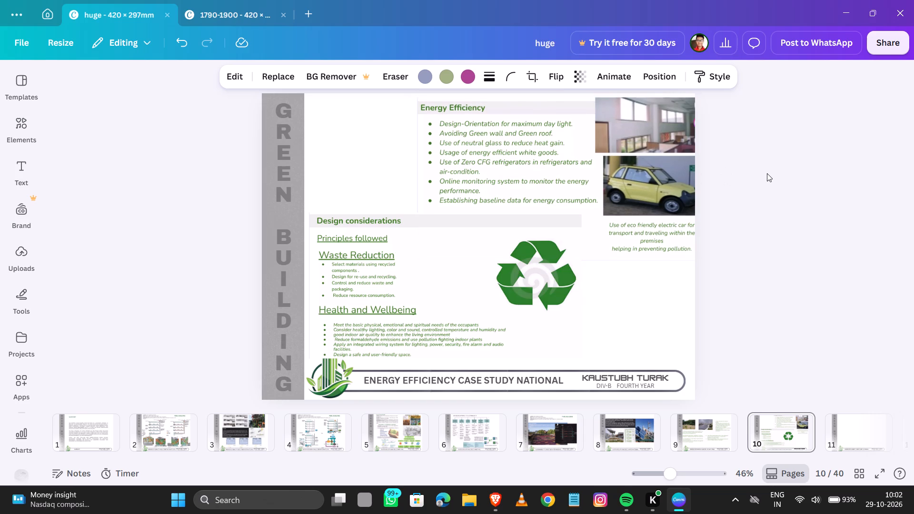
key(Down)
key(Down)
key(Down)
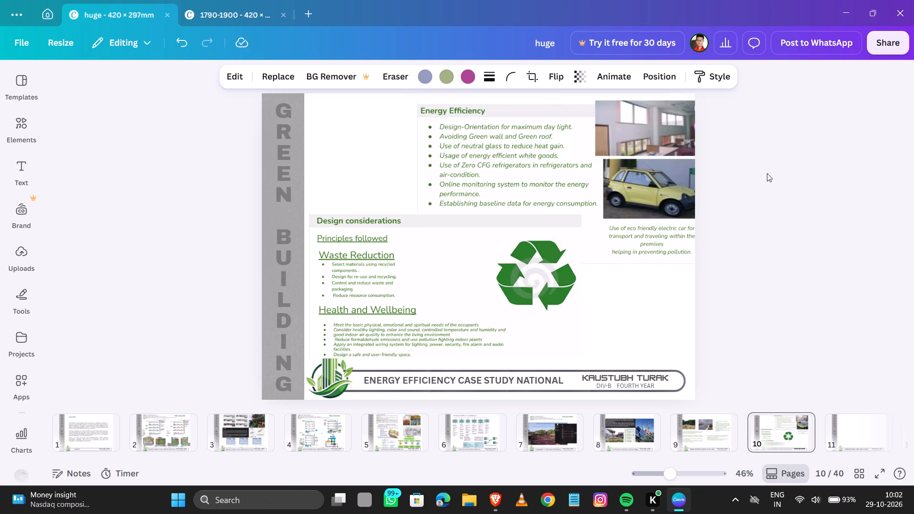
key(Down)
key(Down)
key(Down)
key(Down)
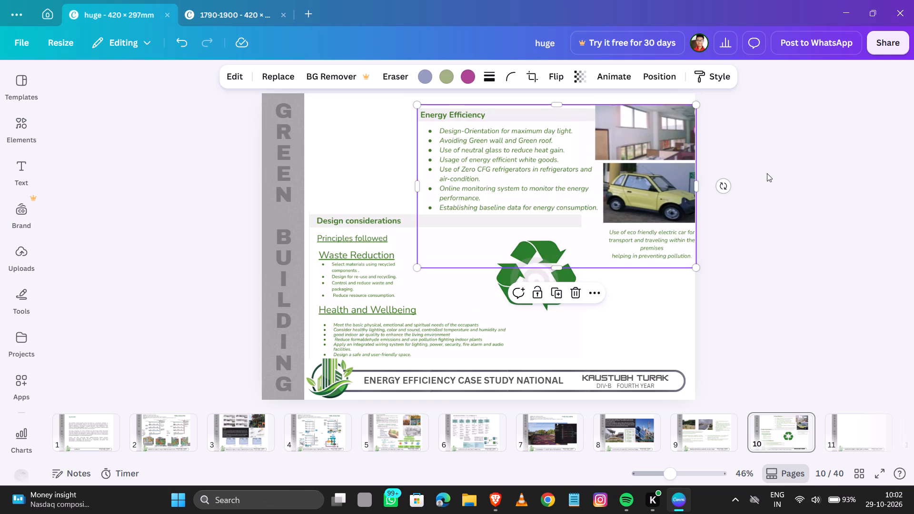
key(Down)
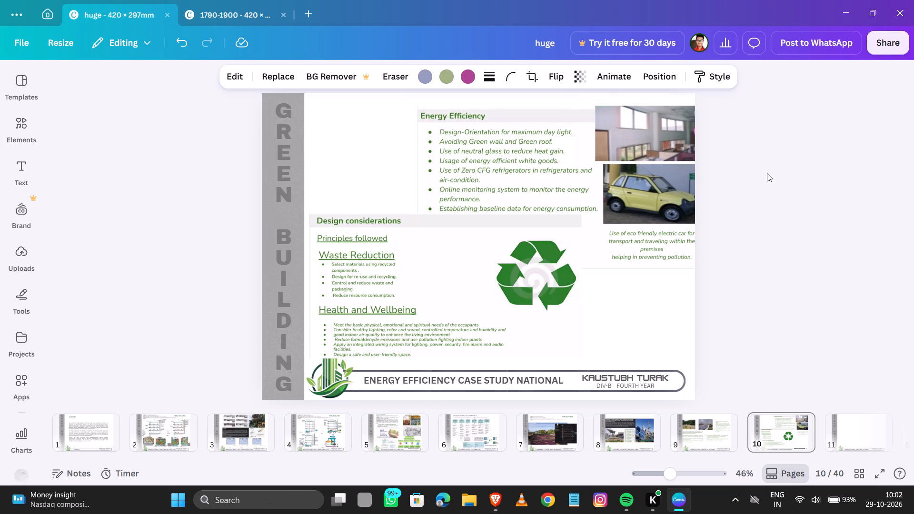
key(Down)
key(Down)
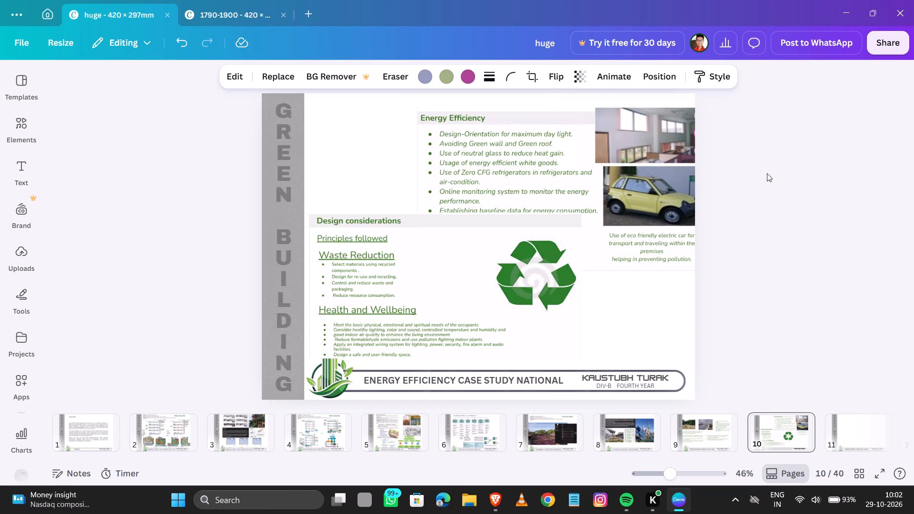
key(Up)
key(Up)
key(Up)
key(Down)
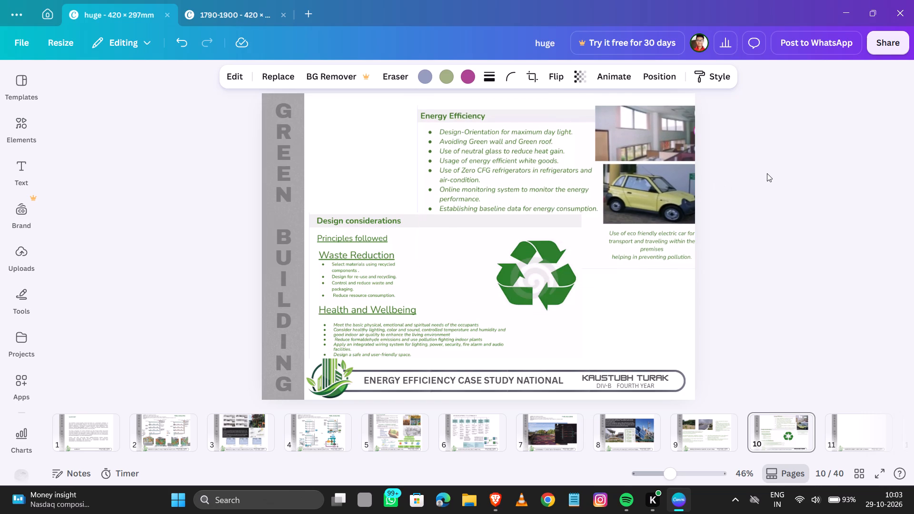
key(Down)
key(Up)
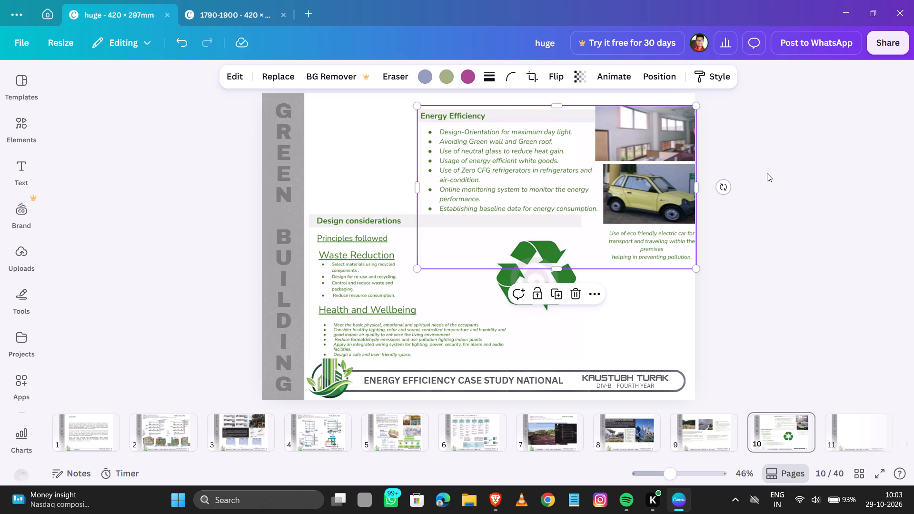
Crop the top edge of the Design considerations image down to the start of its grey heading band.
click(408, 283)
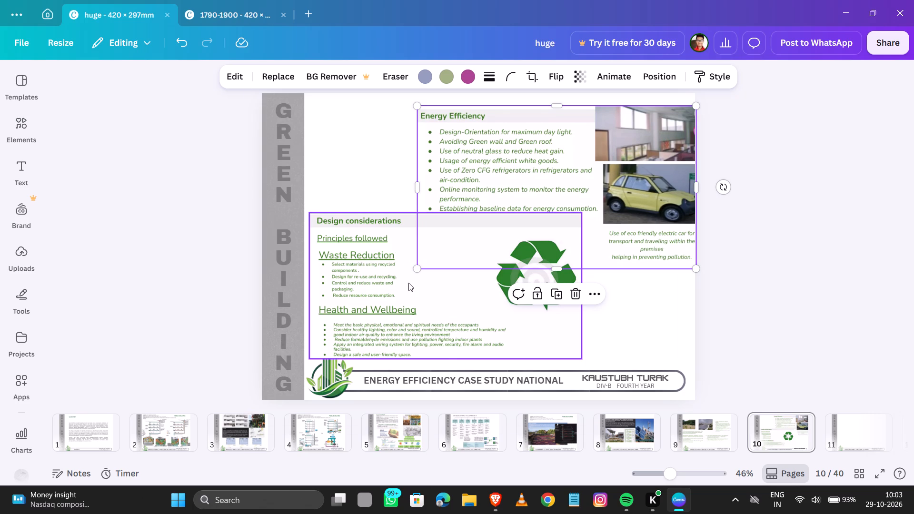
ctrl+scroll(448, 203, up, 4)
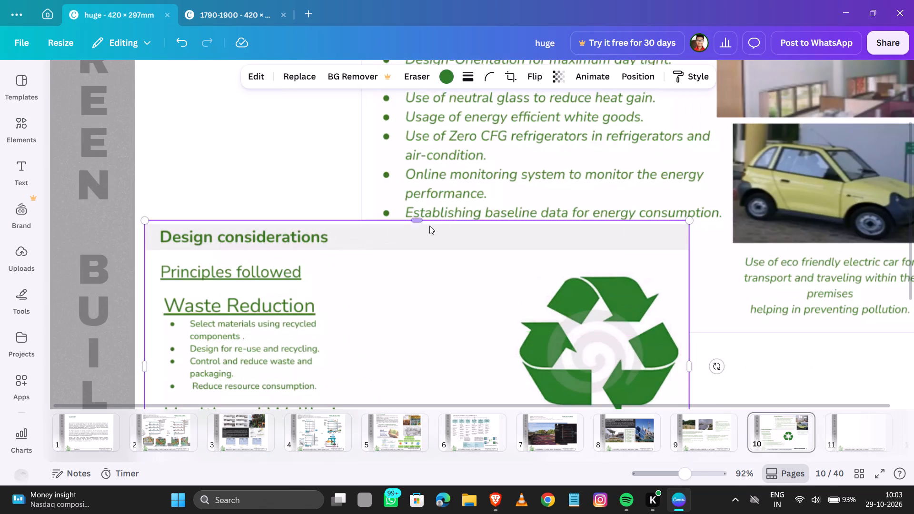
ctrl+scroll(424, 225, up, 7)
drag(411, 218, 411, 219)
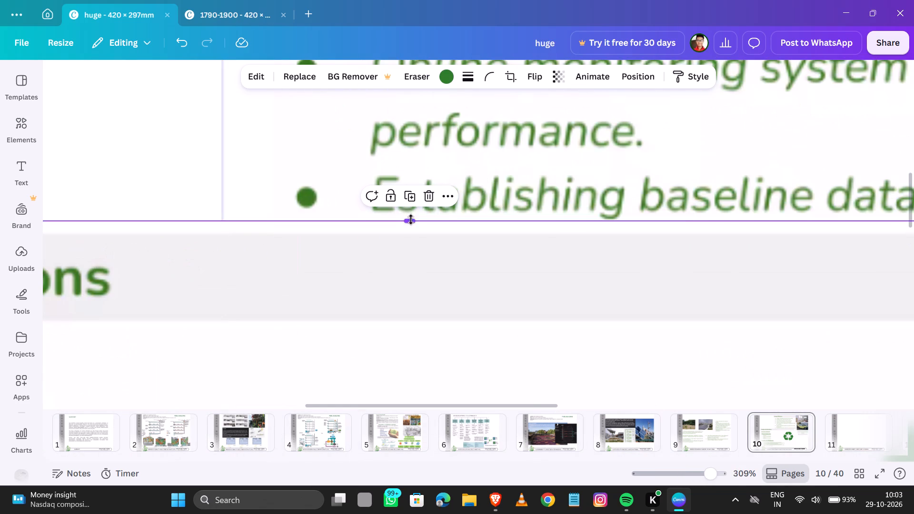
drag(411, 219, 411, 233)
ctrl+scroll(358, 310, down, 5)
ctrl+scroll(376, 275, down, 3)
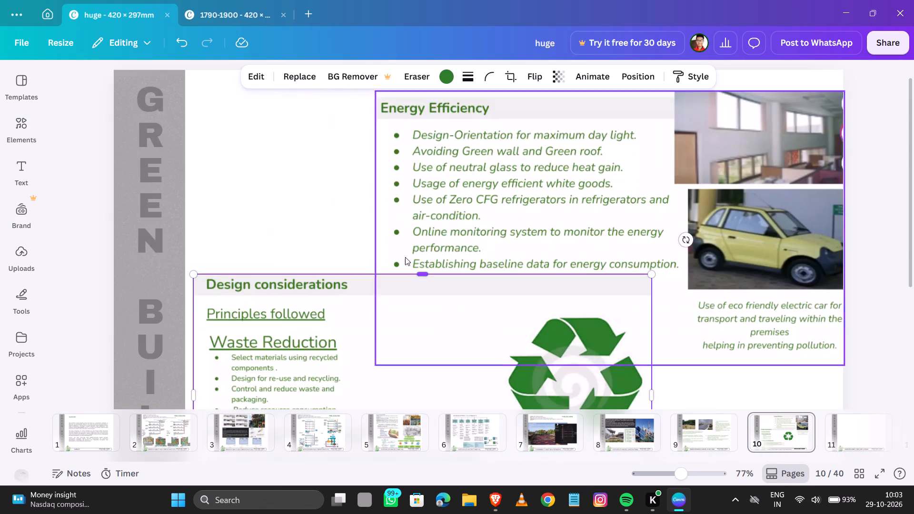
ctrl+scroll(420, 247, down, 2)
Enlarge the Energy Efficiency image slightly from its upper-left corner.
click(625, 178)
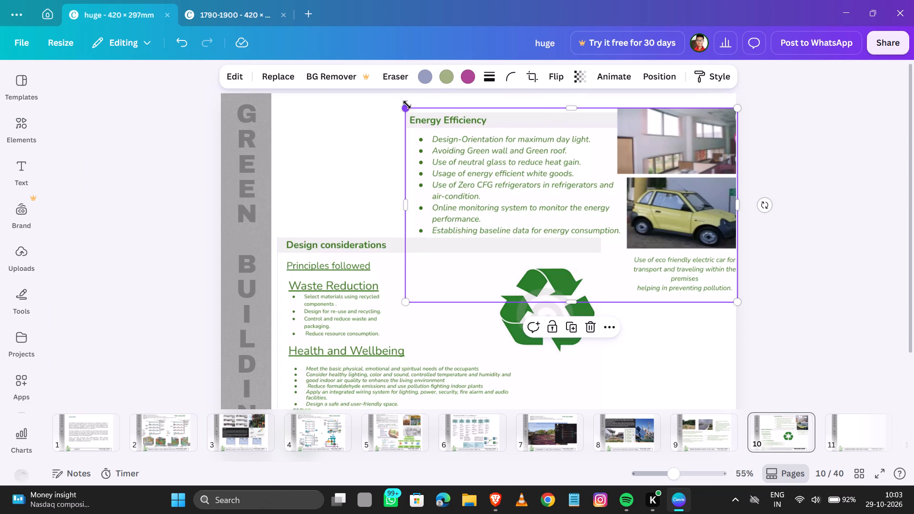
drag(407, 105, 406, 94)
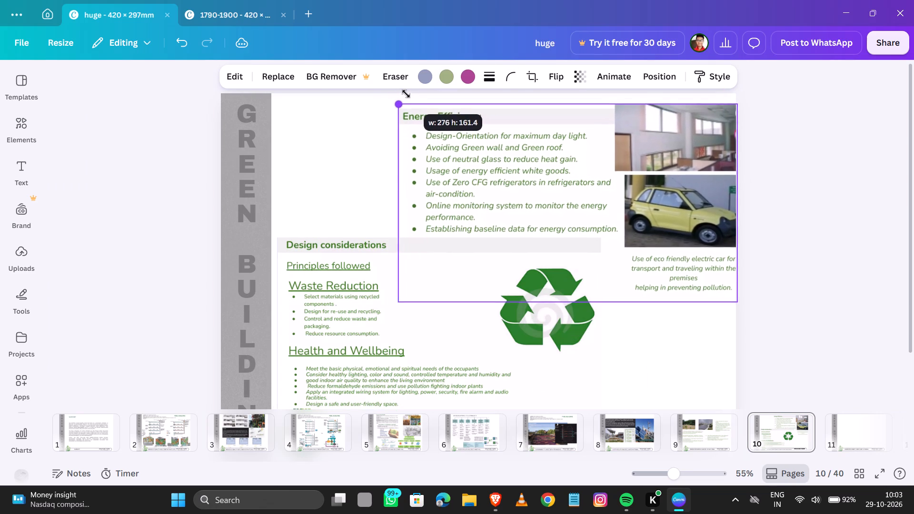
drag(406, 94, 408, 94)
Move the enlarged Energy Efficiency image straight up, close to the top edge of page 10.
key(Up)
key(Up)
key(Up)
key(Up)
key(Up)
key(Up)
key(Up)
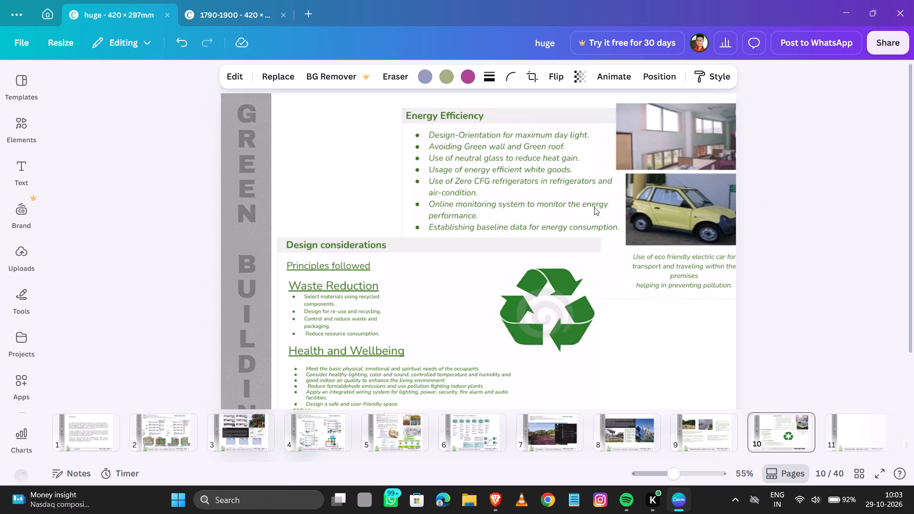
key(Up)
key(Up)
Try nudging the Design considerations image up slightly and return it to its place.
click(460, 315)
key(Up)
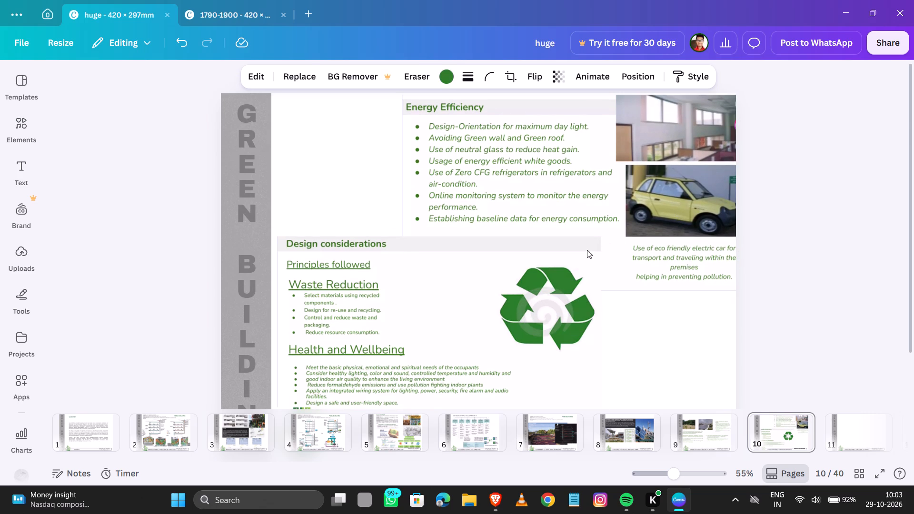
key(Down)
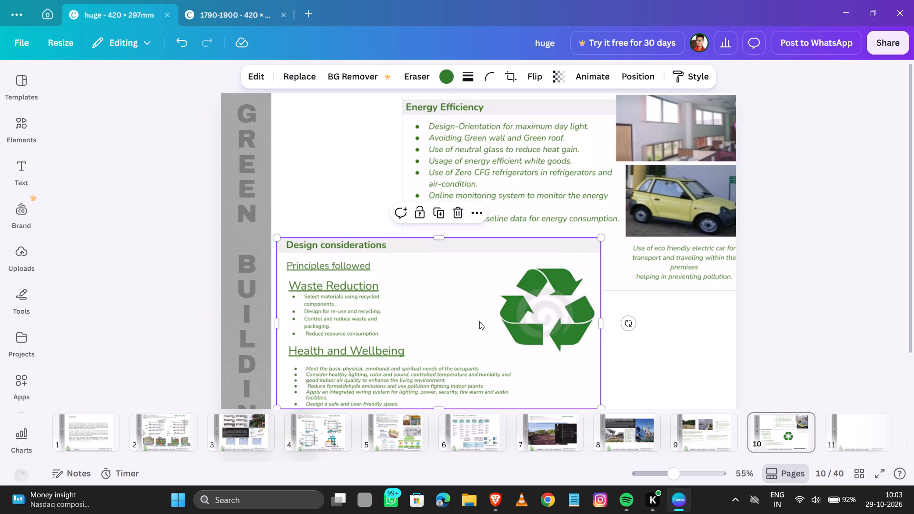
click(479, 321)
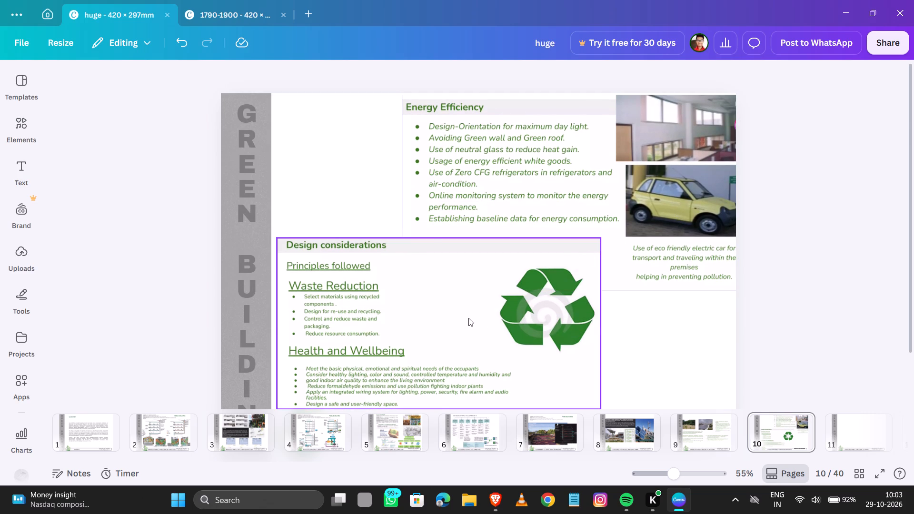
Enlarge the Design considerations image on page 10 from its upper-right corner until its right edge reaches the car photo's left side.
click(468, 318)
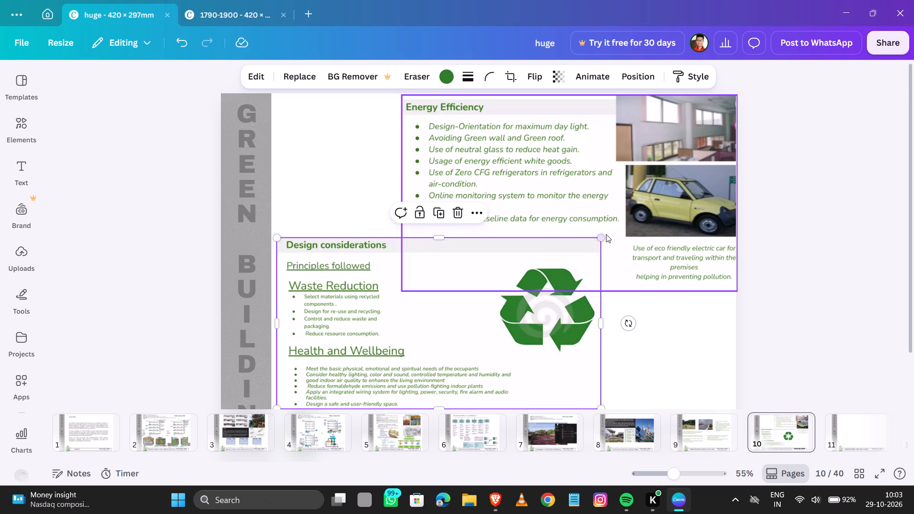
drag(605, 238, 627, 233)
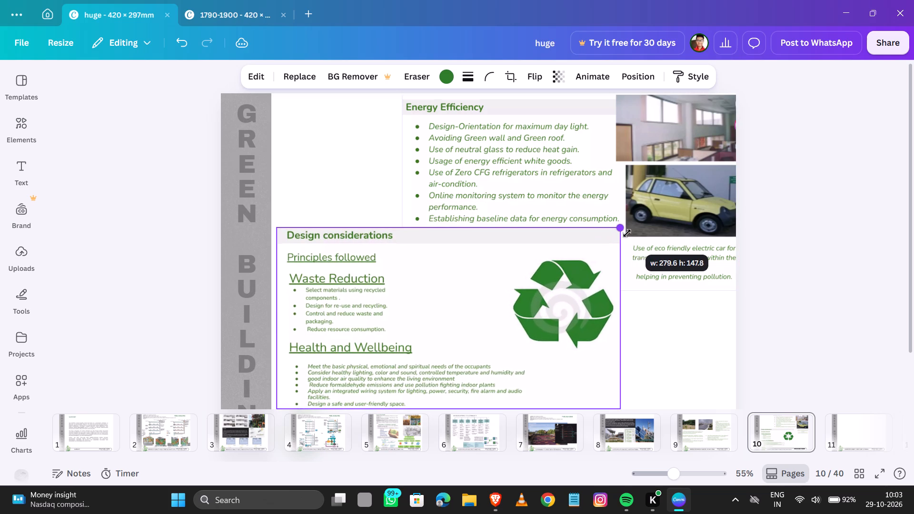
drag(627, 233, 633, 233)
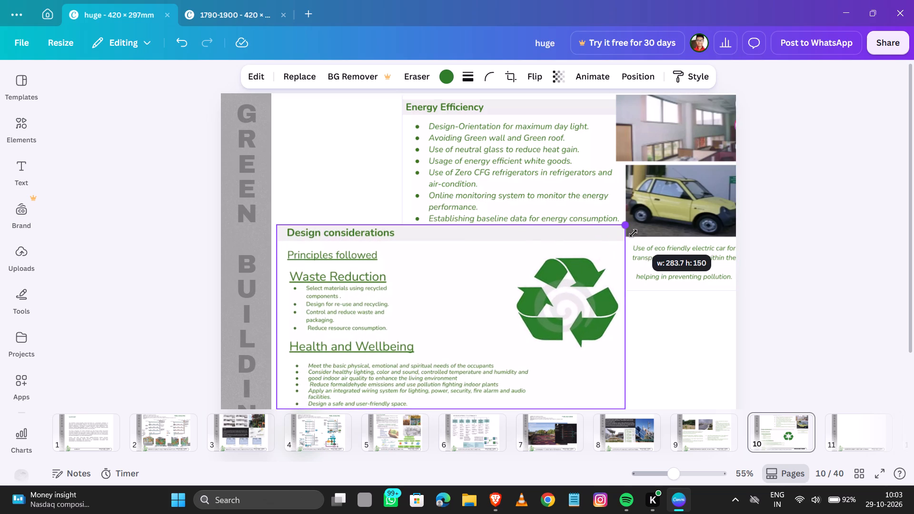
drag(633, 233, 636, 233)
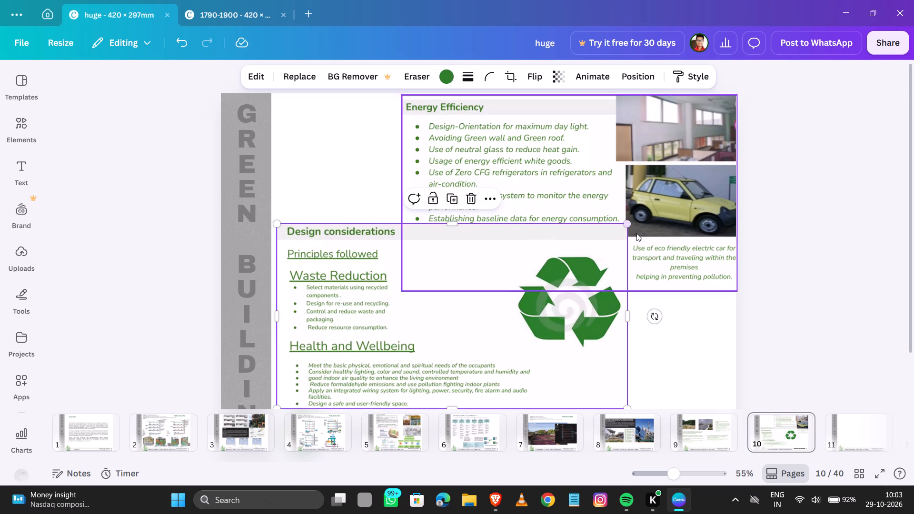
click(877, 237)
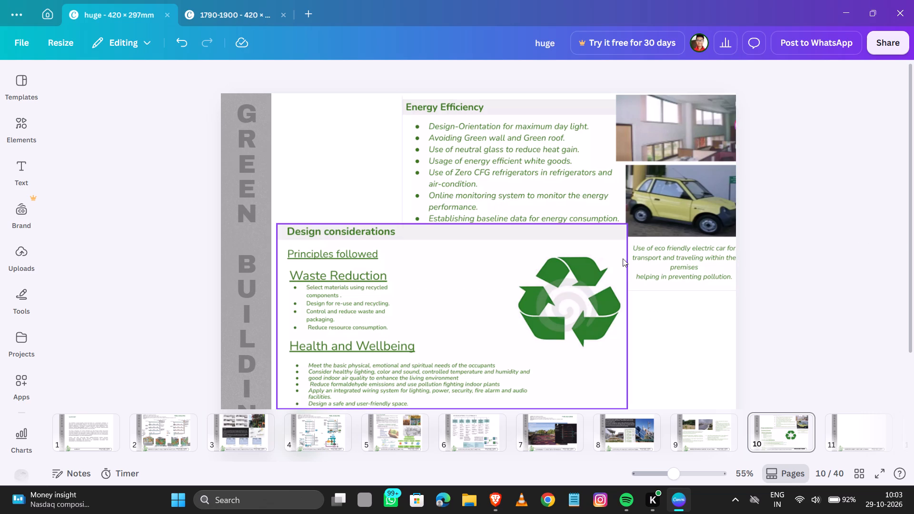
Nudge the Design considerations image slightly left, closer to the grey GREEN BUILDING strip.
click(504, 267)
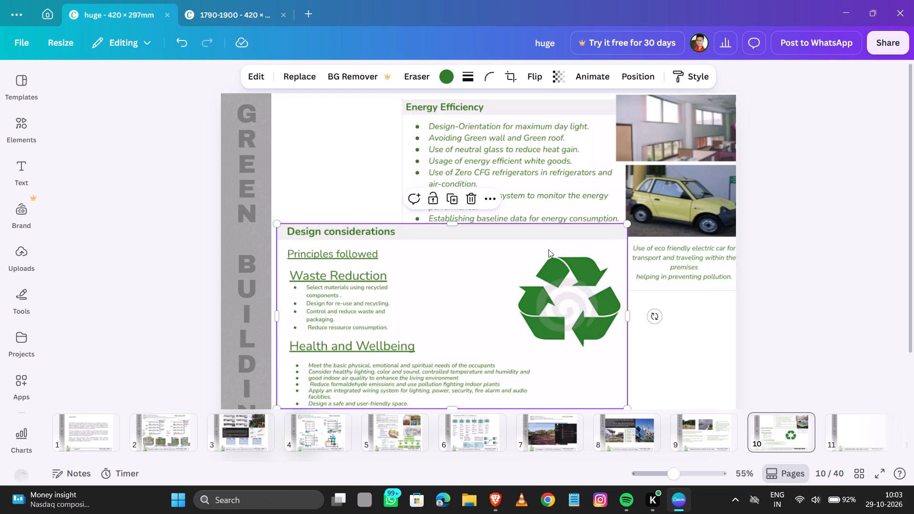
key(Left)
key(Left)
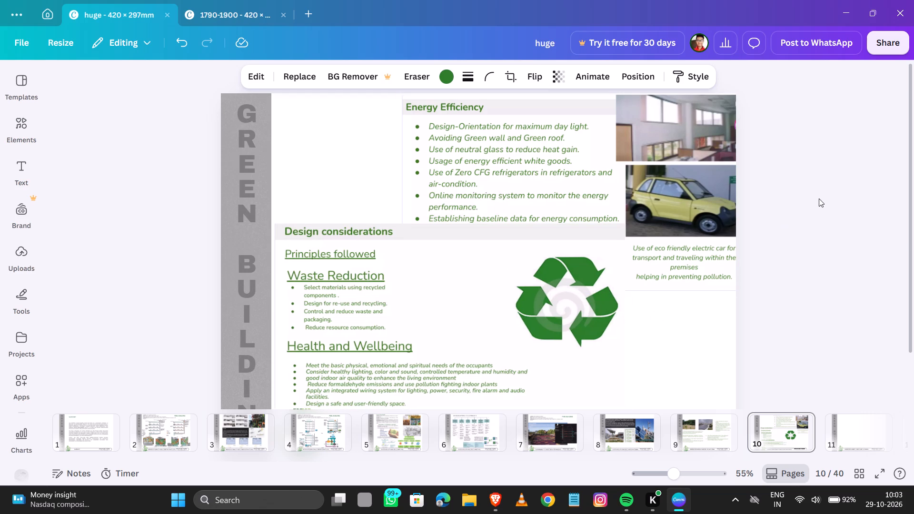
key(Left)
key(Left)
key(Right)
click(819, 198)
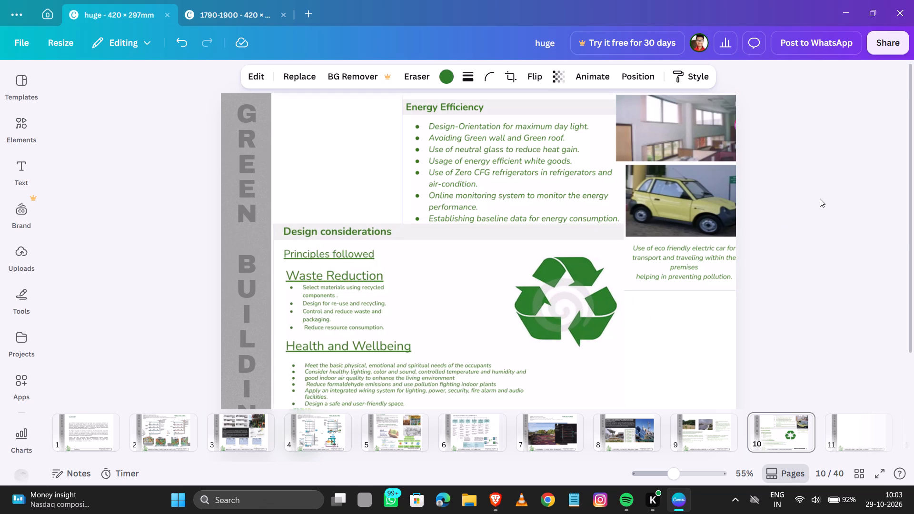
Review the layouts of pages 9 and 10, ending on page 11, the empty Water Efficiency Case Study National page.
scroll(767, 208, down, 1)
ctrl+scroll(459, 267, down, 1)
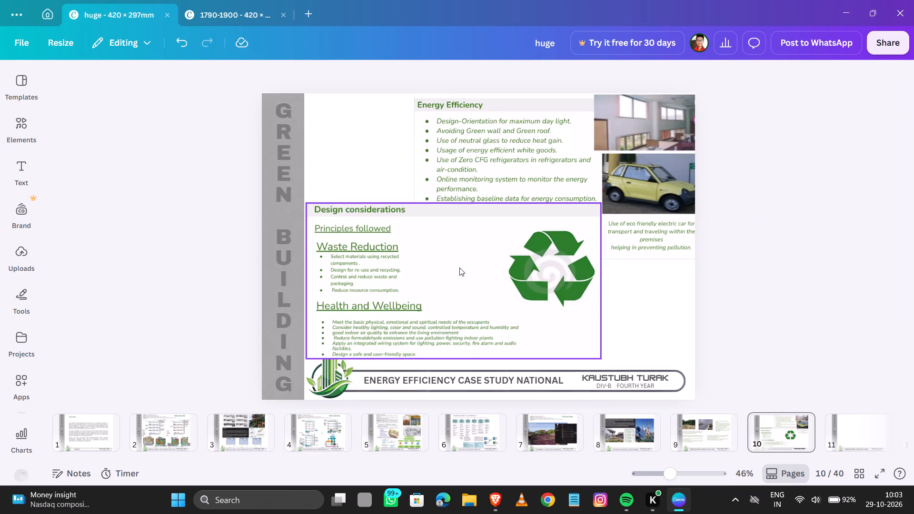
ctrl+scroll(467, 267, down, 1)
scroll(670, 157, up, 2)
scroll(753, 171, up, 2)
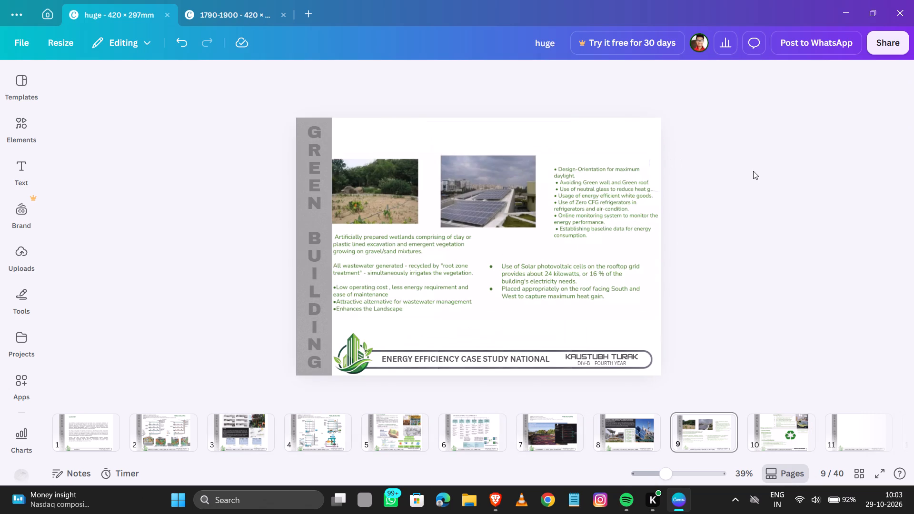
scroll(753, 171, down, 1)
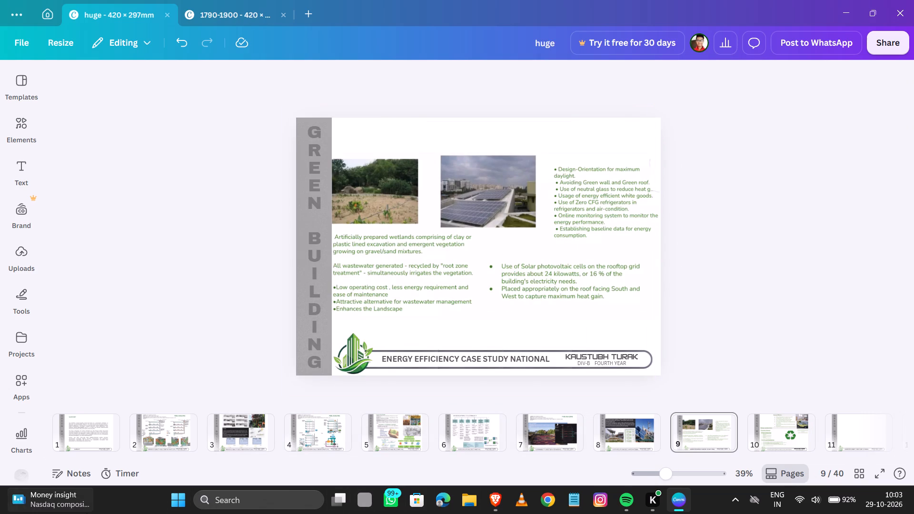
key(Right)
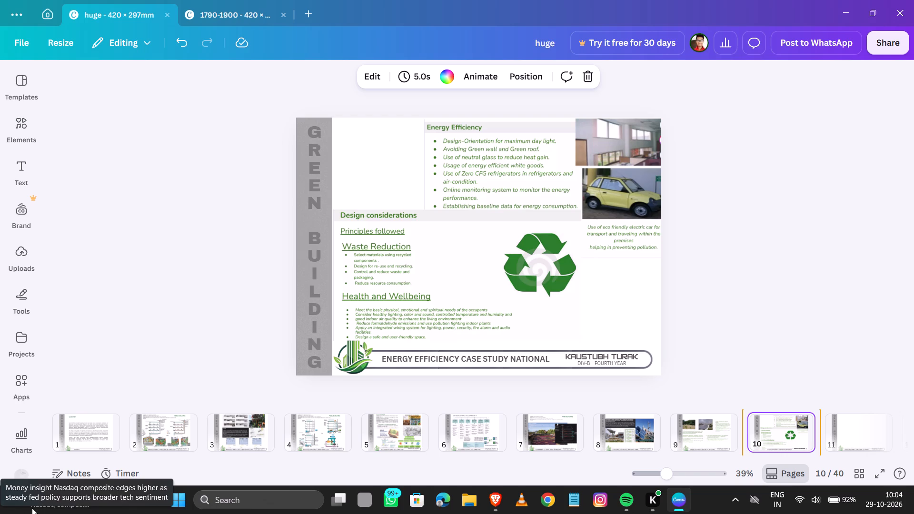
click(729, 298)
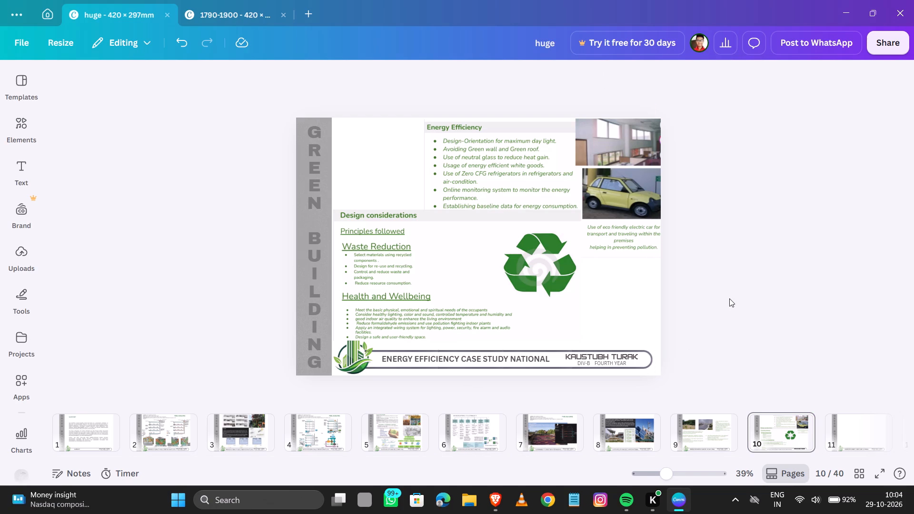
key(Left)
key(Right)
key(Right)
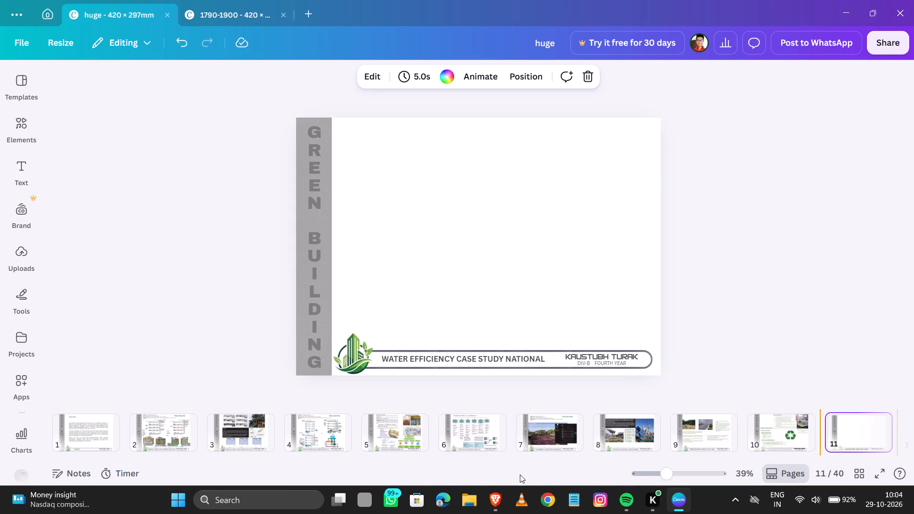
Switch to the Brave browser and examine the opening slides of the SlideShare presentation on energy efficient building.
click(496, 502)
scroll(398, 180, down, 4)
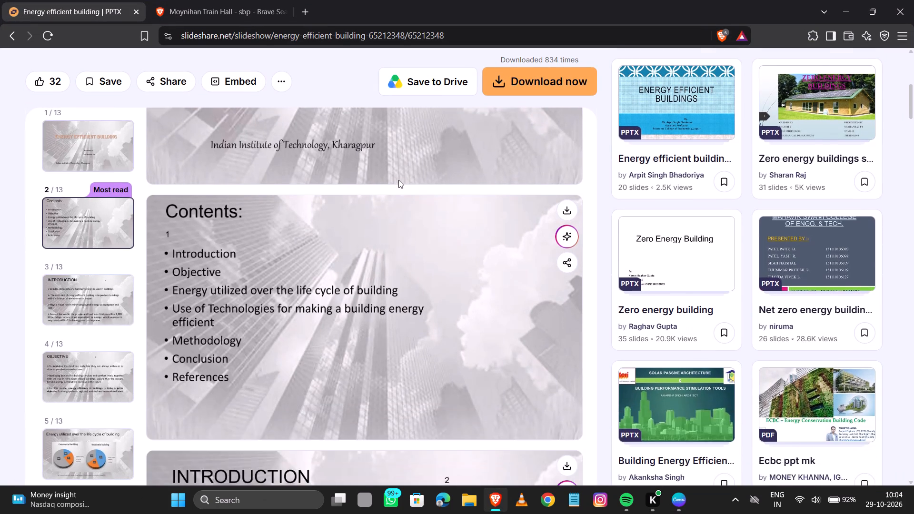
scroll(398, 180, up, 5)
scroll(398, 180, down, 2)
scroll(398, 180, up, 1)
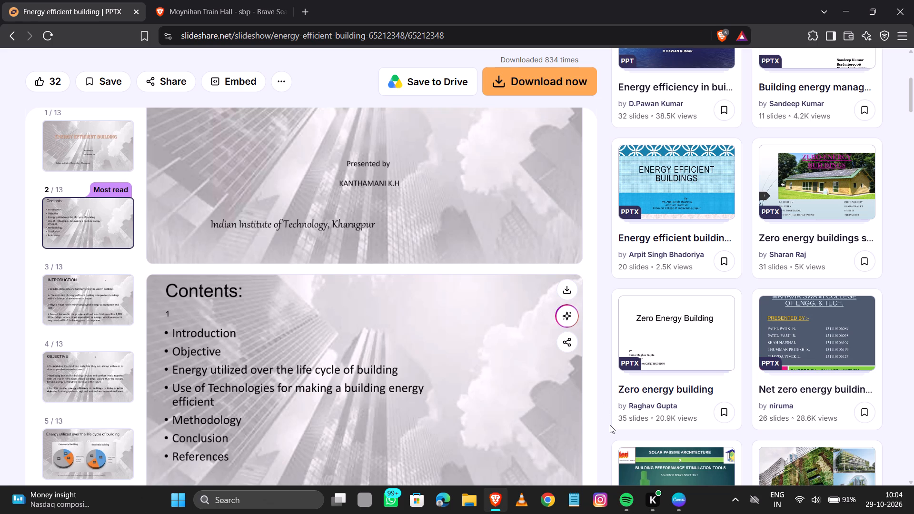
Back in Canva, add a subheading to page 11 reading "INDIAN INSTITUTE OF TECHNOLOGY".
click(677, 506)
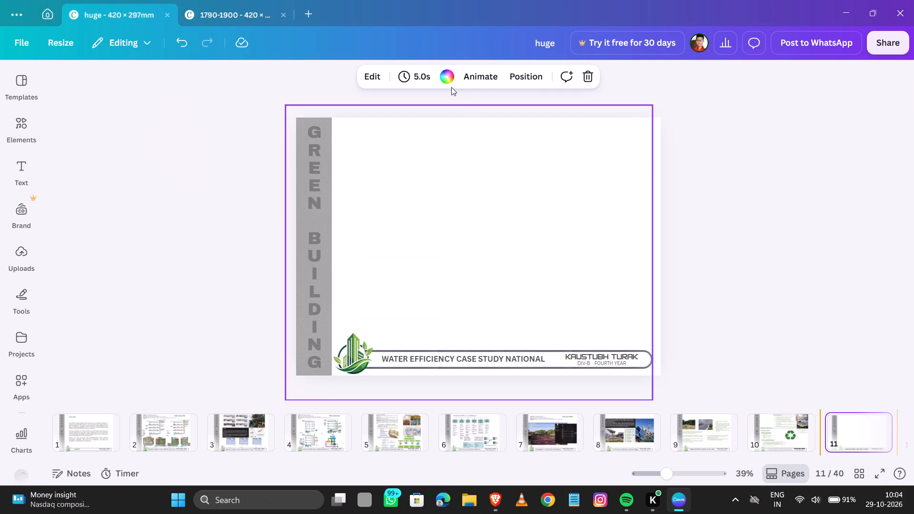
click(9, 176)
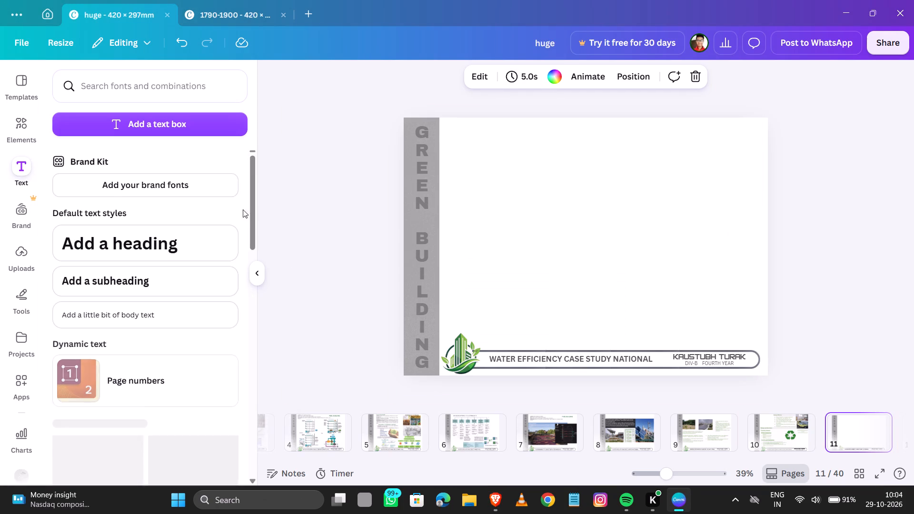
drag(111, 264, 116, 264)
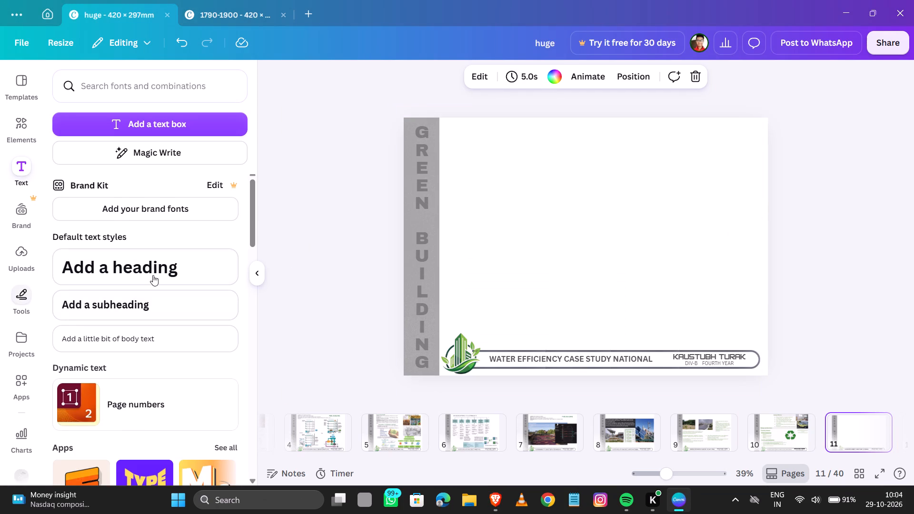
click(165, 295)
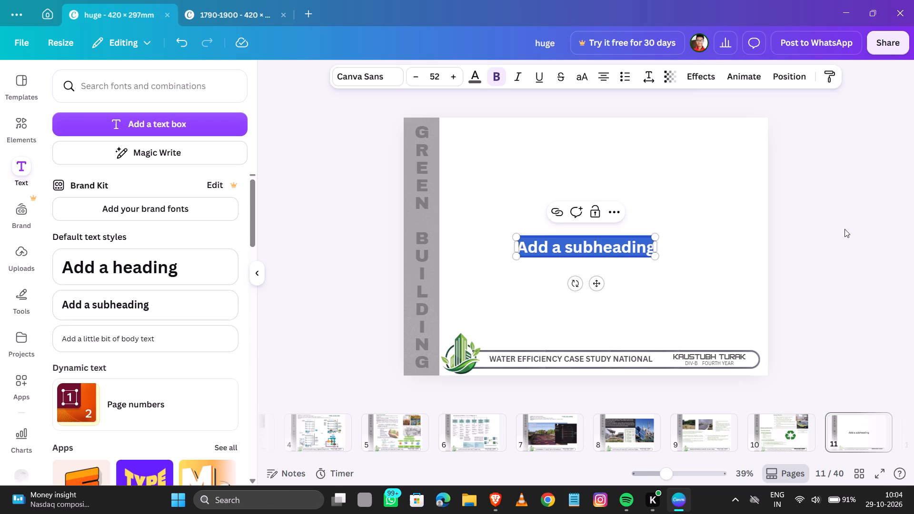
text(IN)
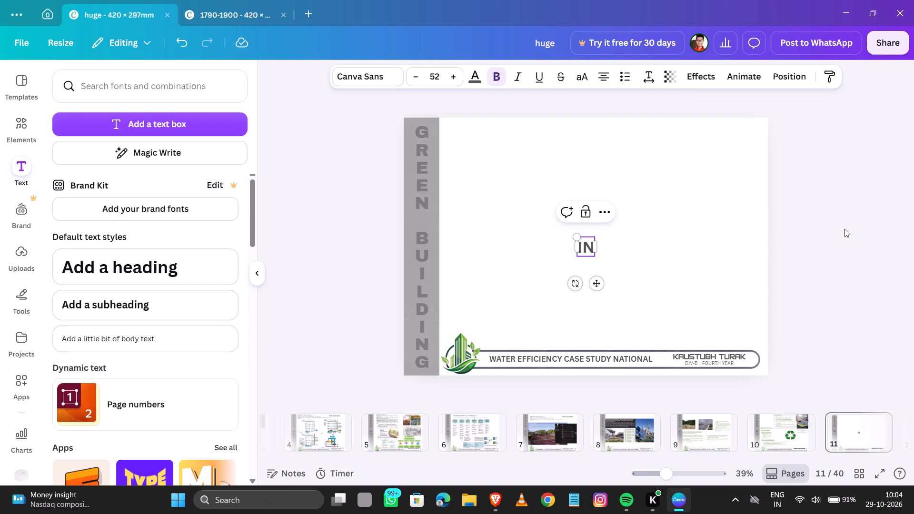
text(DI)
text(AN)
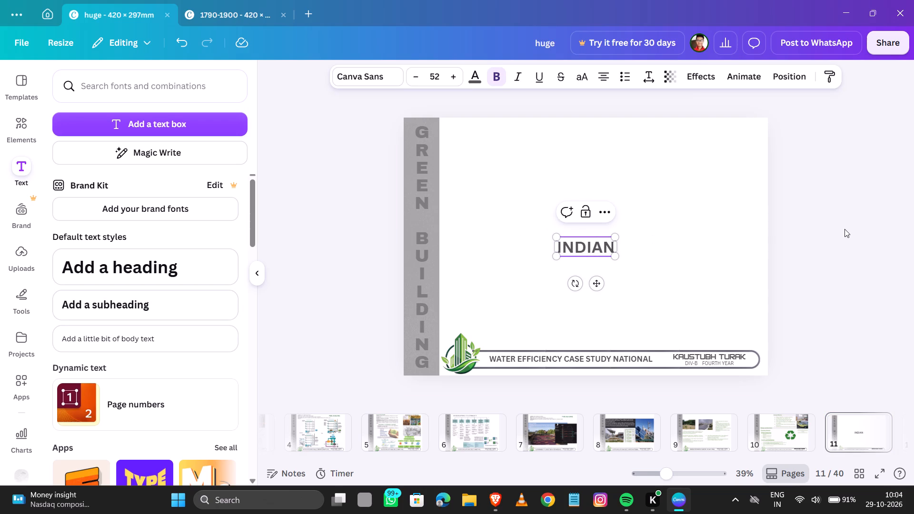
key(space)
text(INSTITUT)
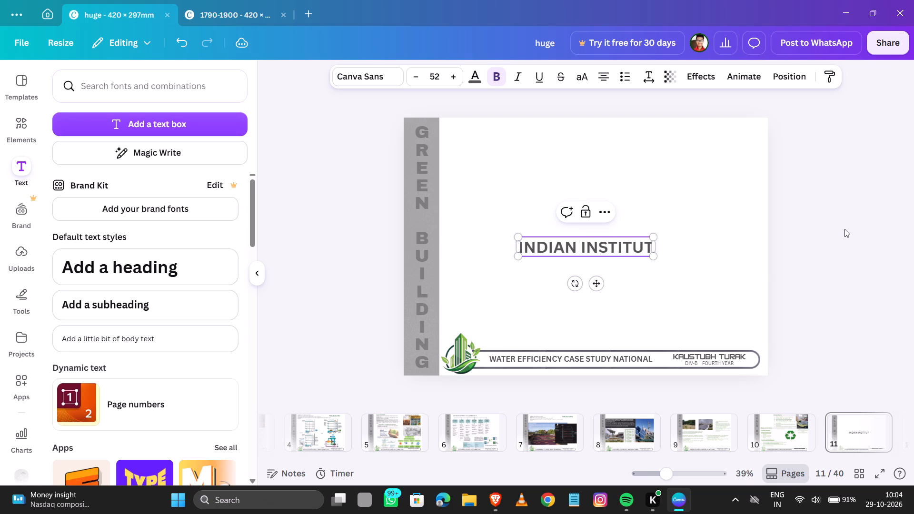
text(E)
key(space)
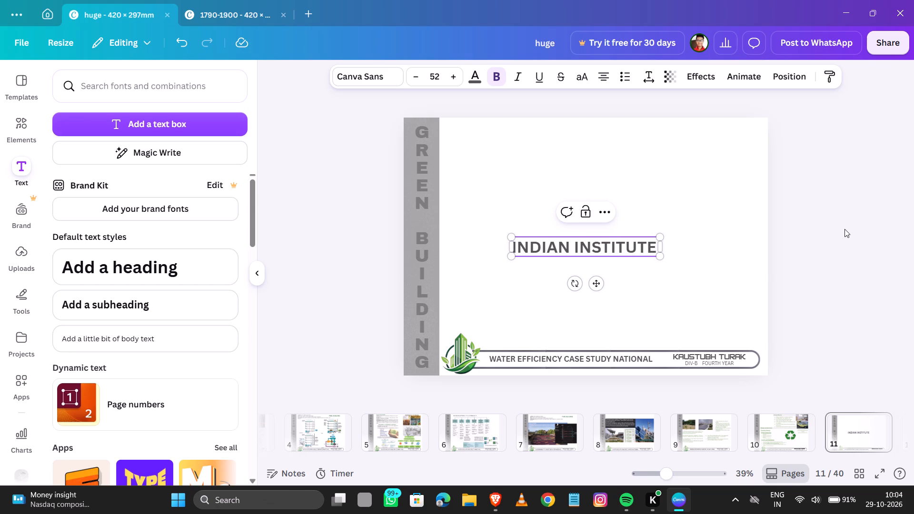
text(OF TECHLO)
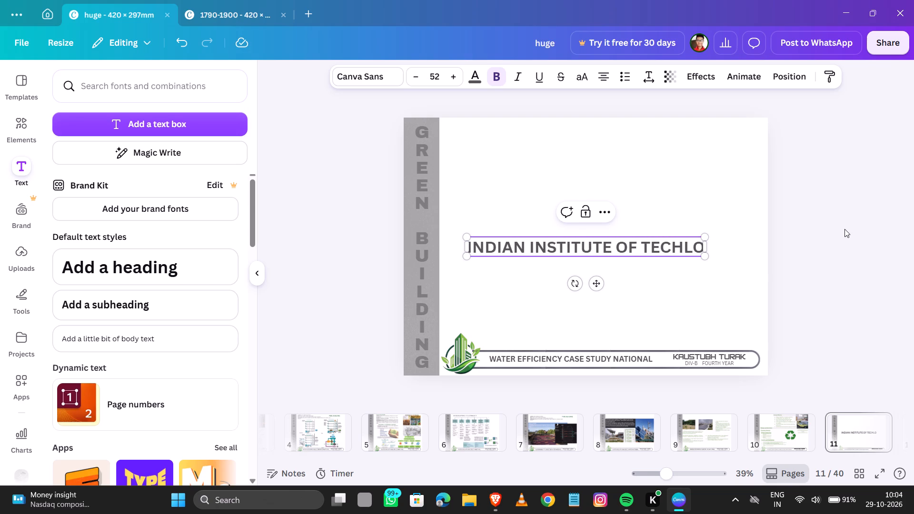
key(BackSpace)
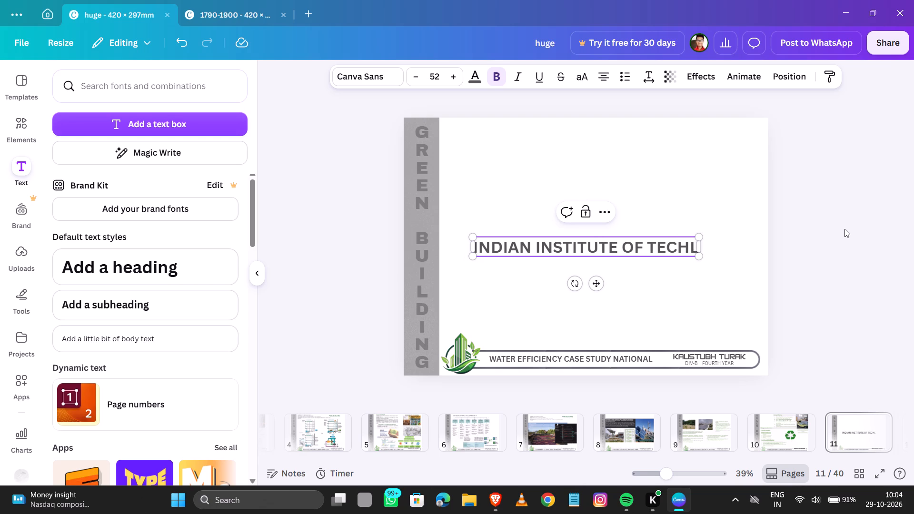
key(BackSpace)
text(NOLOGY)
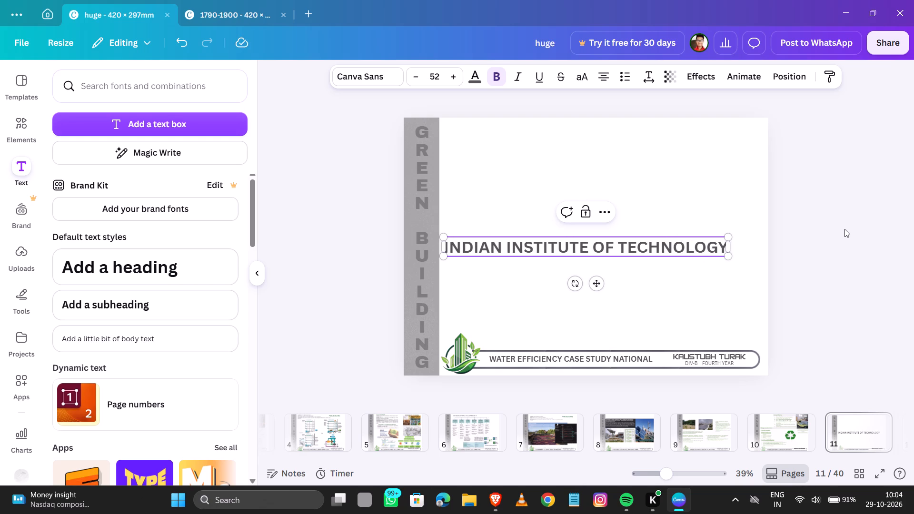
Append the place name "KHADANGPUR" to the end of the page 11 subheading.
key(space)
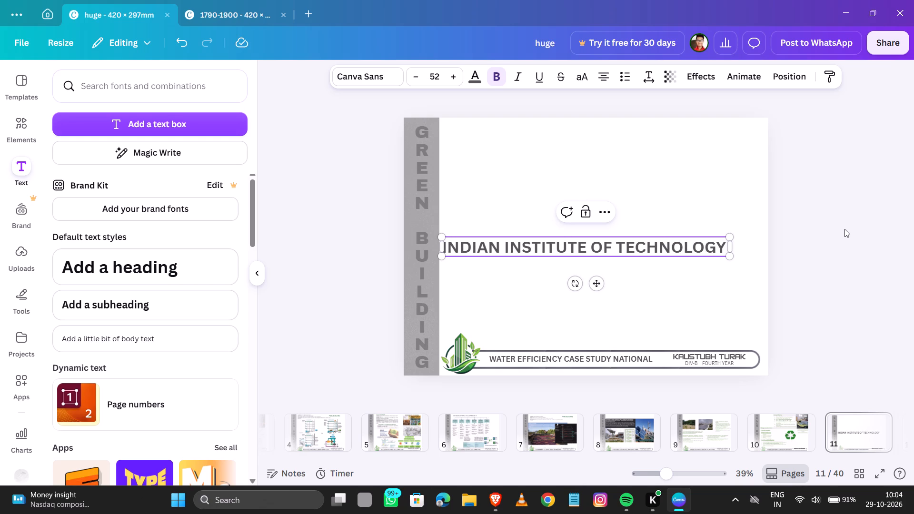
key(space)
text(KHA)
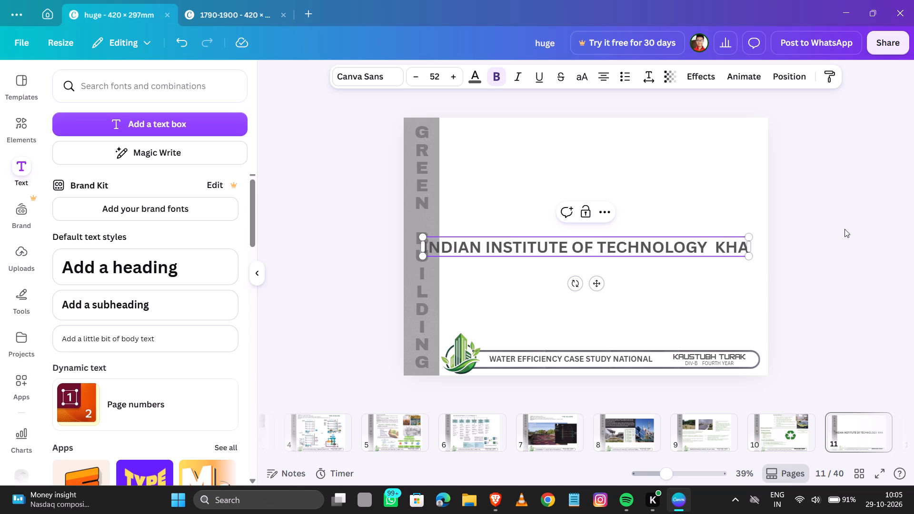
text(DANGPURE)
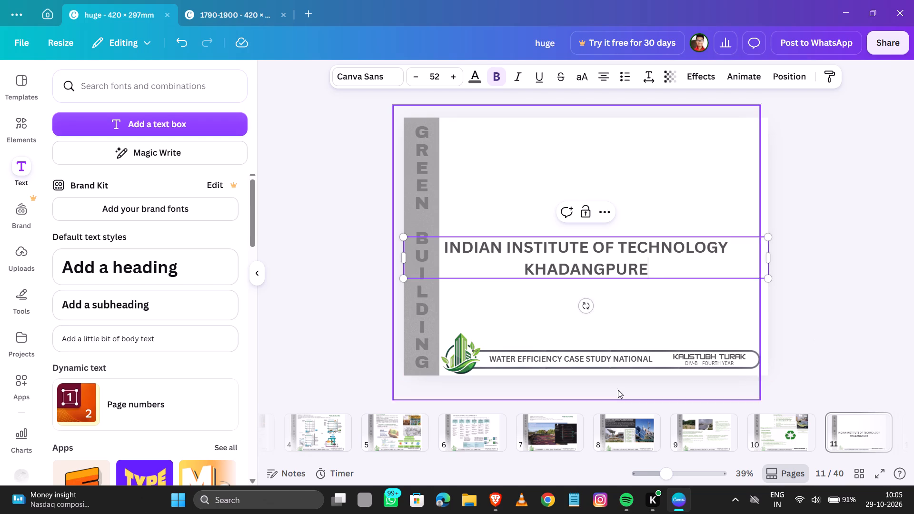
key(BackSpace)
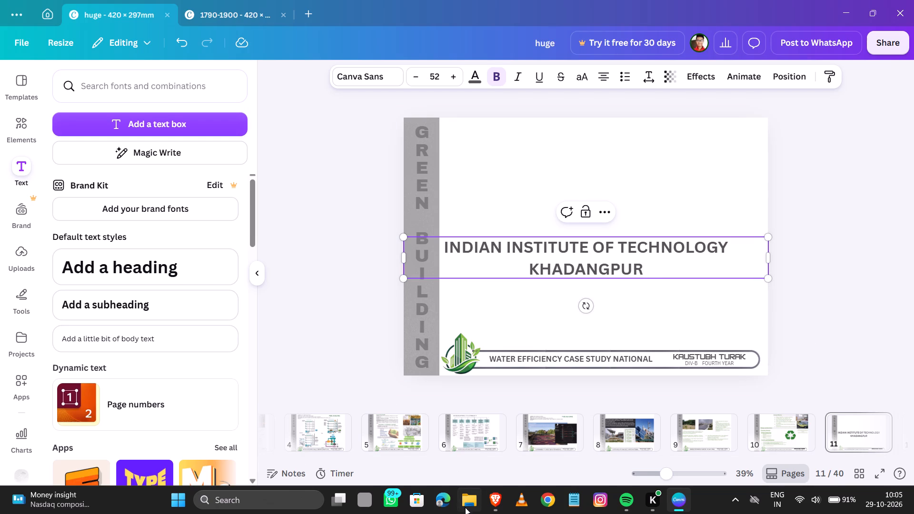
Check the place name against the SlideShare title slide in Brave, and change it in the Canva subheading to "KHARANGPUR".
click(497, 506)
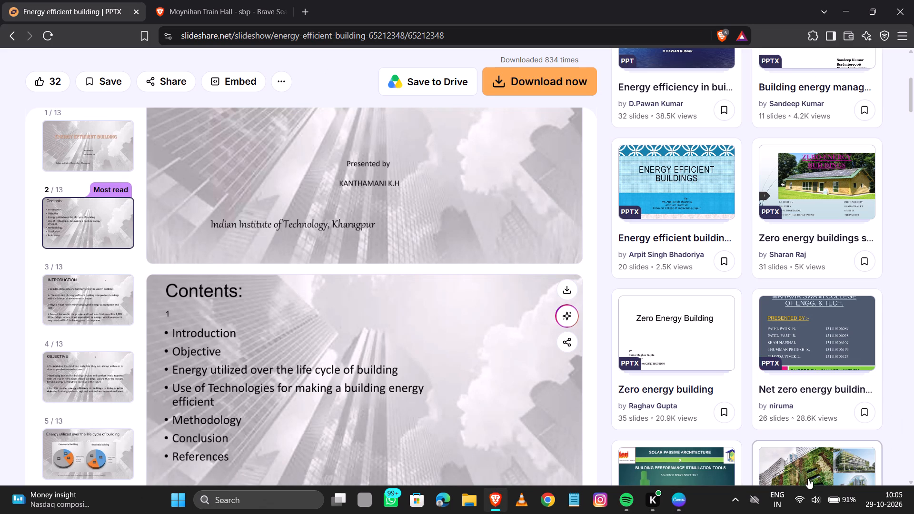
click(671, 495)
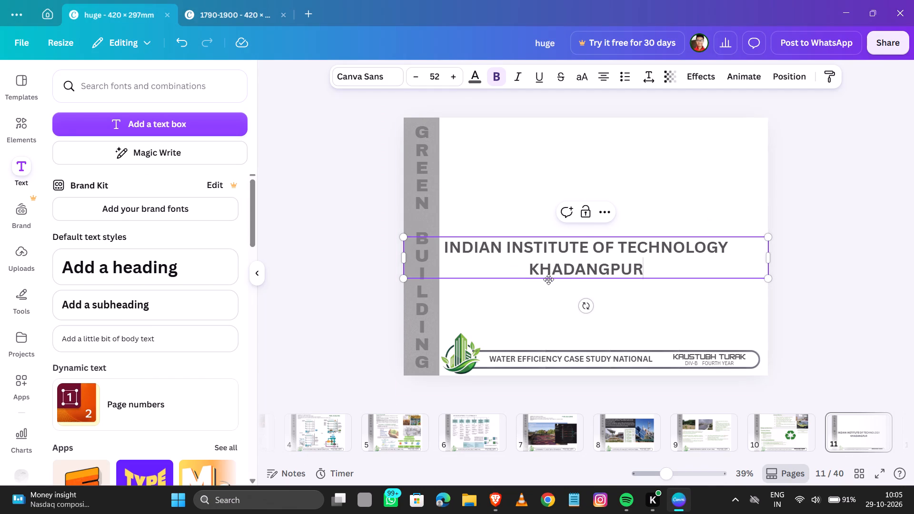
click(571, 268)
key(BackSpace)
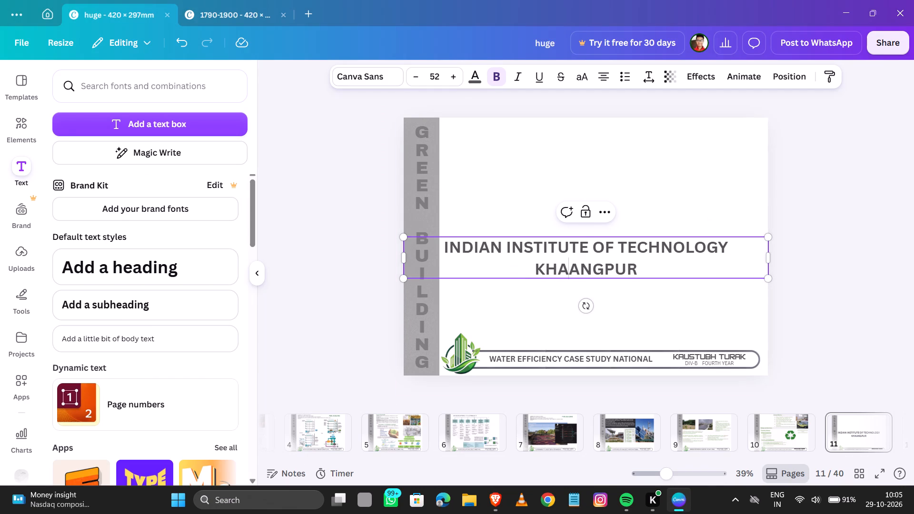
key(r)
key(Right)
key(Right)
key(Right)
key(Right)
key(Right)
key(Right)
key(Right)
key(Right)
key(Right)
key(Right)
key(Right)
key(Right)
key(Right)
key(Right)
key(Right)
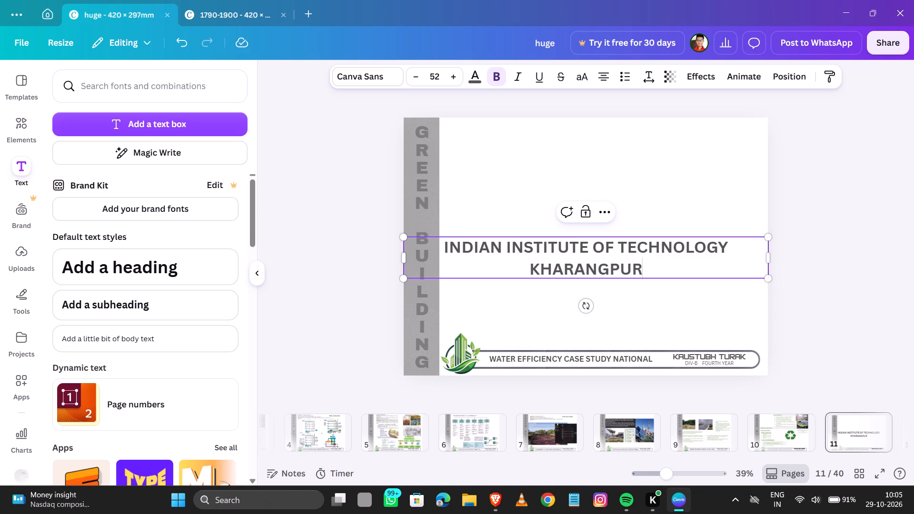
Reduce the font size of the whole institute subheading on page 11 to 25.
triple_click(552, 263)
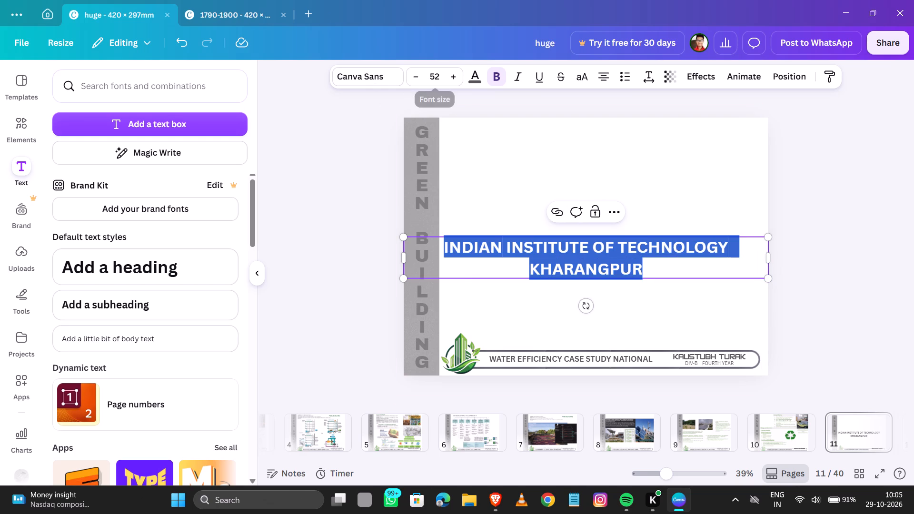
click(440, 77)
text(30)
key(Return)
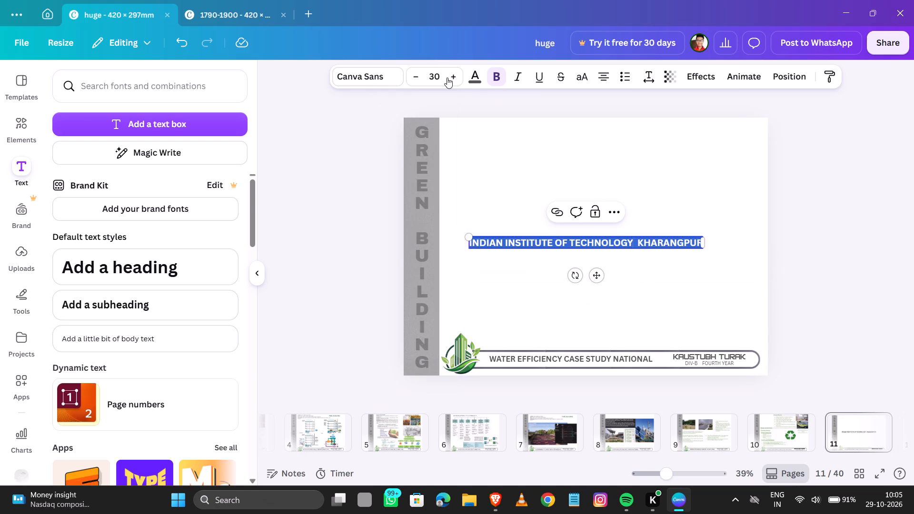
triple_click(410, 79)
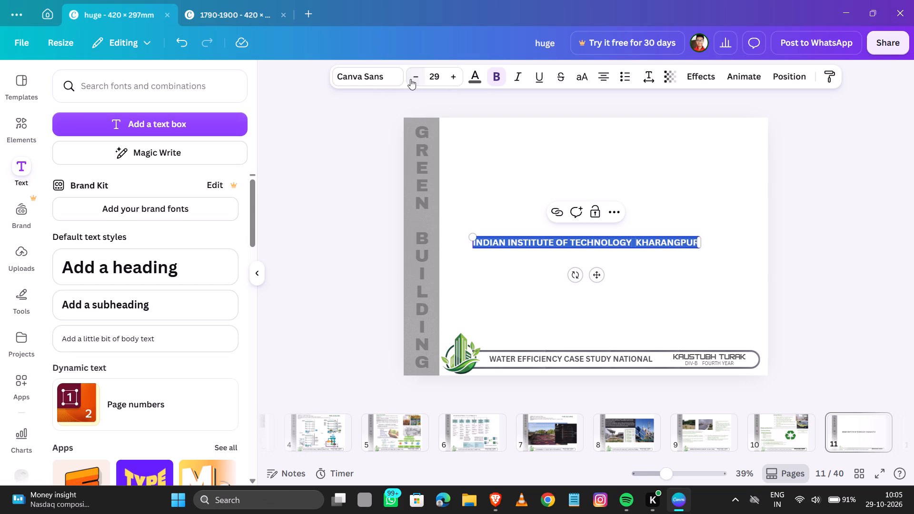
double_click(410, 79)
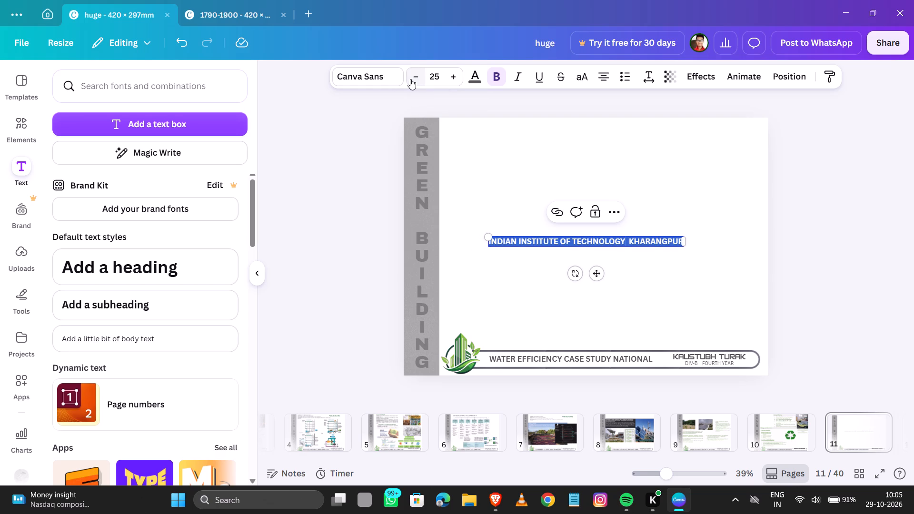
click(356, 226)
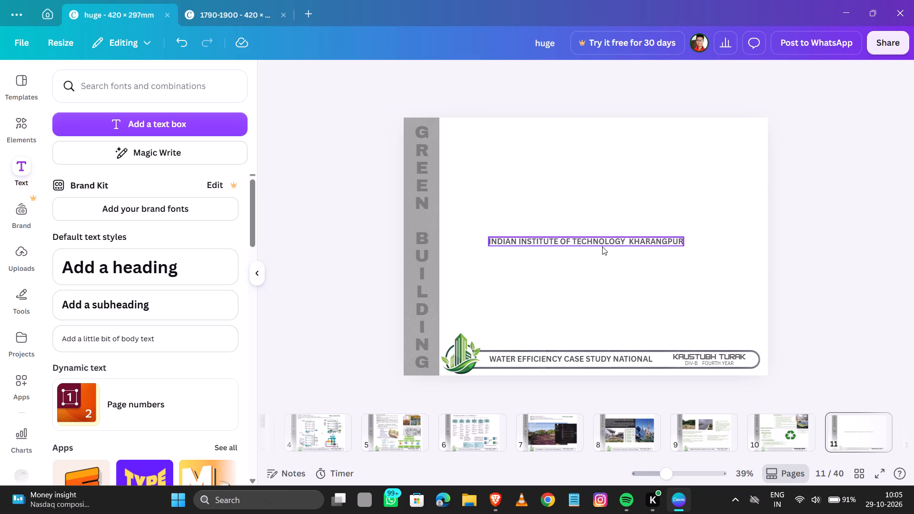
Move the institute subheading to the top-left of the white area on page 11, beside the GREEN BUILDING strip.
drag(602, 247, 566, 145)
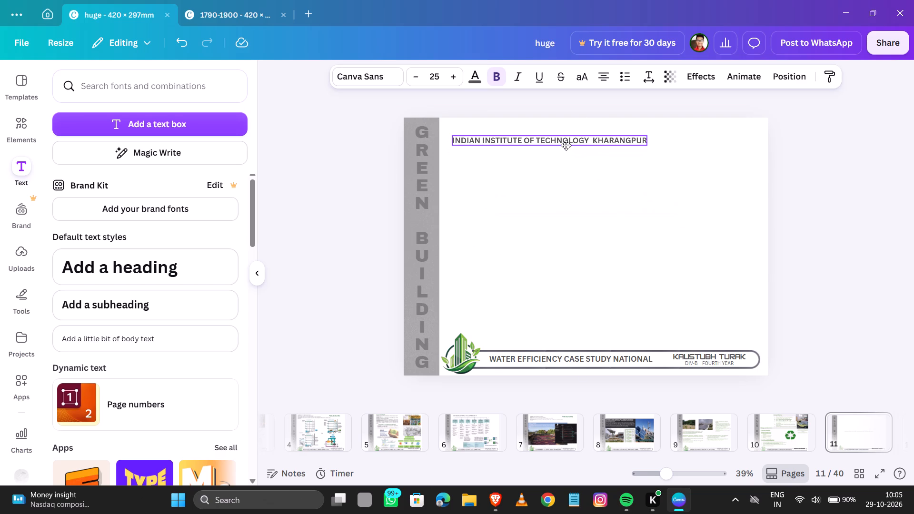
drag(566, 145, 566, 145)
click(348, 244)
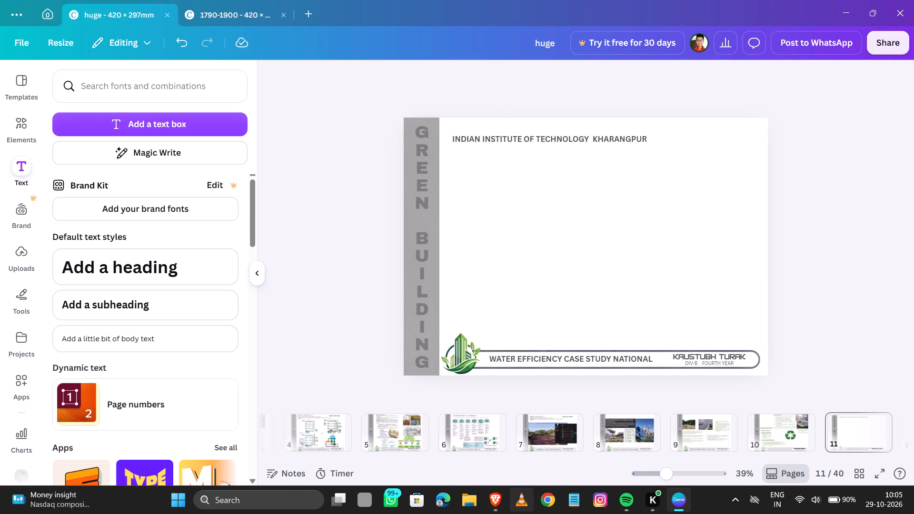
Switch to Brave and capture a screen snip of the INTRODUCTION slide's text in the SlideShare presentation.
click(492, 503)
scroll(469, 316, down, 4)
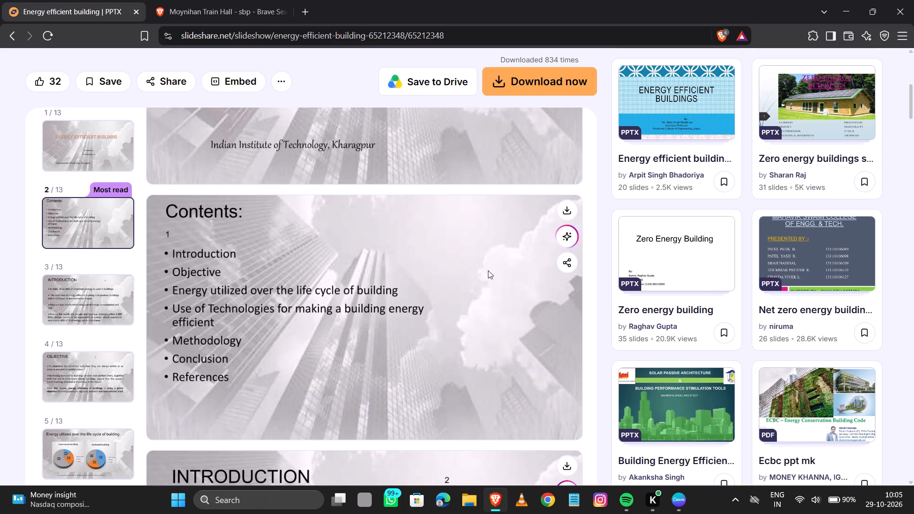
middle_click(488, 270)
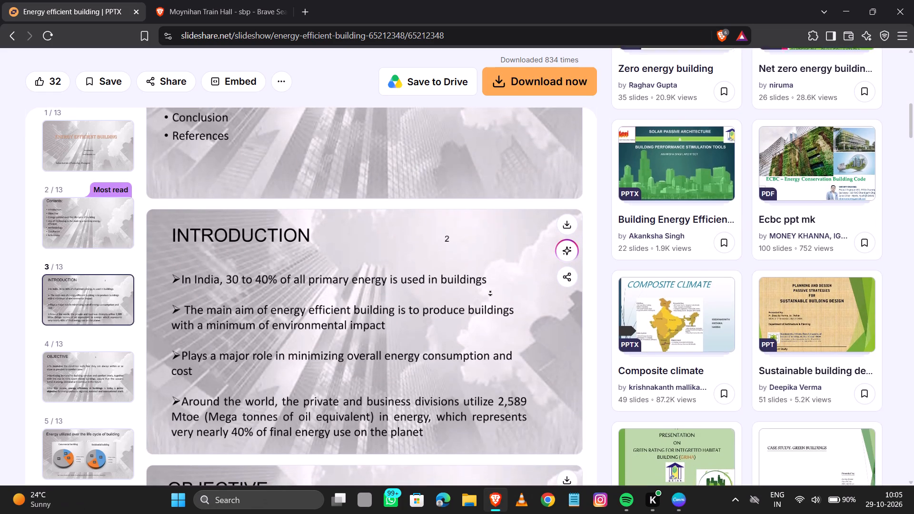
click(490, 292)
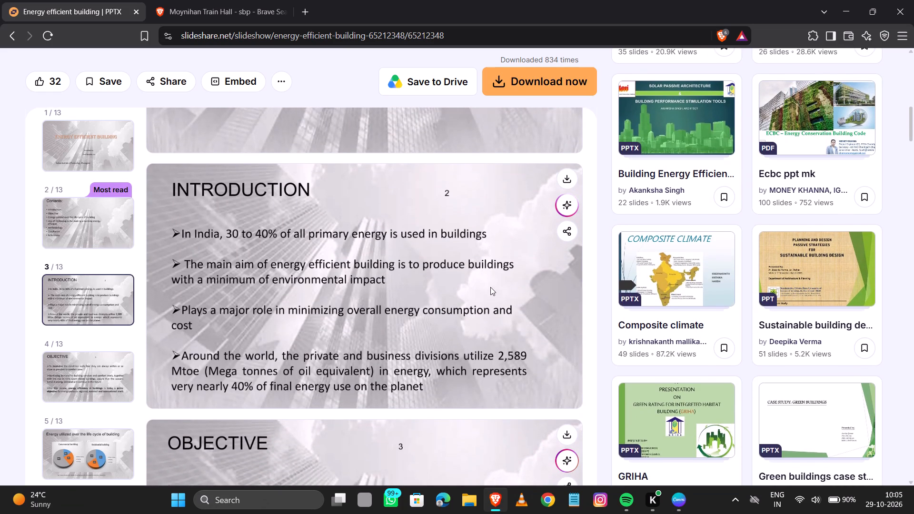
middle_click(495, 272)
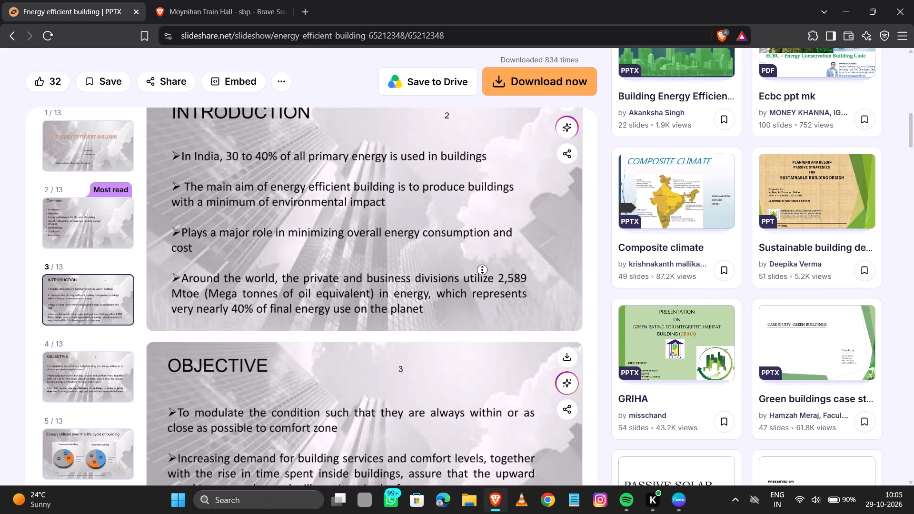
click(473, 232)
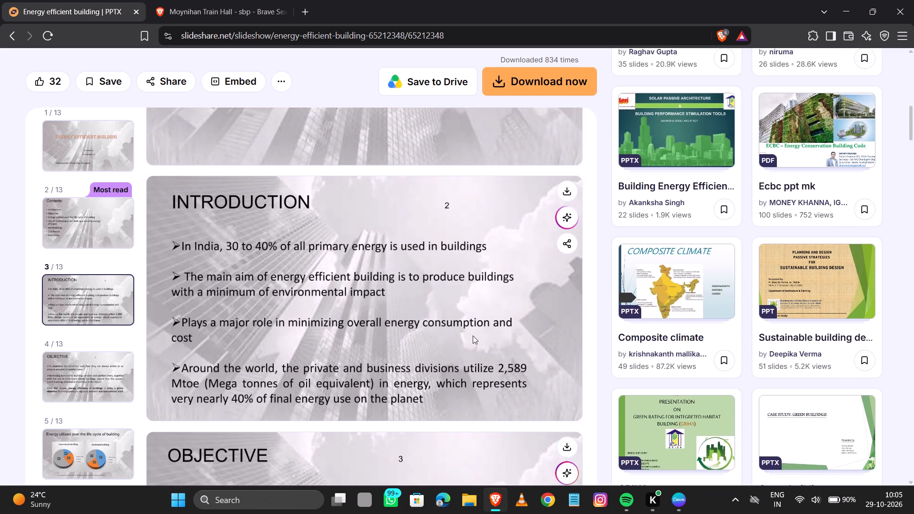
key(Print)
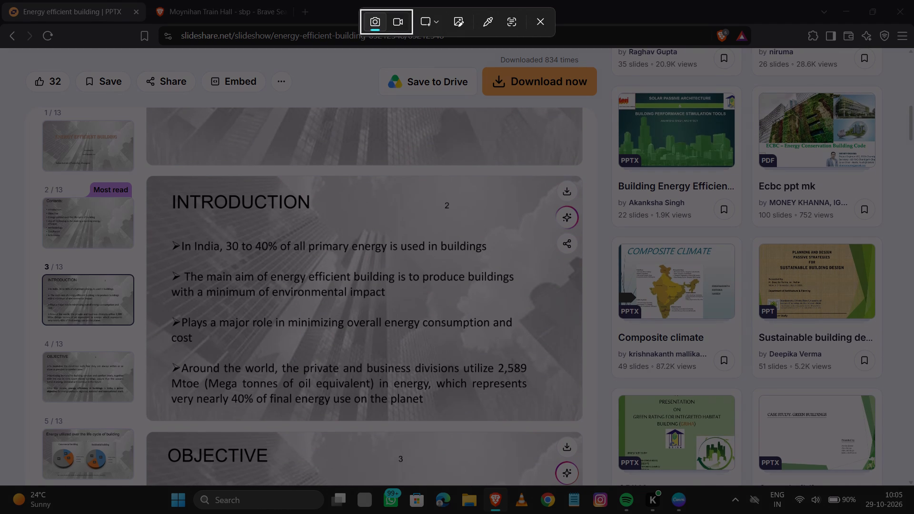
drag(165, 189, 538, 407)
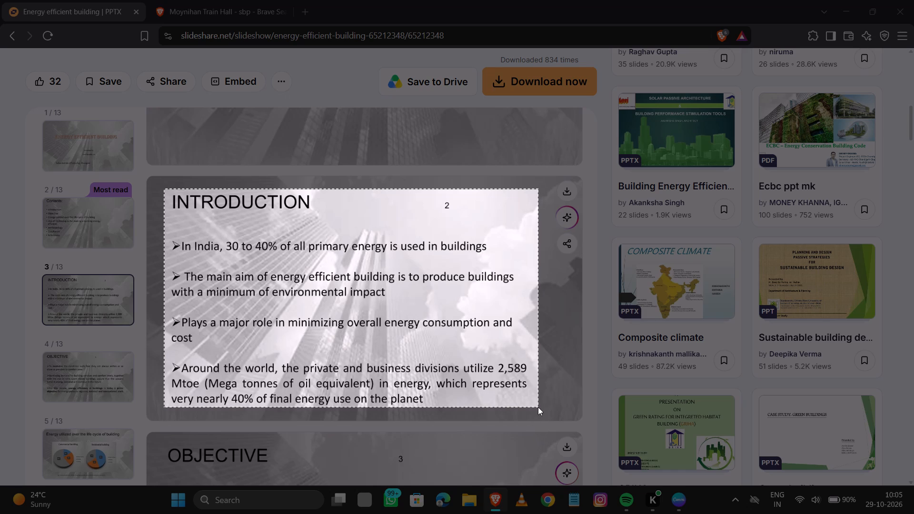
drag(538, 407, 532, 414)
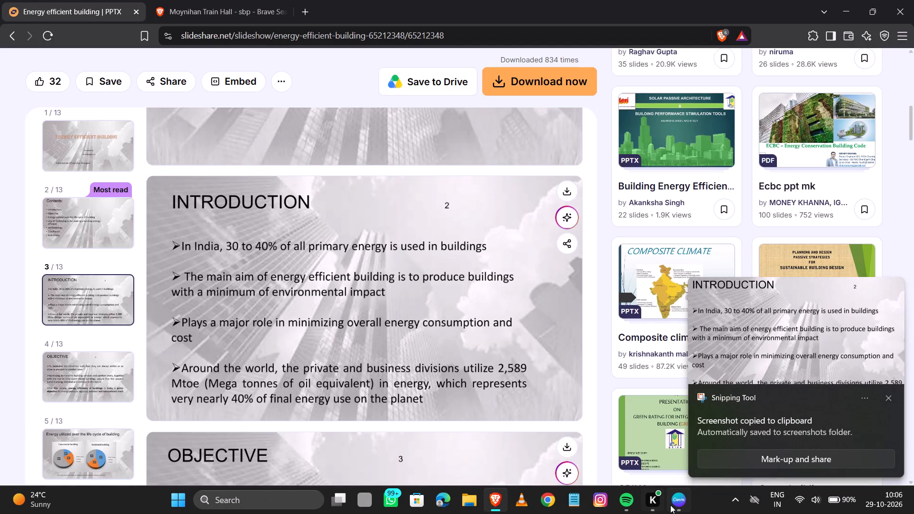
Back in Canva, paste the INTRODUCTION snip on page 11, shrink it slightly and align it directly below the institute subheading.
click(672, 504)
key(ctrl+v)
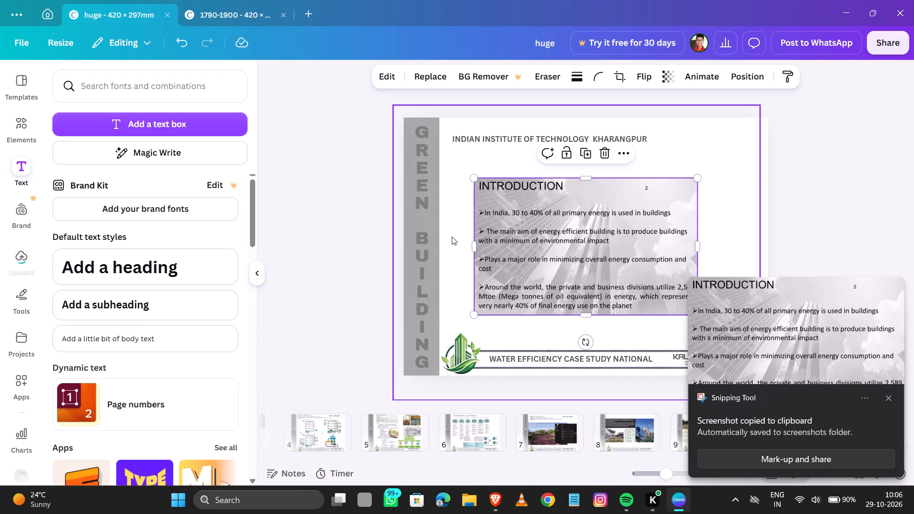
click(351, 196)
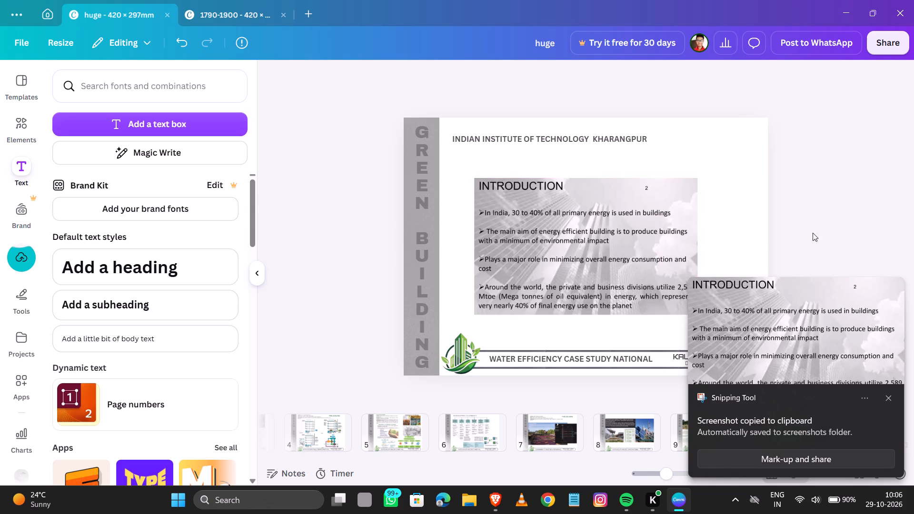
click(888, 397)
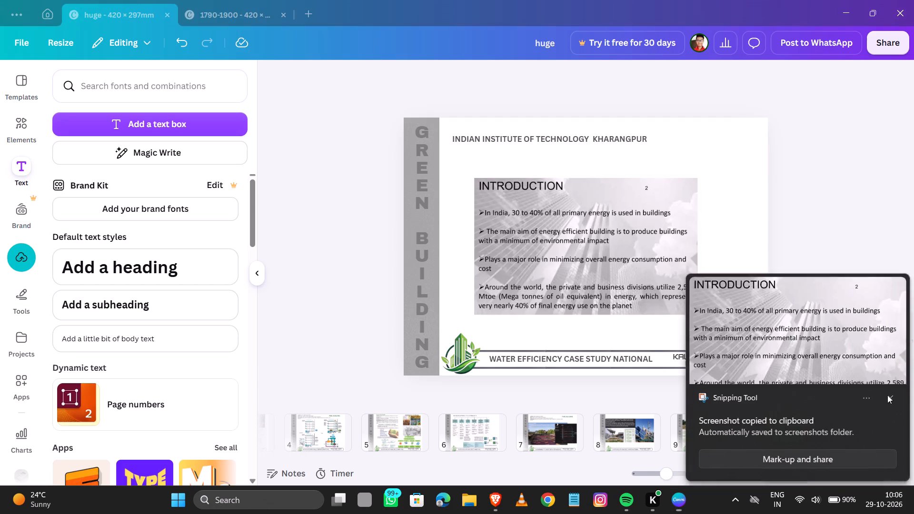
click(633, 209)
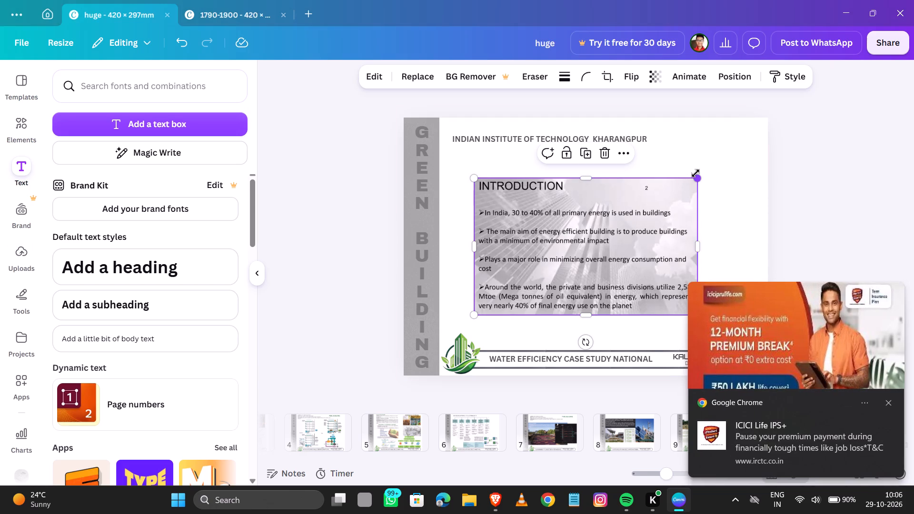
drag(695, 178, 682, 198)
drag(586, 280, 564, 246)
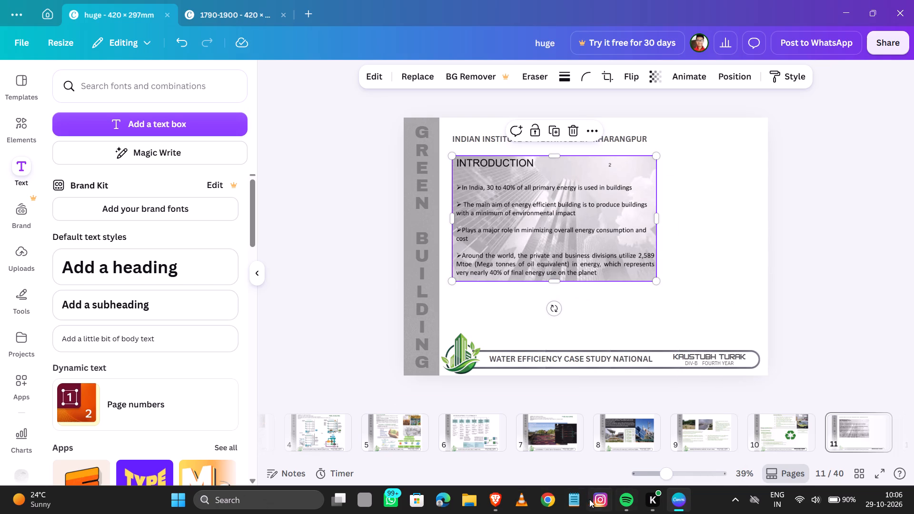
Return to Brave and capture a screen snip of the OBJECTIVE slide's heading and bullet points in the SlideShare presentation.
click(492, 496)
scroll(198, 177, down, 5)
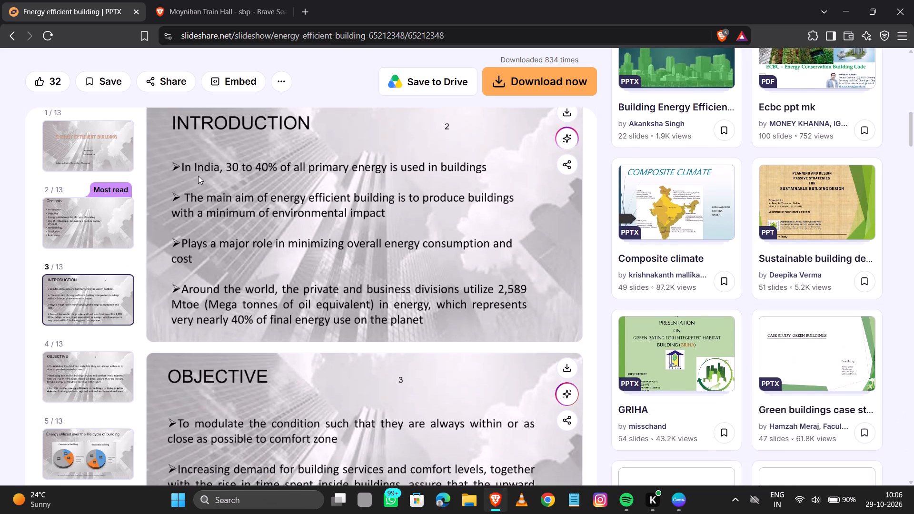
scroll(198, 176, down, 9)
key(Print)
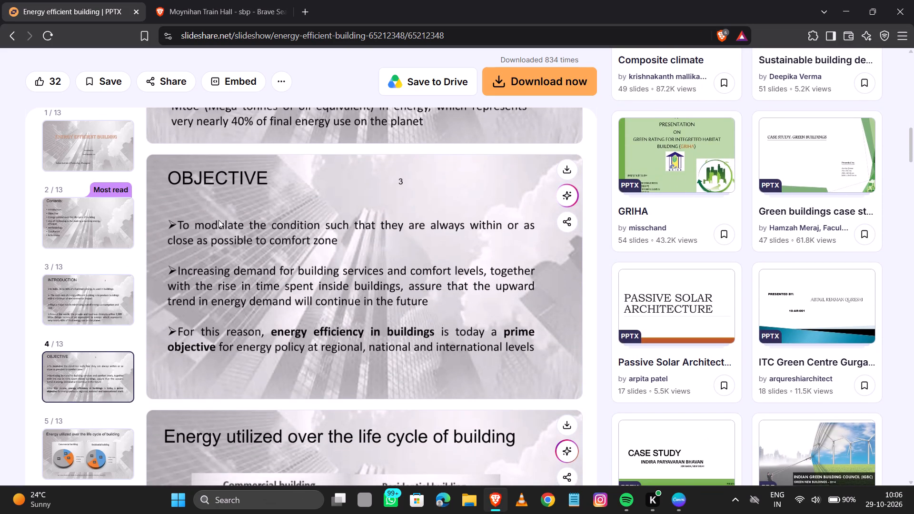
drag(159, 165, 599, 380)
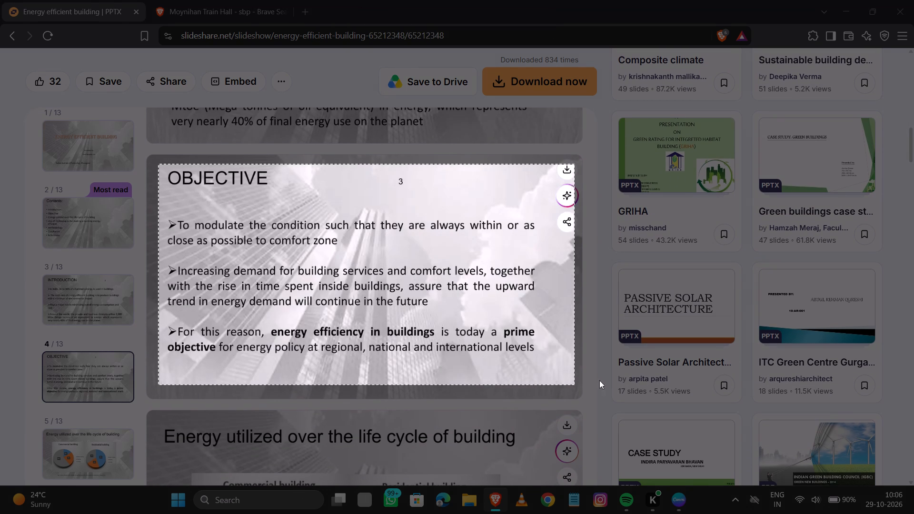
drag(599, 380, 540, 366)
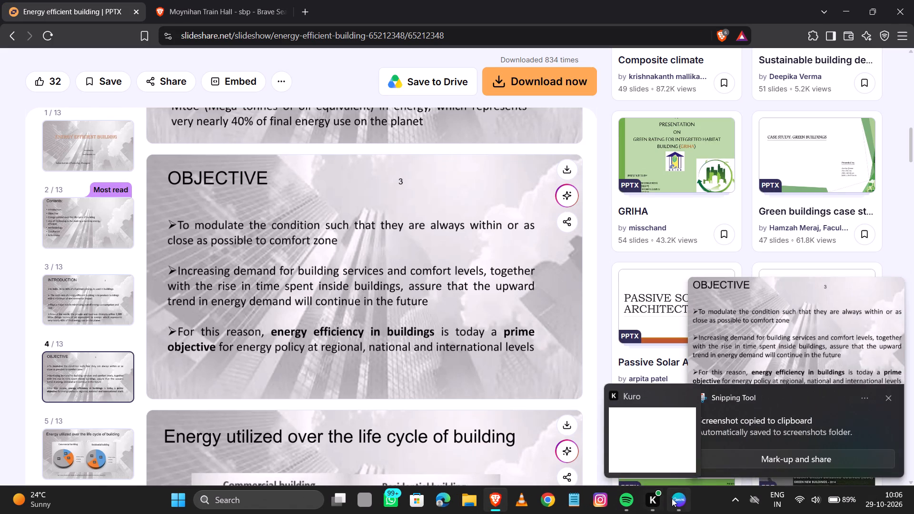
In Canva, paste the OBJECTIVE snip on page 11 and place it toward the page's lower right, overlapping the INTRODUCTION image.
click(673, 498)
key(ctrl+v)
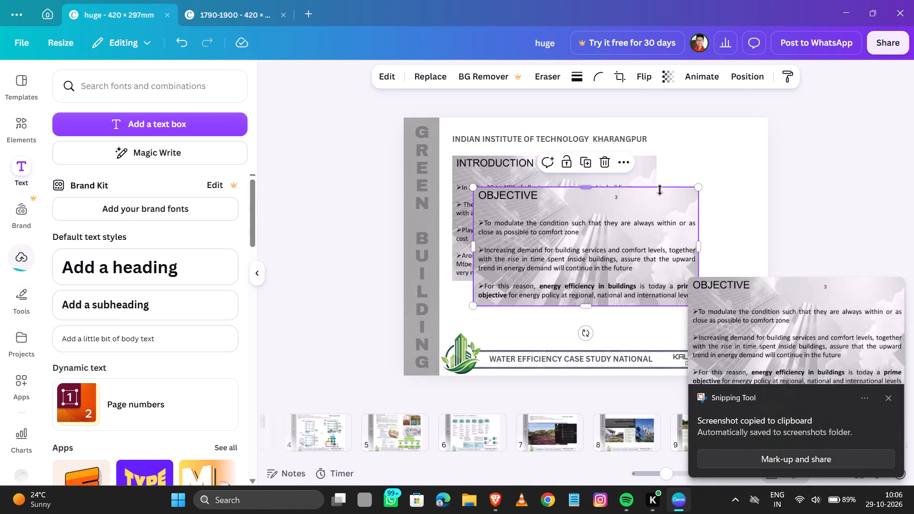
drag(624, 250, 632, 266)
click(817, 215)
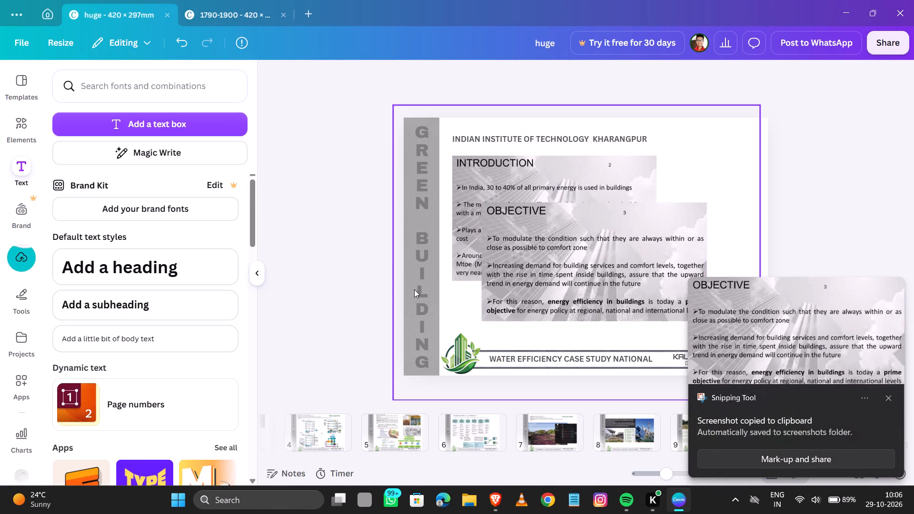
click(891, 398)
ctrl+scroll(177, 366, down, 1)
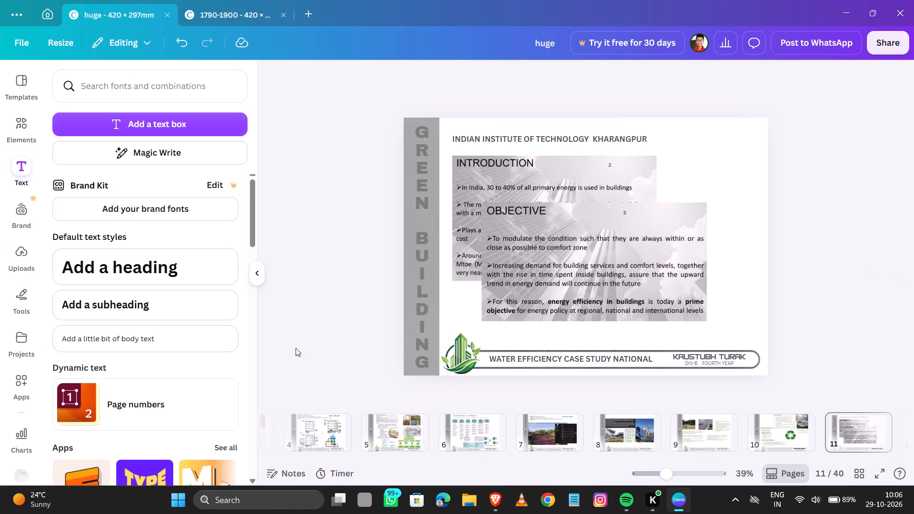
ctrl+scroll(756, 309, up, 2)
drag(571, 286, 579, 286)
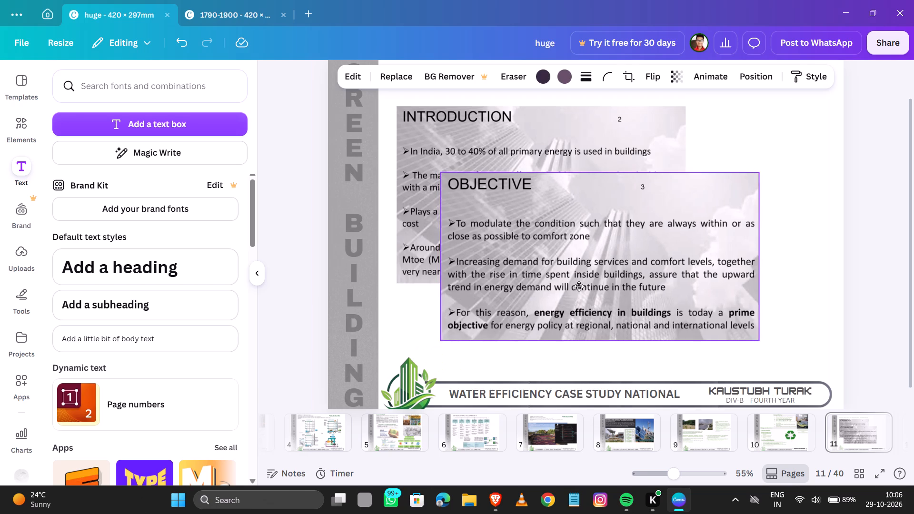
drag(579, 286, 615, 297)
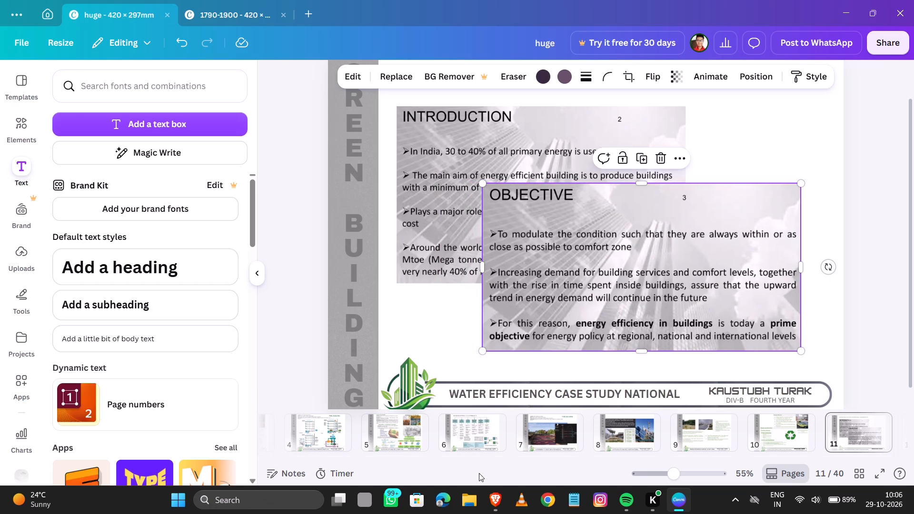
Duplicate page 11 with the INTRODUCTION and OBJECTIVE images.
ctrl+scroll(340, 370, down, 1)
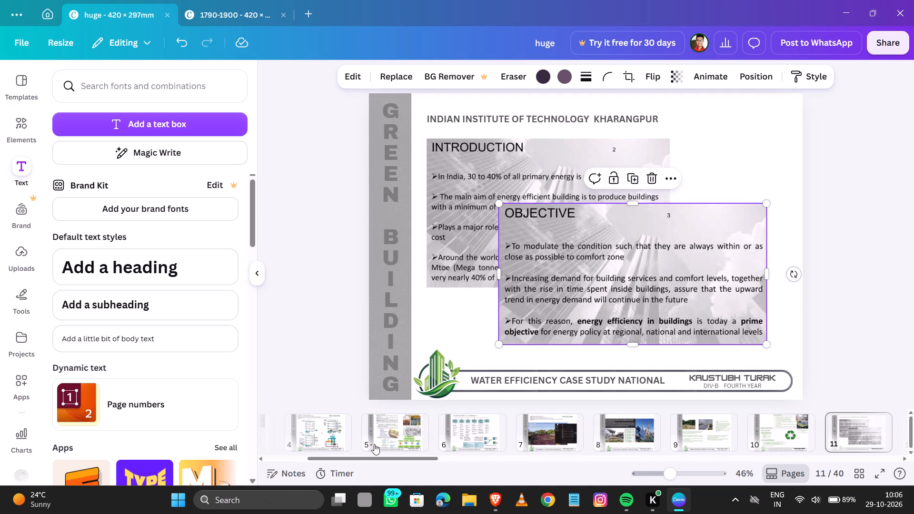
drag(384, 458, 521, 475)
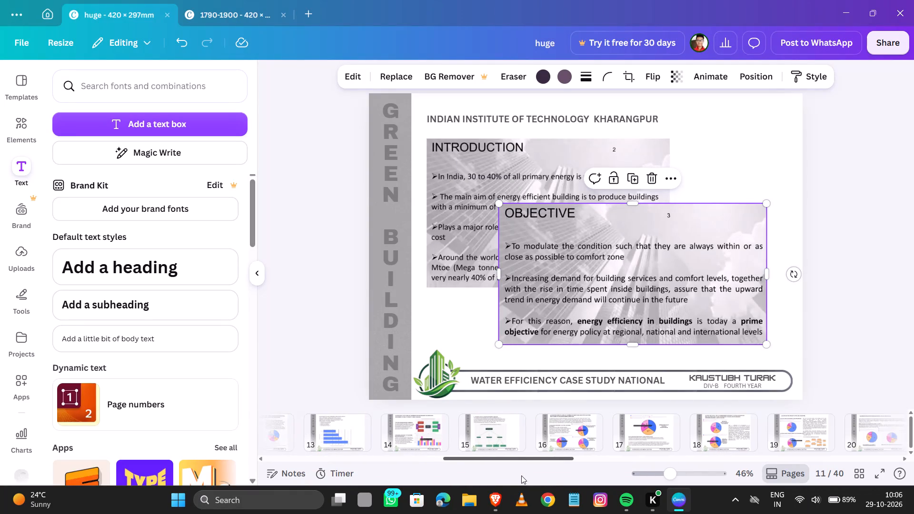
drag(521, 475, 405, 476)
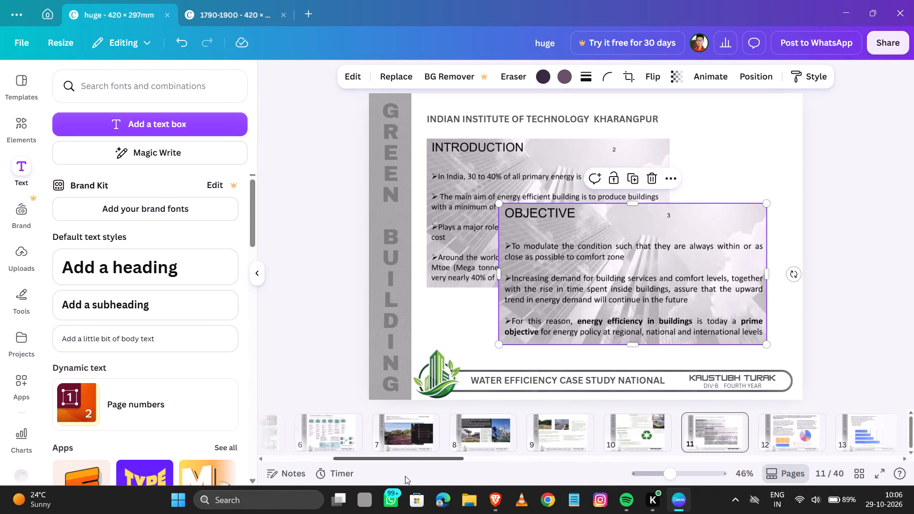
drag(405, 476, 423, 507)
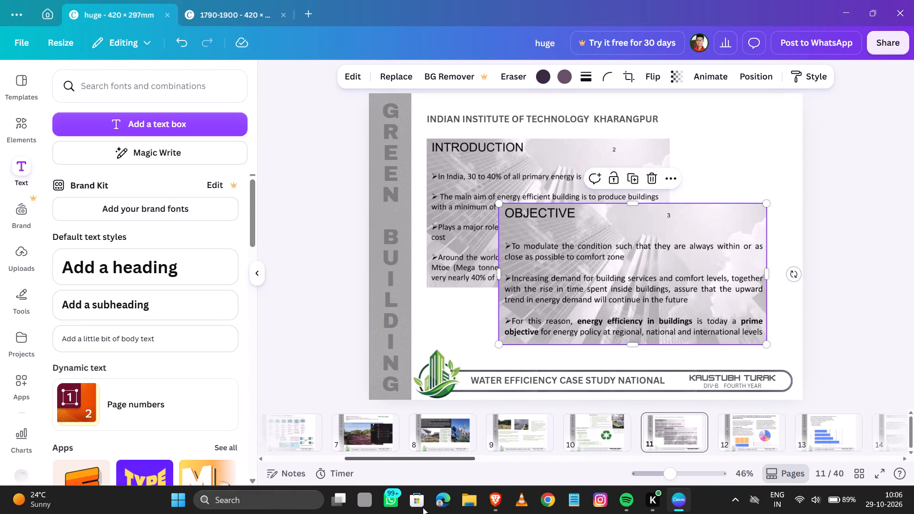
drag(423, 507, 464, 513)
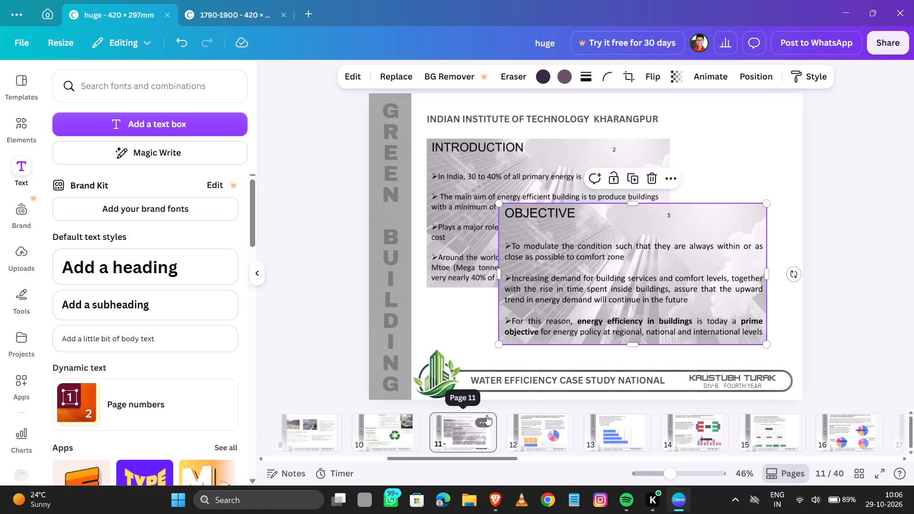
click(486, 423)
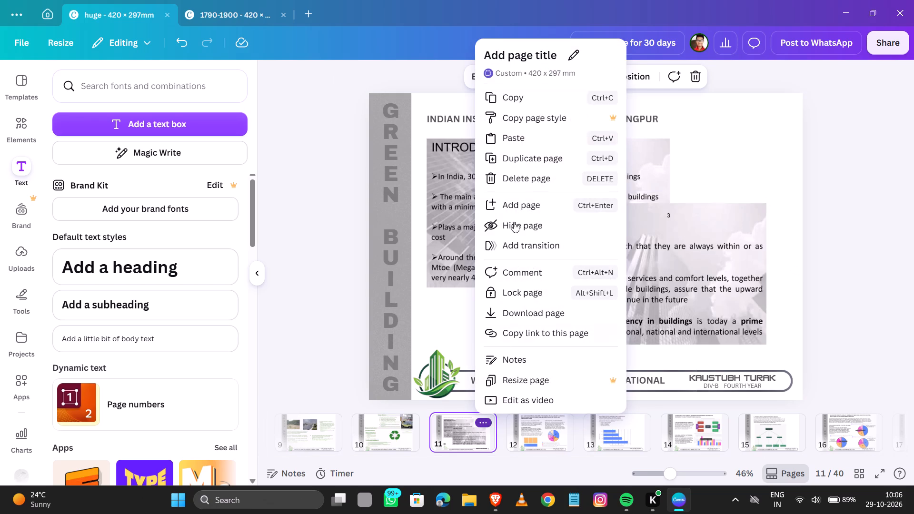
click(550, 156)
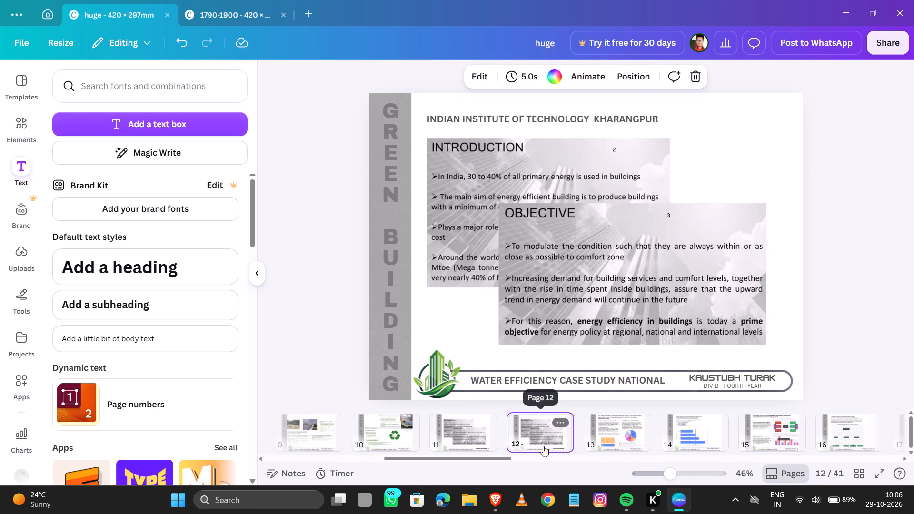
Delete the OBJECTIVE image, the INTRODUCTION image and the institute subheading from page 12, keeping only the template frame.
click(550, 435)
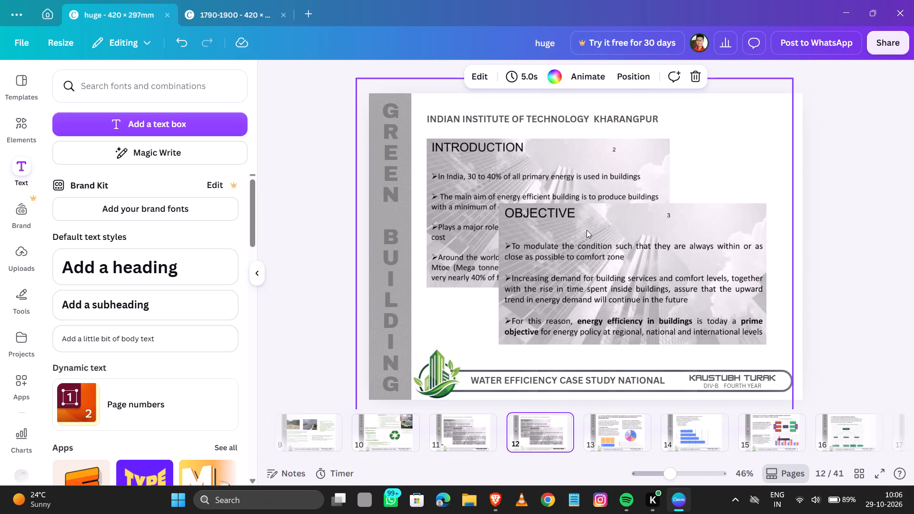
click(586, 230)
key(Delete)
click(572, 193)
key(Delete)
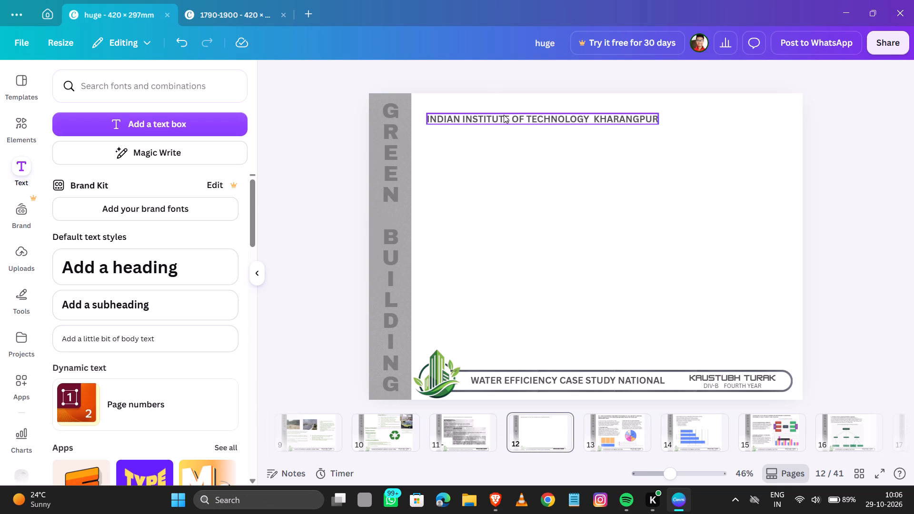
click(504, 115)
key(Delete)
Duplicate the cleared template page four times to make blank pages 13 to 16.
click(557, 422)
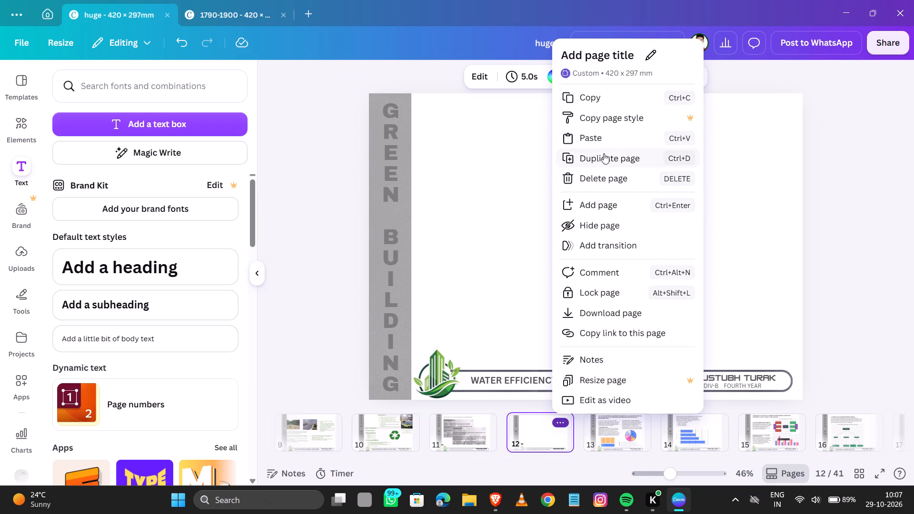
click(604, 153)
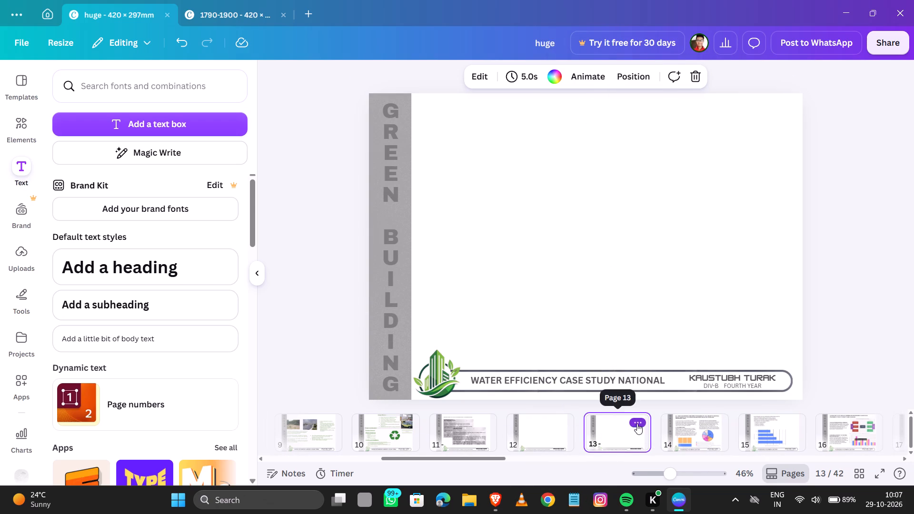
click(637, 424)
click(663, 150)
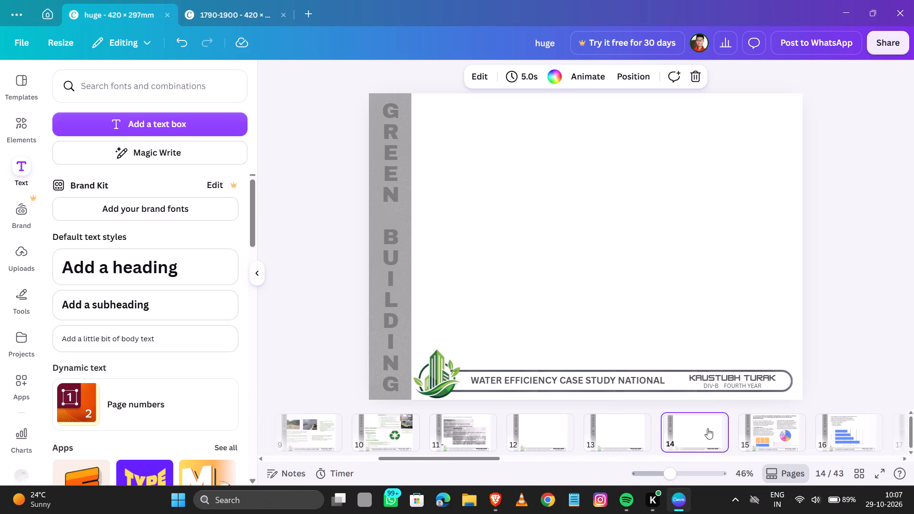
click(715, 421)
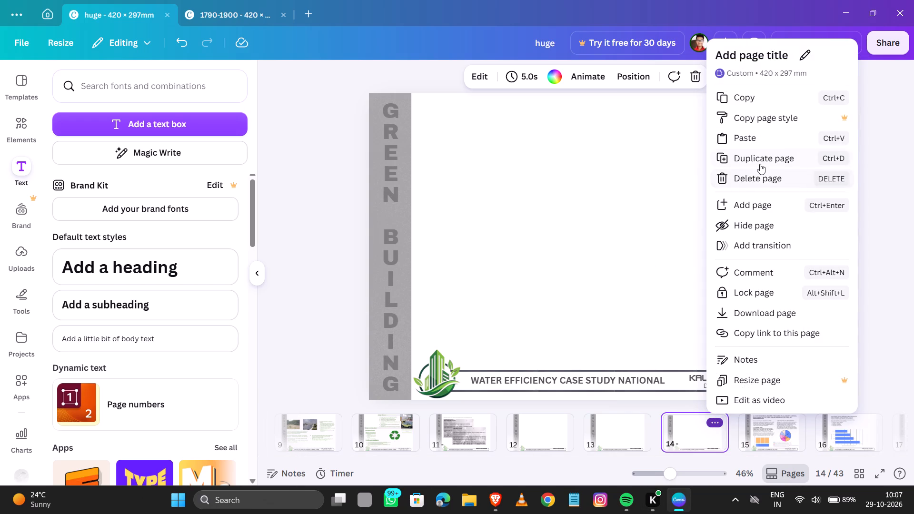
click(760, 164)
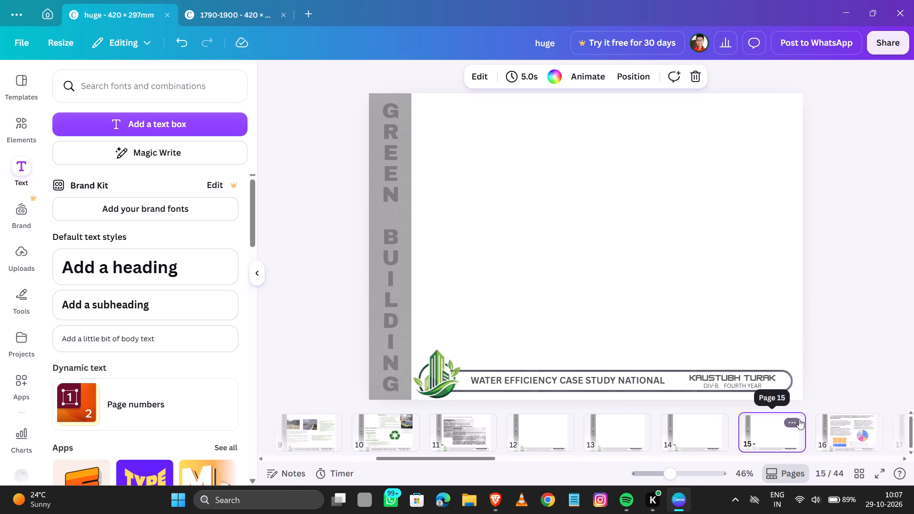
click(799, 419)
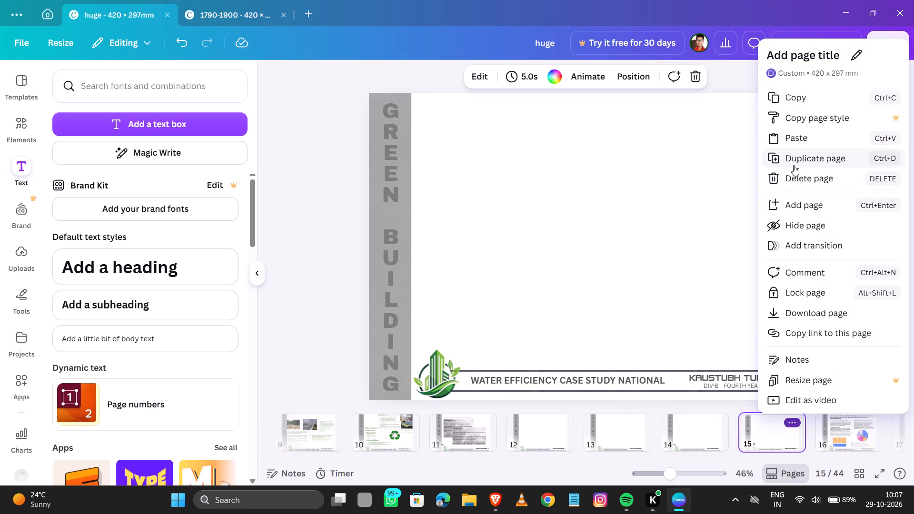
click(794, 165)
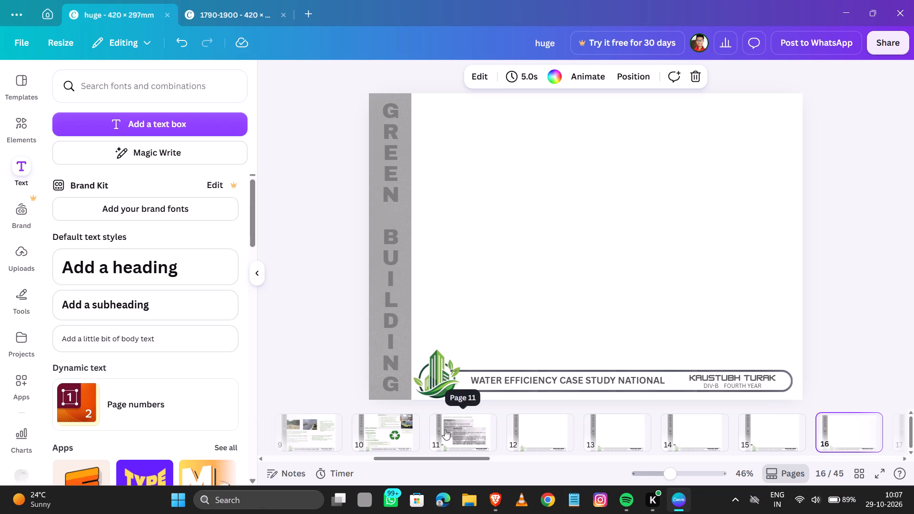
Select page 12, then switch to Brave and capture a screen snip of the Commercial and Residential building pie charts on slide 5.
click(445, 429)
click(538, 427)
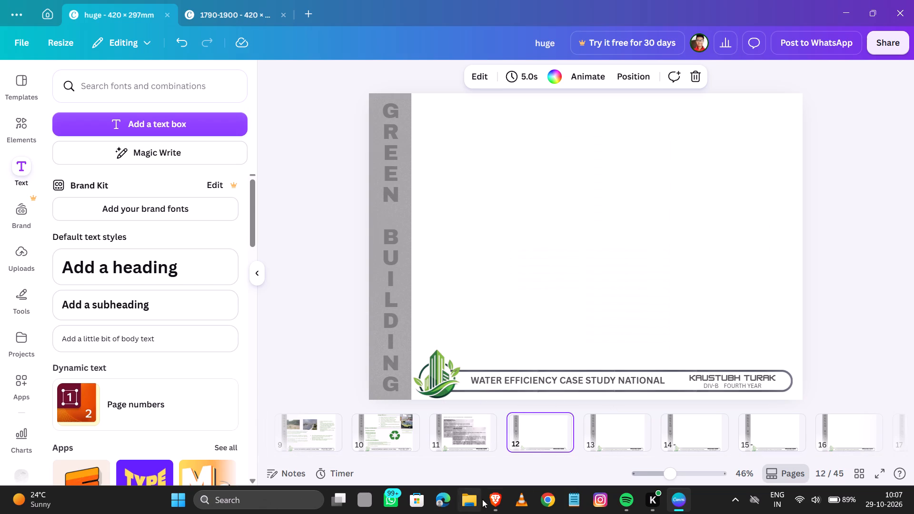
click(490, 502)
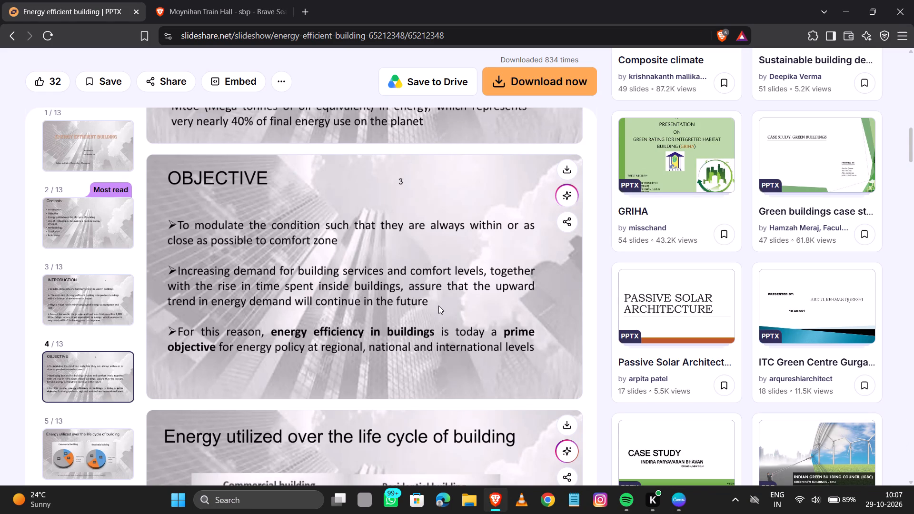
middle_click(438, 306)
scroll(438, 305, up, 1)
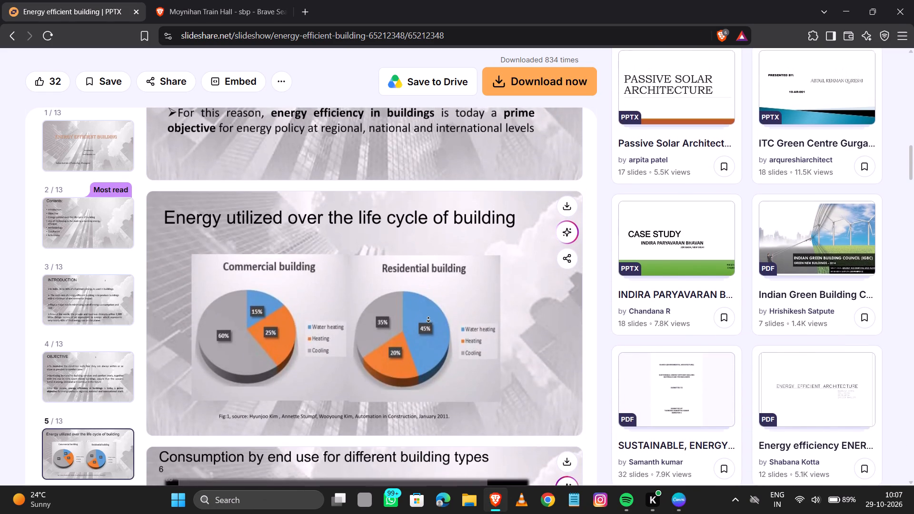
click(428, 318)
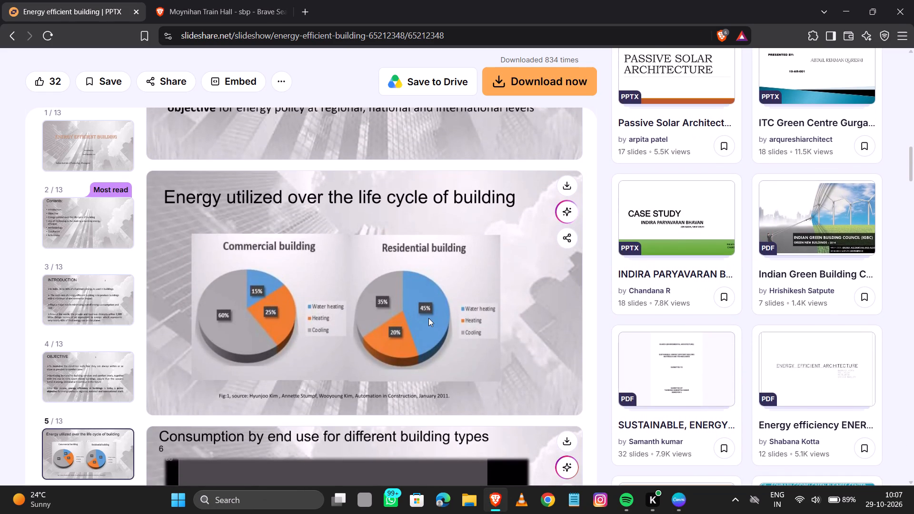
key(Print)
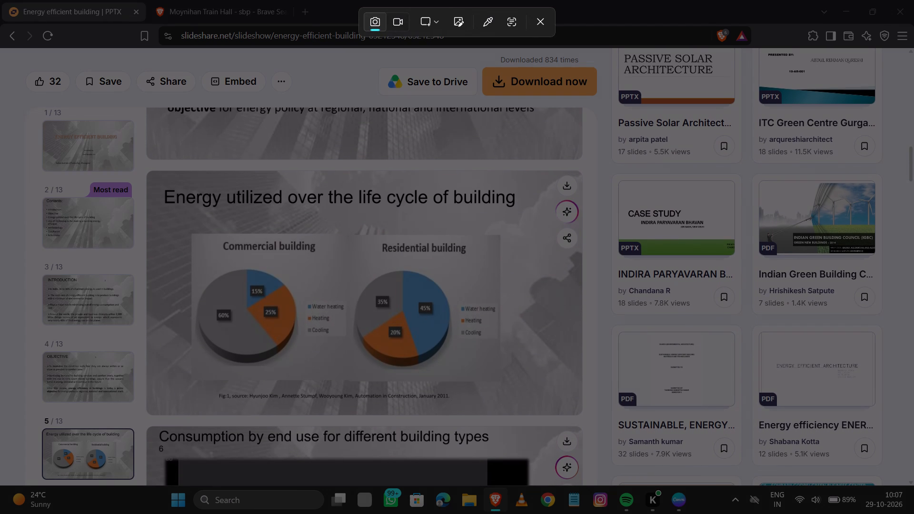
drag(192, 234, 443, 354)
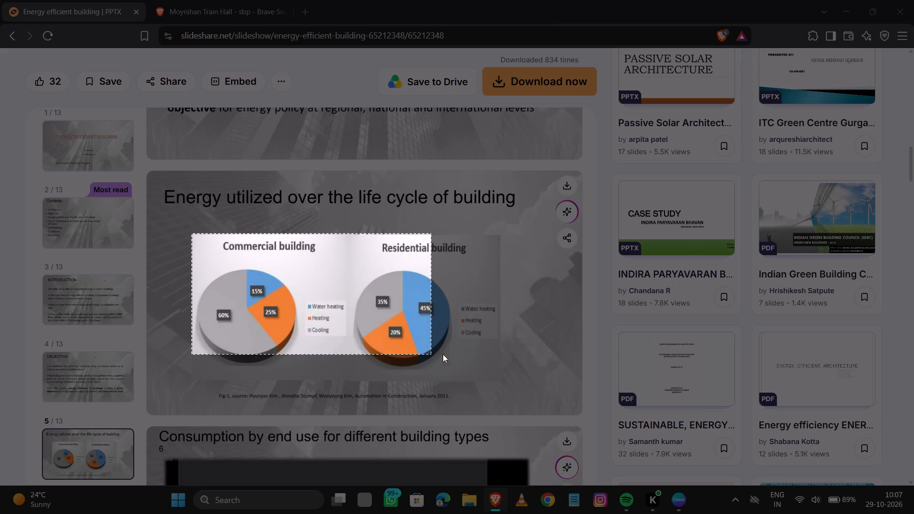
drag(443, 354, 499, 370)
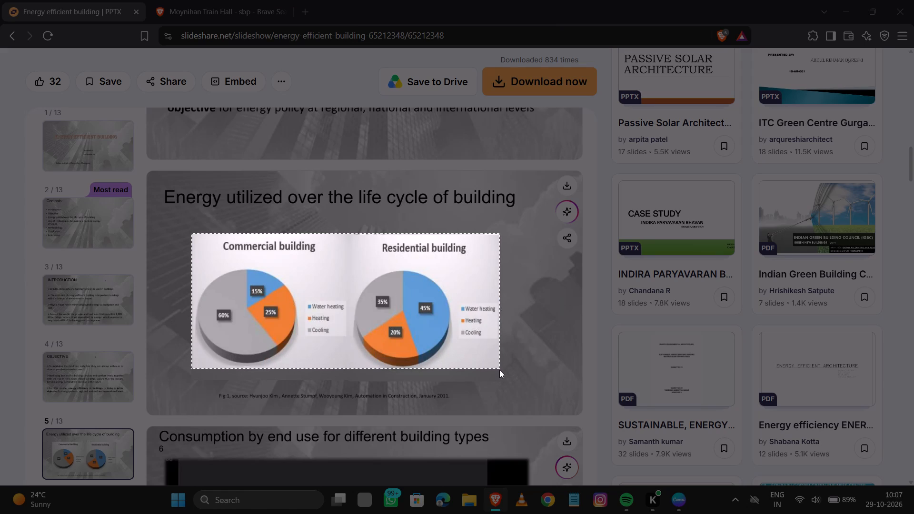
drag(499, 370, 500, 370)
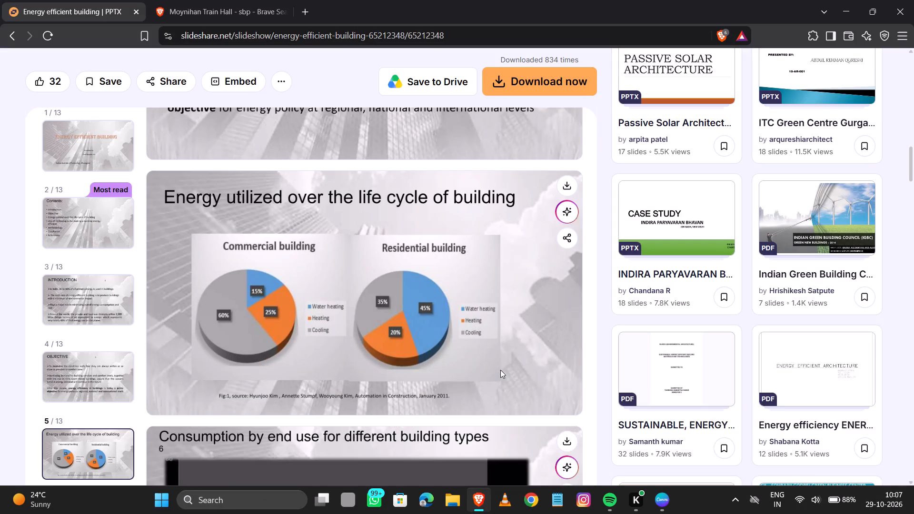
In Canva, paste the pie chart snip on page 12 and place it left of centre, near the GREEN BUILDING strip.
click(679, 506)
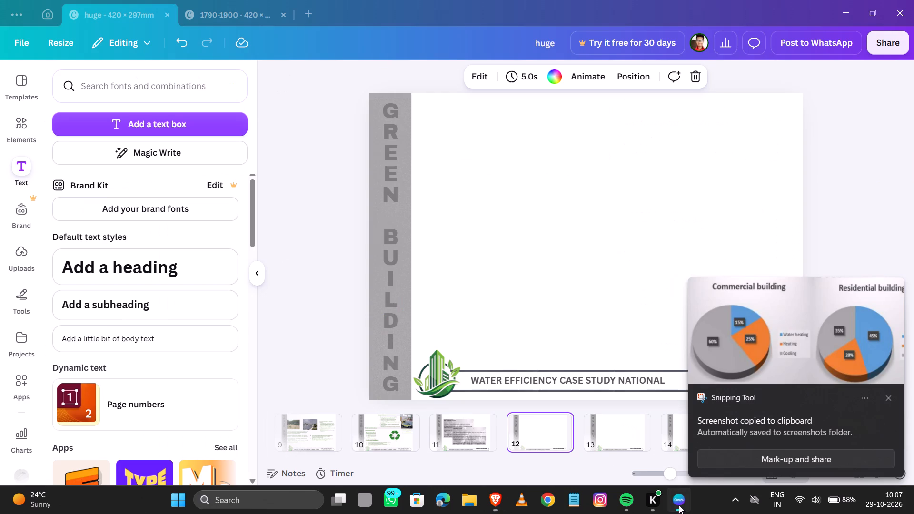
key(ctrl+v)
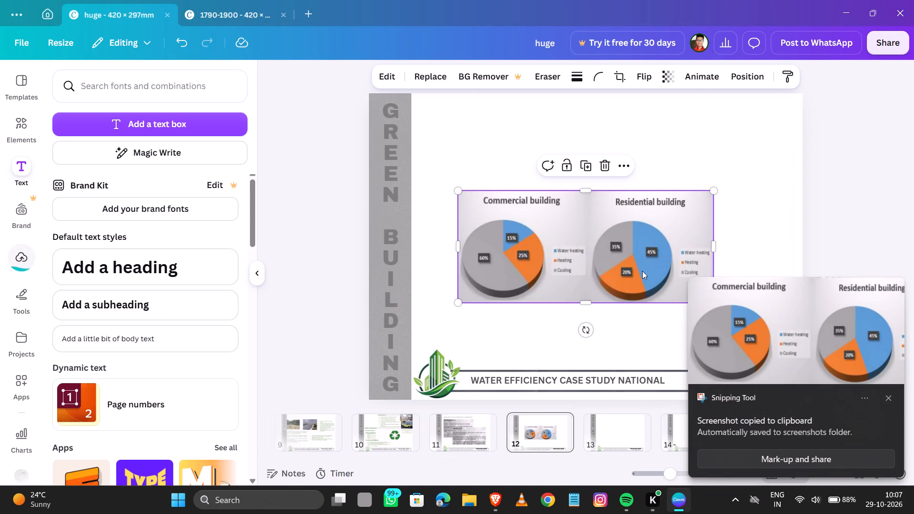
drag(642, 271, 614, 289)
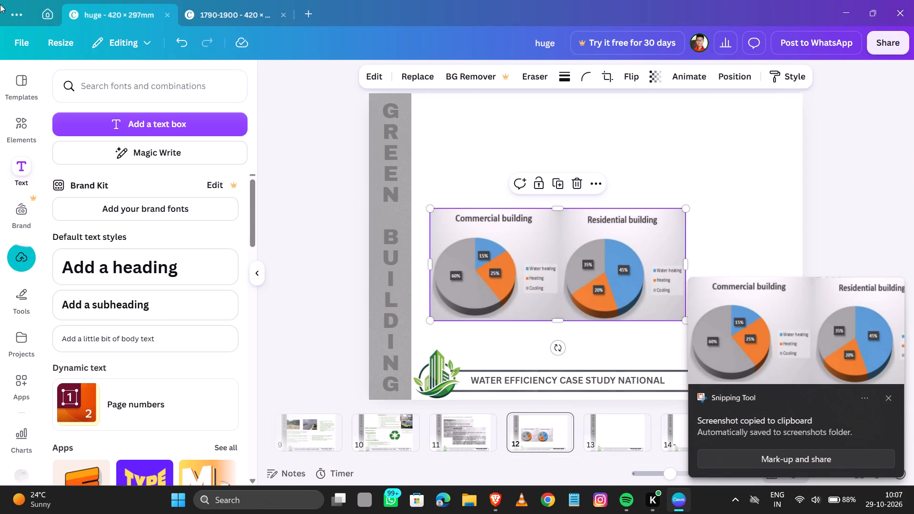
Add a subheading on page 12 reading ENERGY UTILIZED OVER THE LIFE CYCLE OF BUILDING, checking the wording against slide 5 in Brave.
click(113, 307)
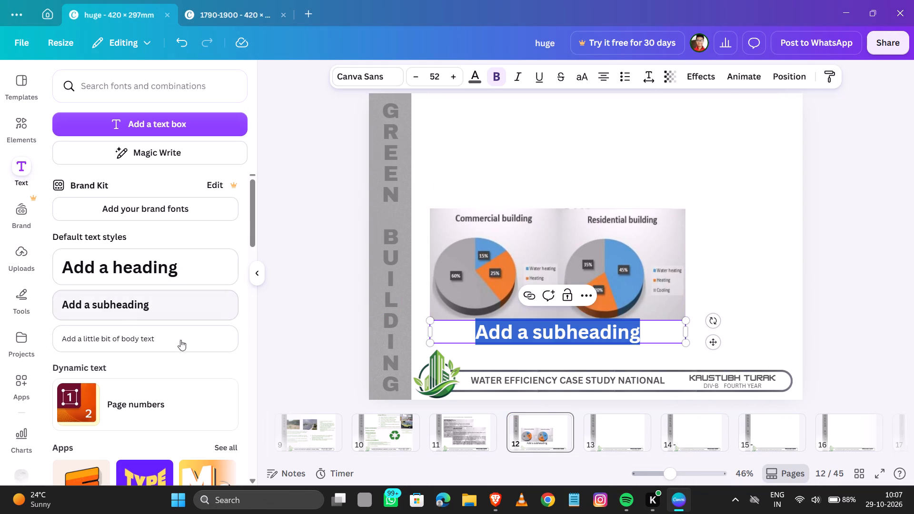
click(495, 500)
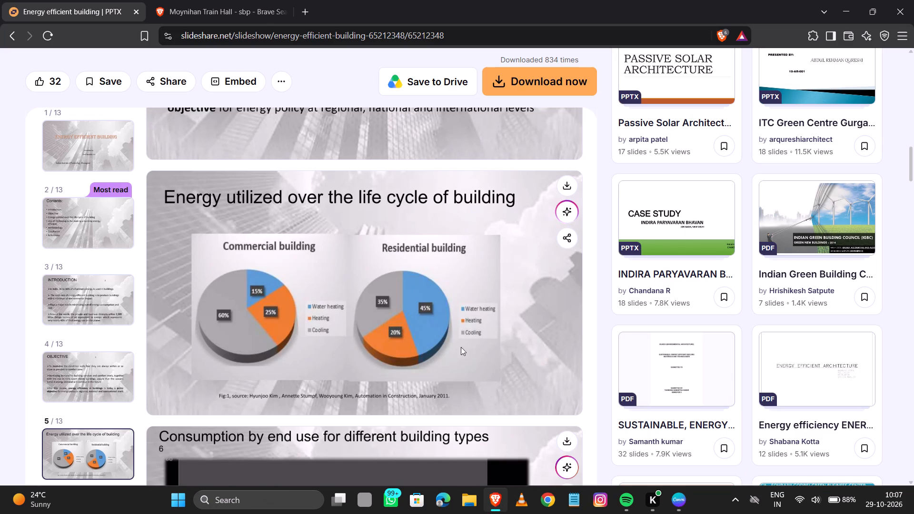
click(681, 507)
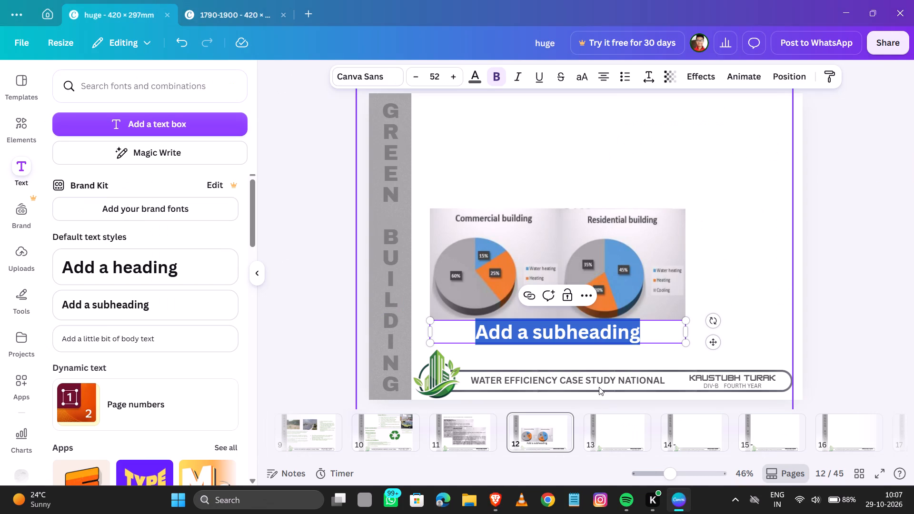
text(ENER)
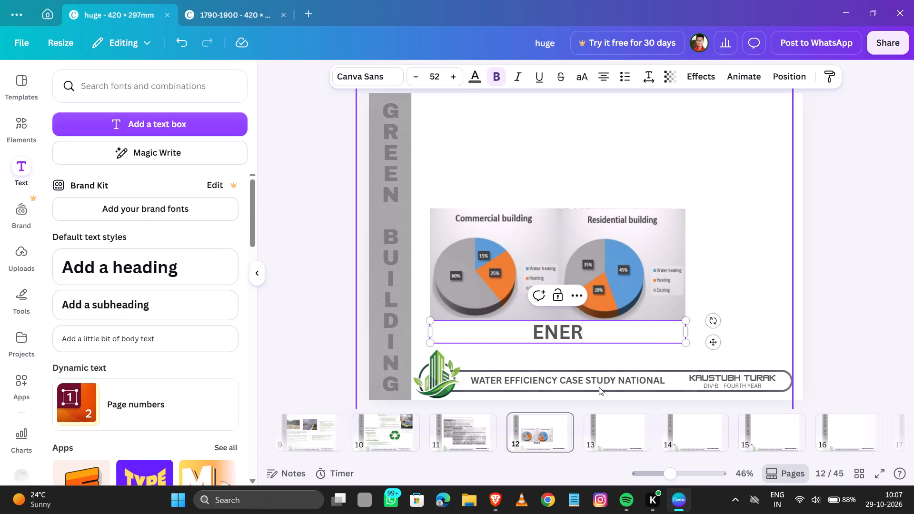
text(GY)
key(space)
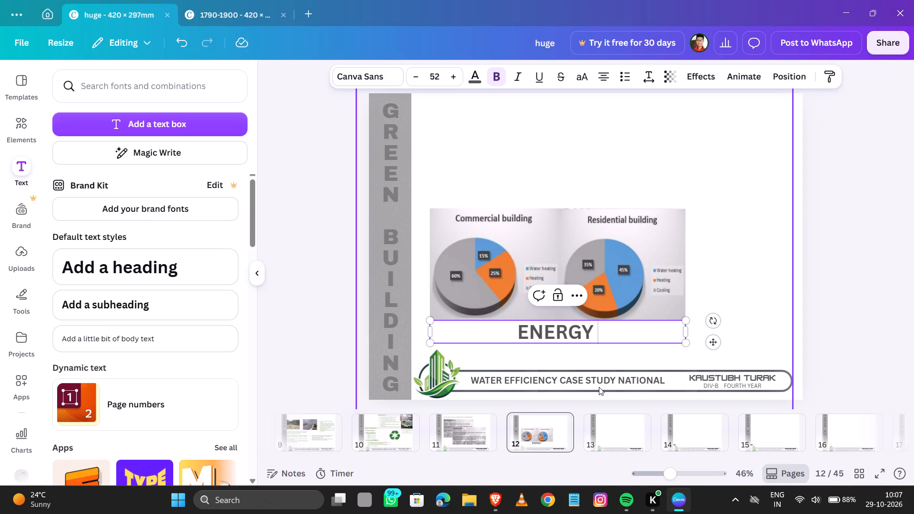
text(UTIL)
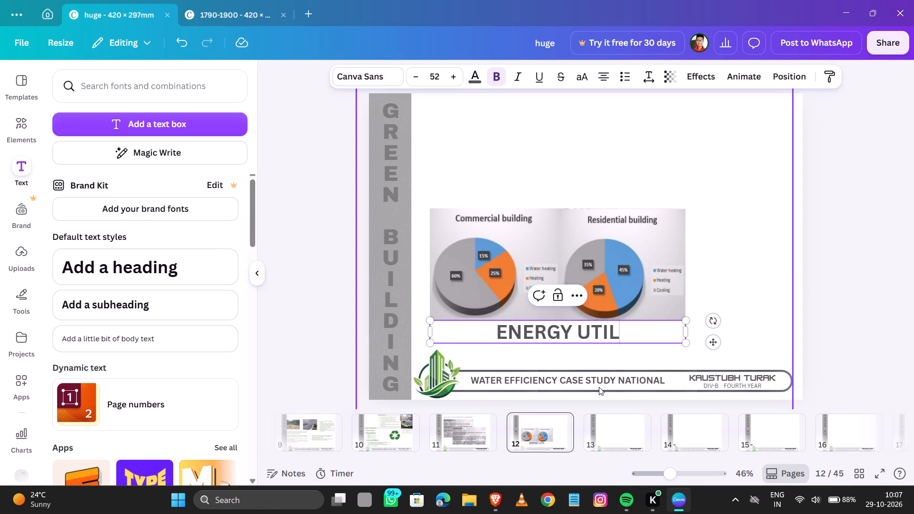
key(i)
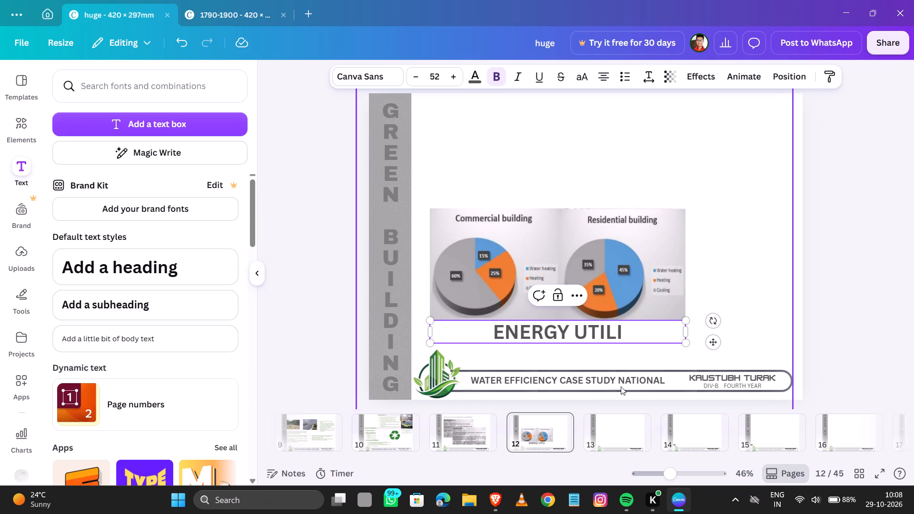
click(497, 497)
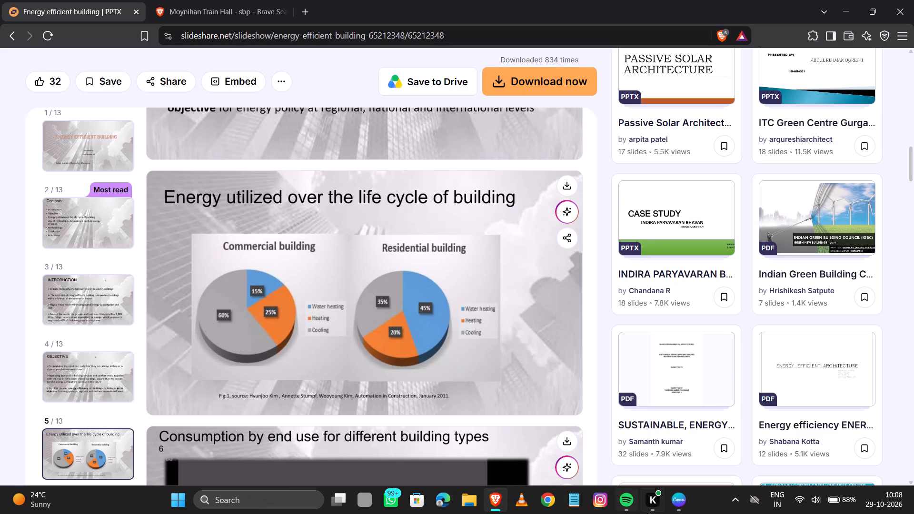
click(677, 506)
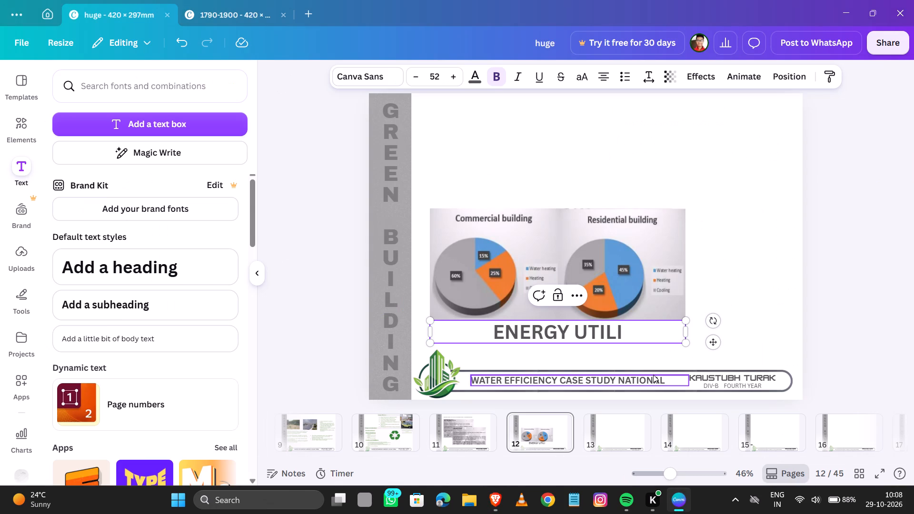
text(ZED)
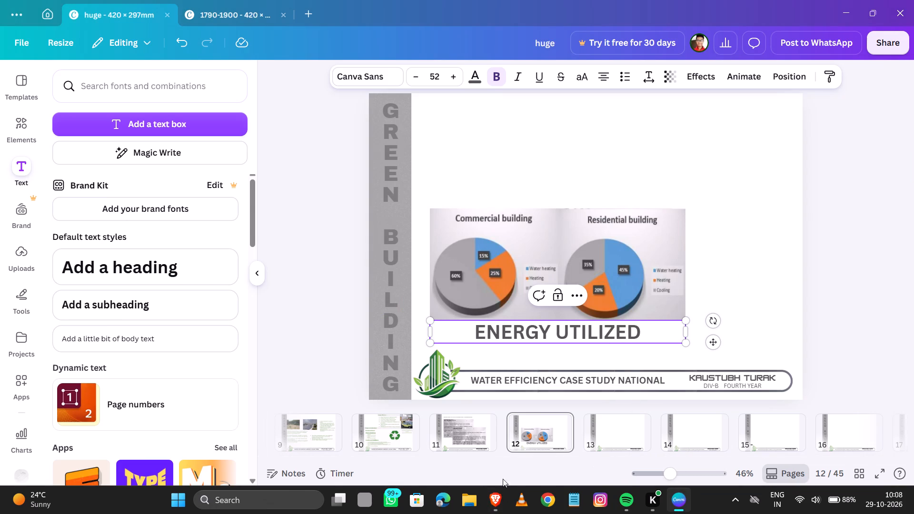
click(493, 509)
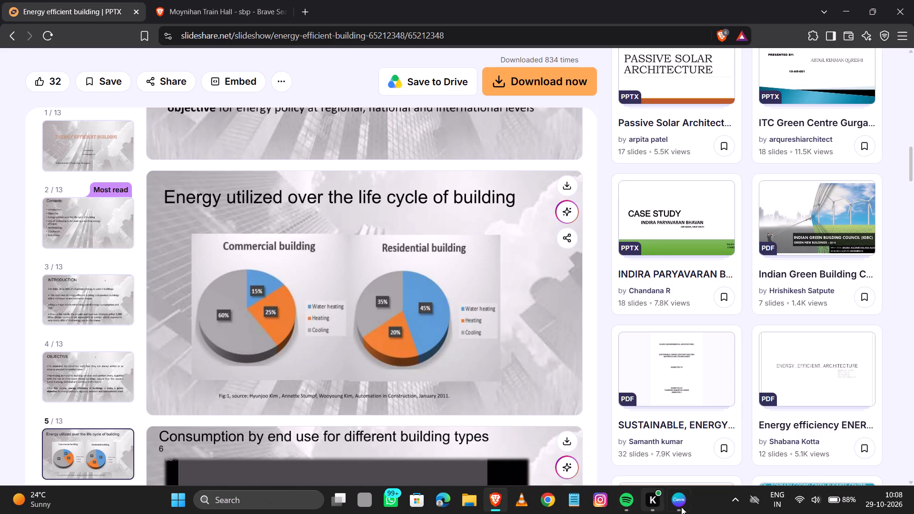
click(682, 507)
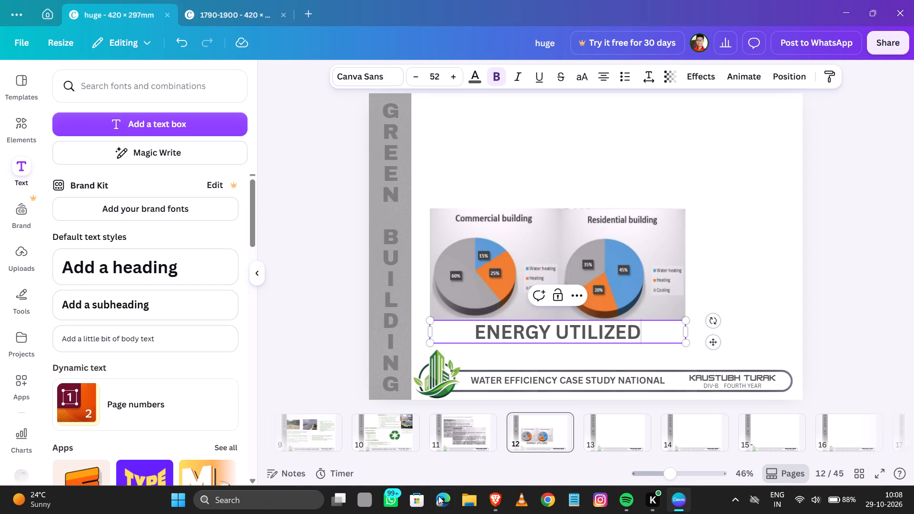
click(499, 501)
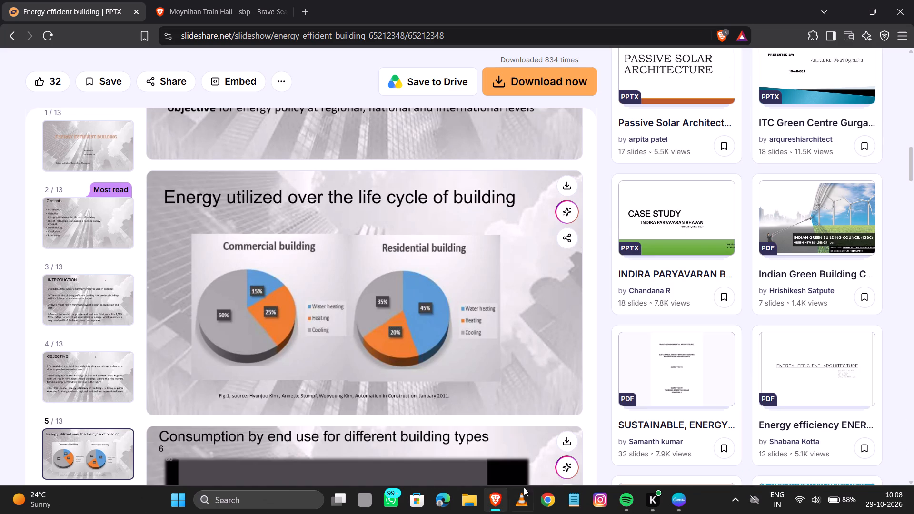
click(677, 497)
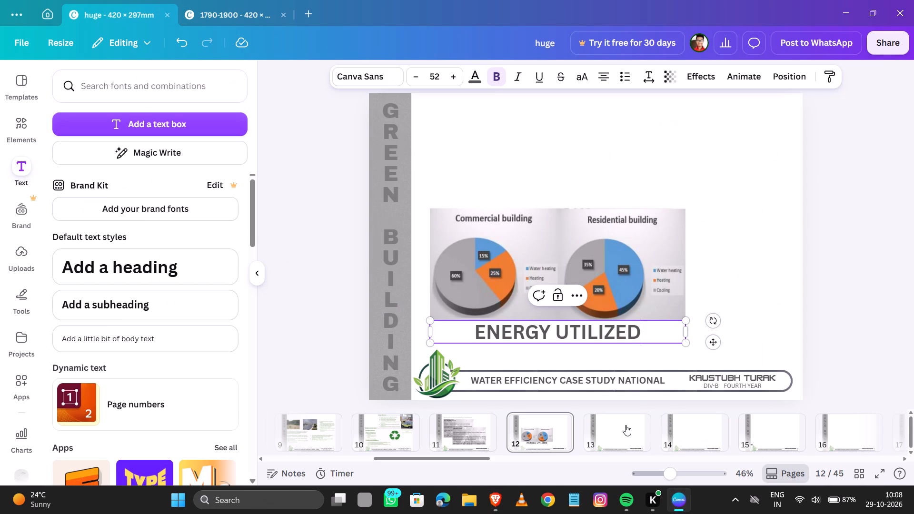
key(space)
text(OVER THE LIFE)
key(space)
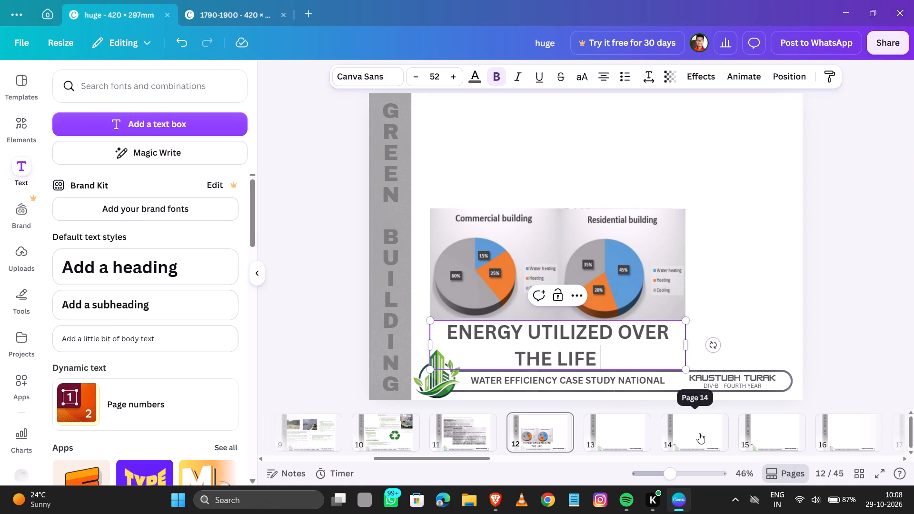
click(497, 496)
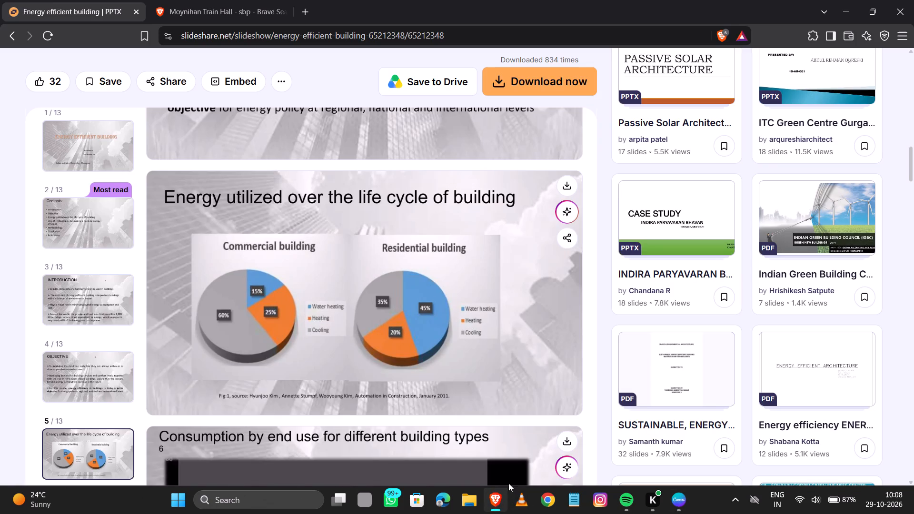
click(688, 499)
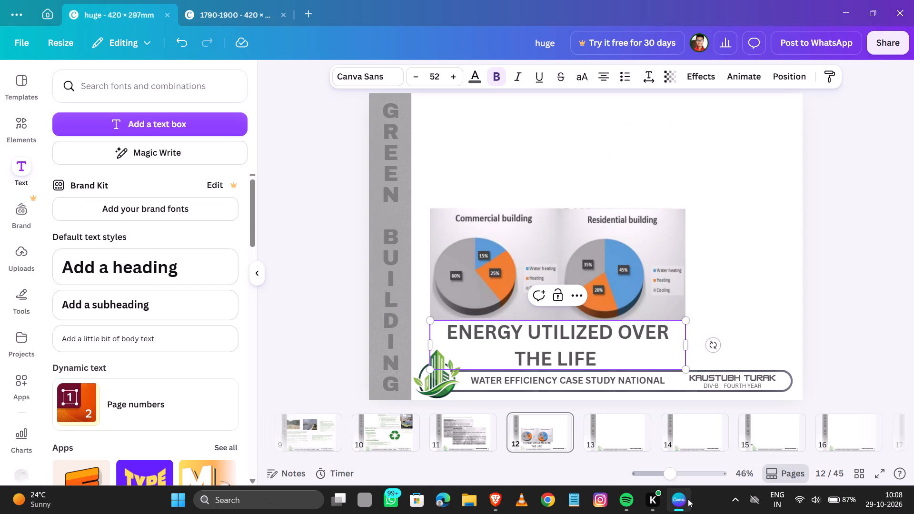
text(CYCLE OF)
key(space)
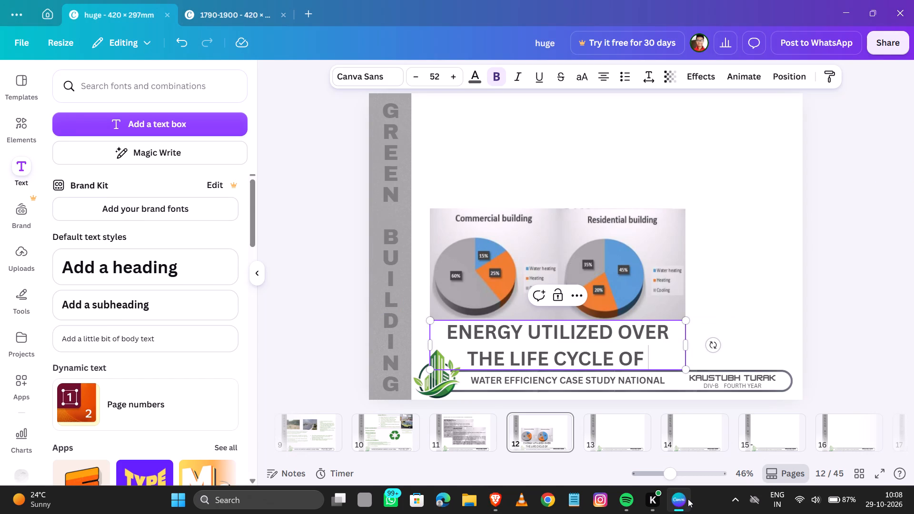
text(BUILDING)
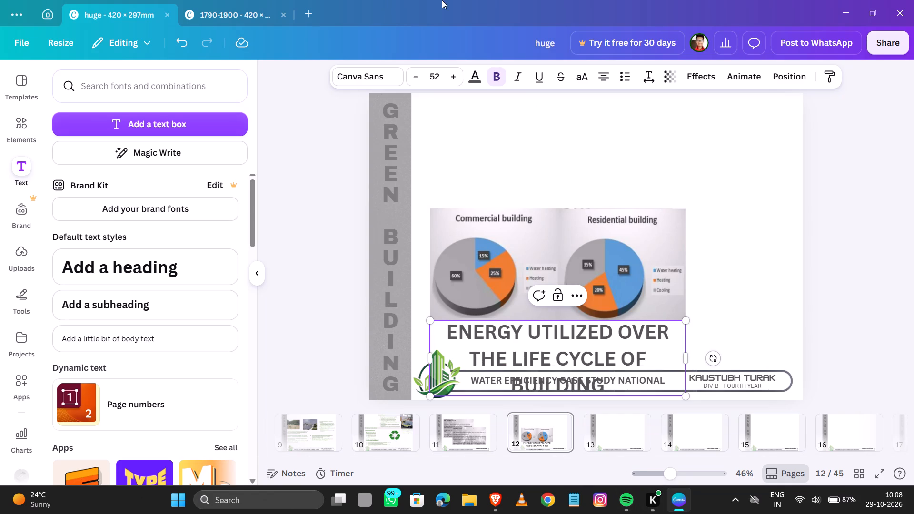
Set the energy subheading's font size to 25.
click(435, 78)
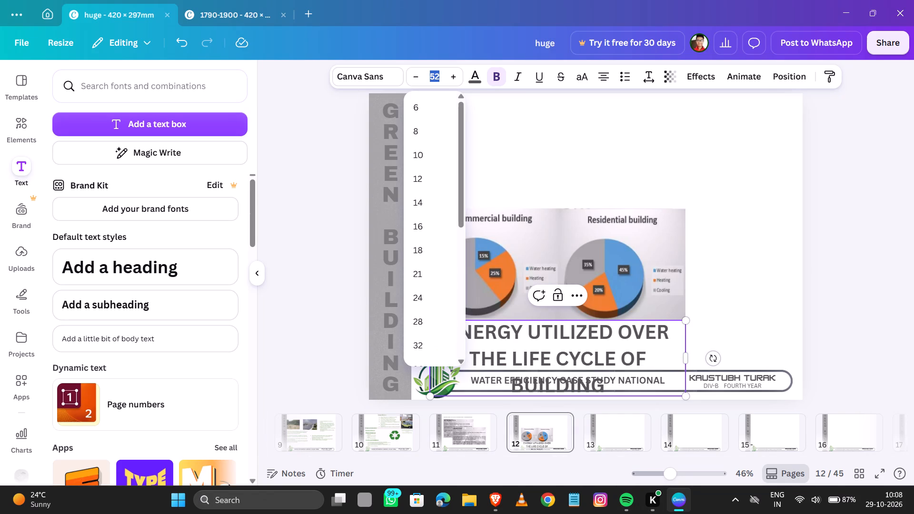
text(25)
key(Return)
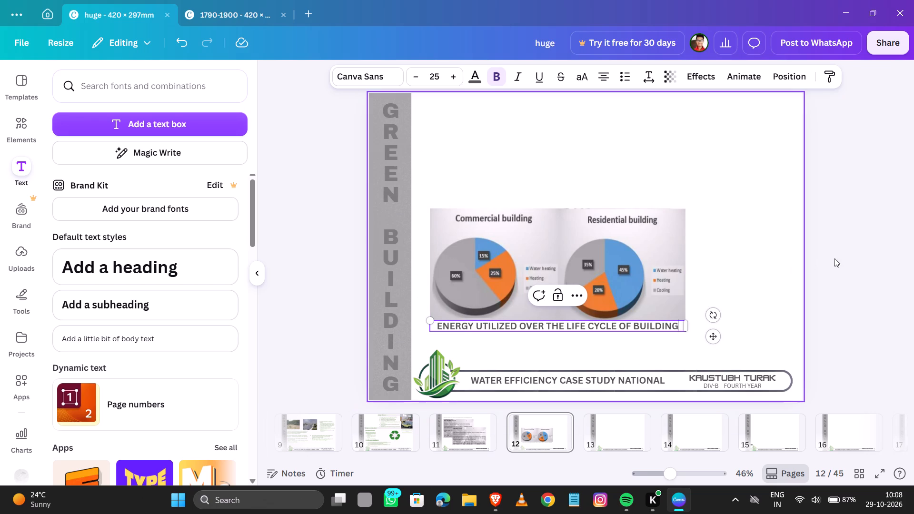
click(868, 263)
Move the energy subheading to the top of page 12, just beside the GREEN BUILDING strip.
drag(568, 327, 561, 110)
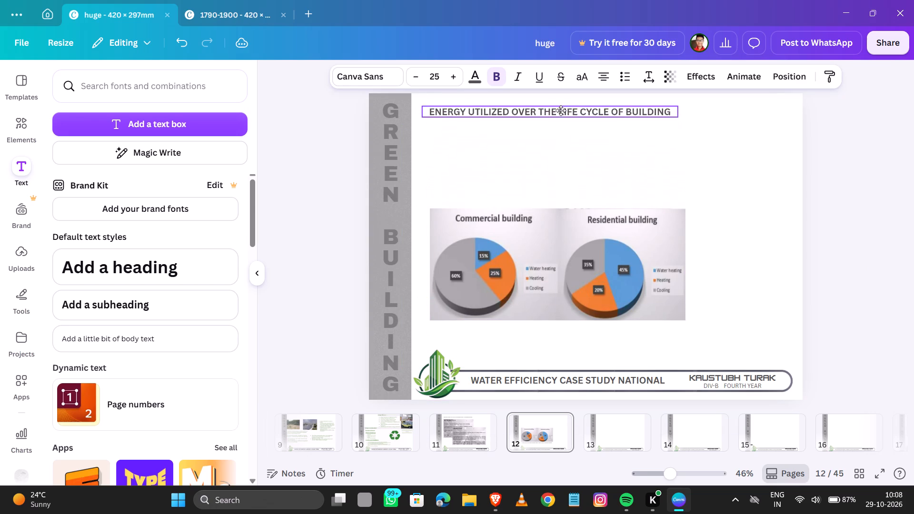
drag(561, 110, 558, 119)
key(Right)
key(Right)
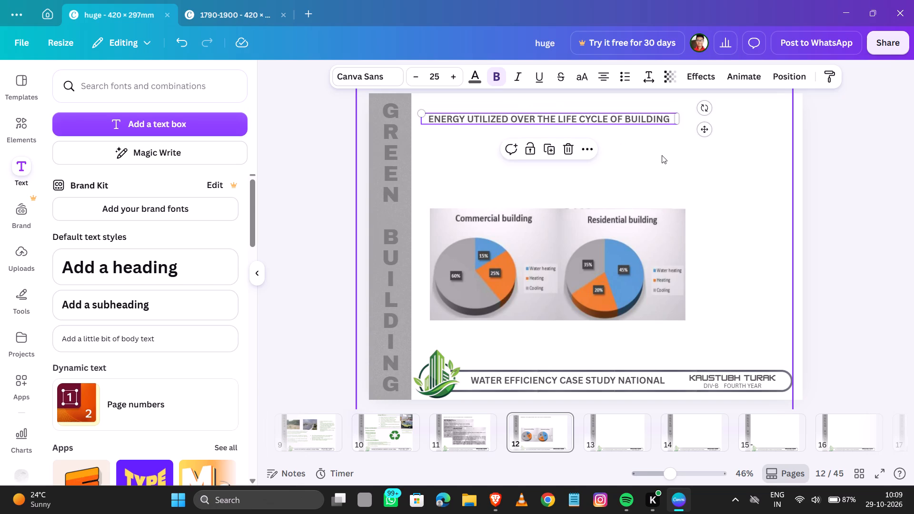
key(Up)
key(Up)
key(Up)
key(Up)
key(Up)
key(Up)
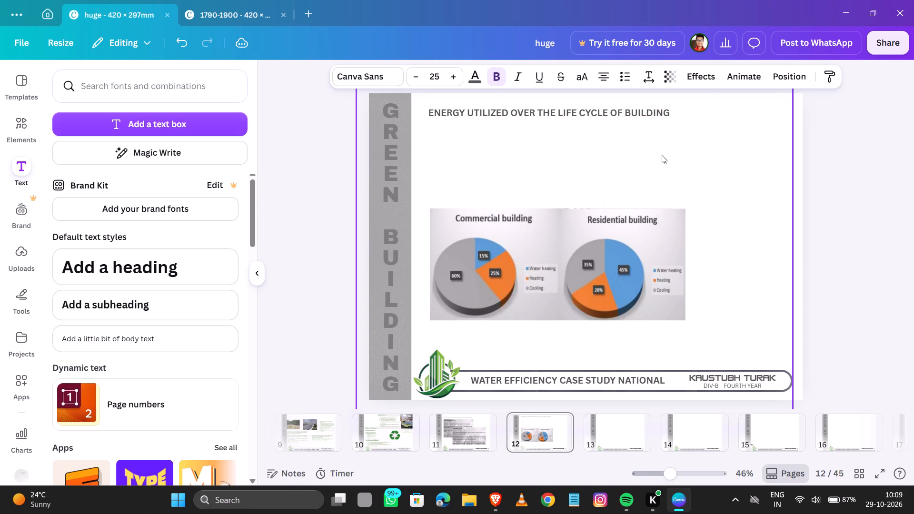
Move the pie chart image up directly beneath the energy subheading and line up its left edge with the text.
click(586, 233)
key(Up)
key(Up)
key(Up)
key(Up)
key(Up)
key(Up)
key(Up)
key(Up)
key(Up)
key(Up)
key(Up)
key(Up)
key(Up)
key(Up)
key(Up)
key(Up)
key(Up)
key(Up)
key(Up)
key(Up)
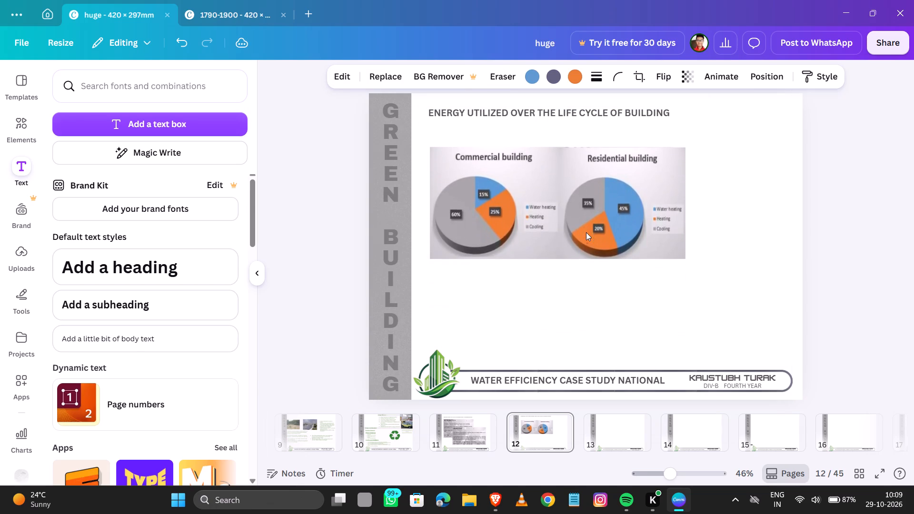
key(Left)
key(Left)
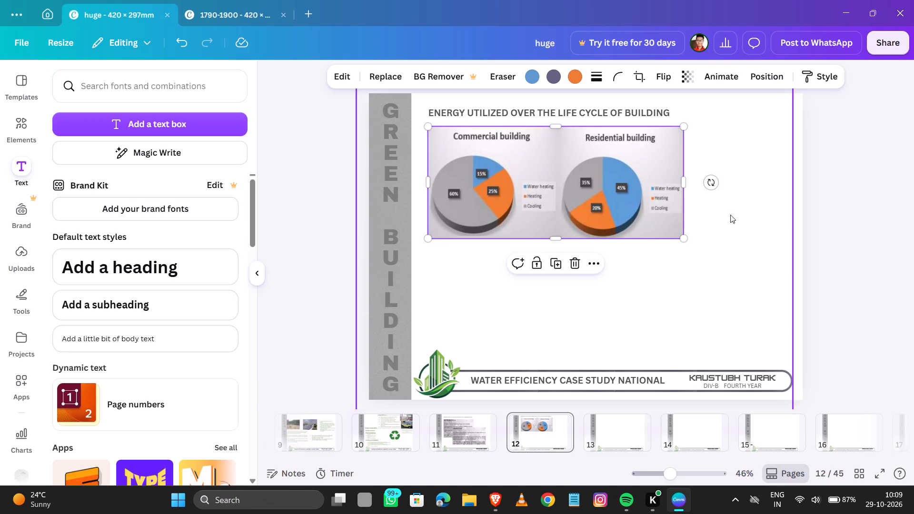
click(860, 193)
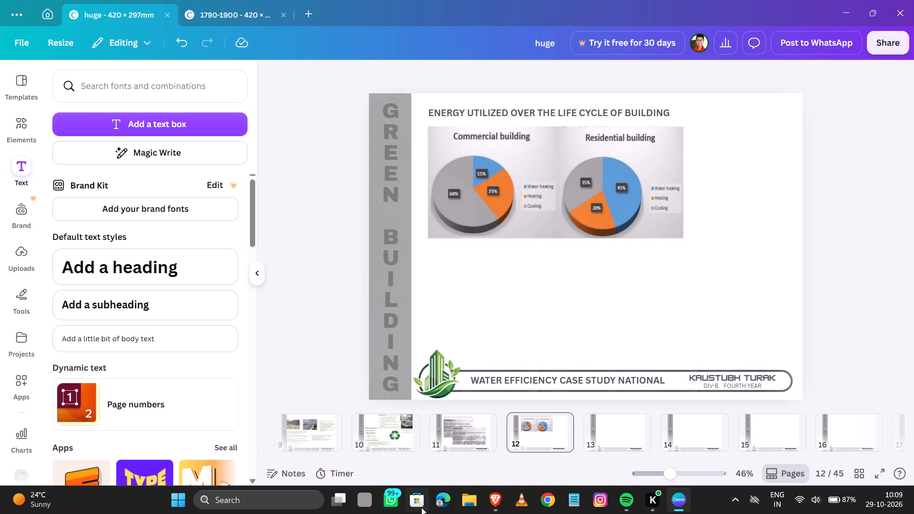
Switch to Brave and capture a screen snip of the building technologies diagram on slide 7, without its title and source line.
click(495, 502)
scroll(429, 332, down, 9)
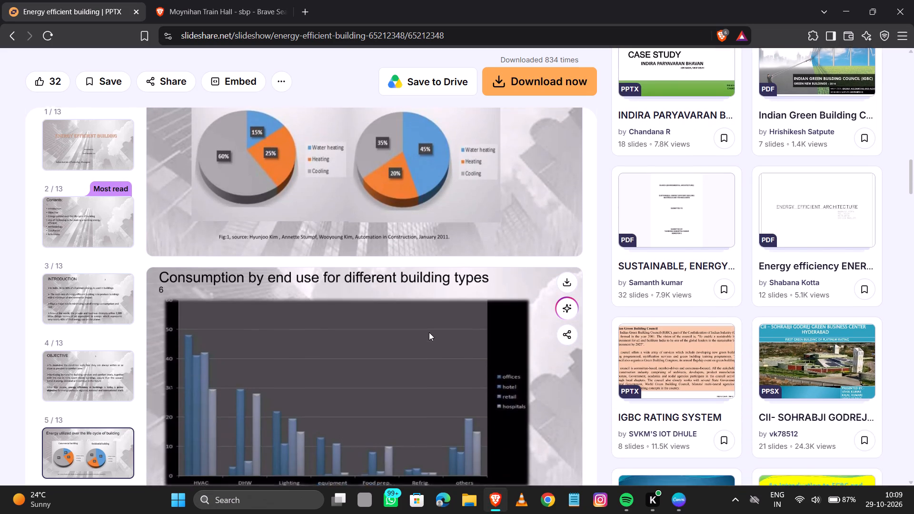
scroll(429, 332, down, 4)
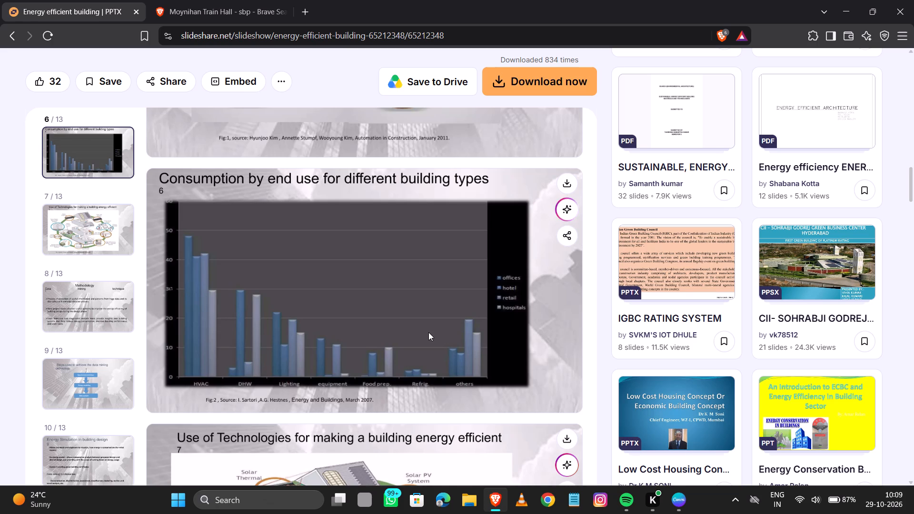
scroll(428, 332, down, 2)
middle_click(428, 328)
click(408, 359)
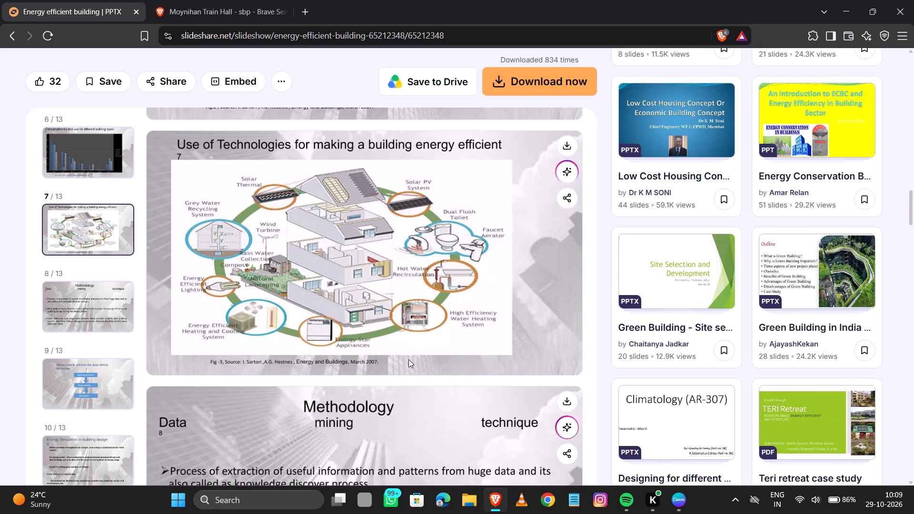
scroll(410, 344, up, 1)
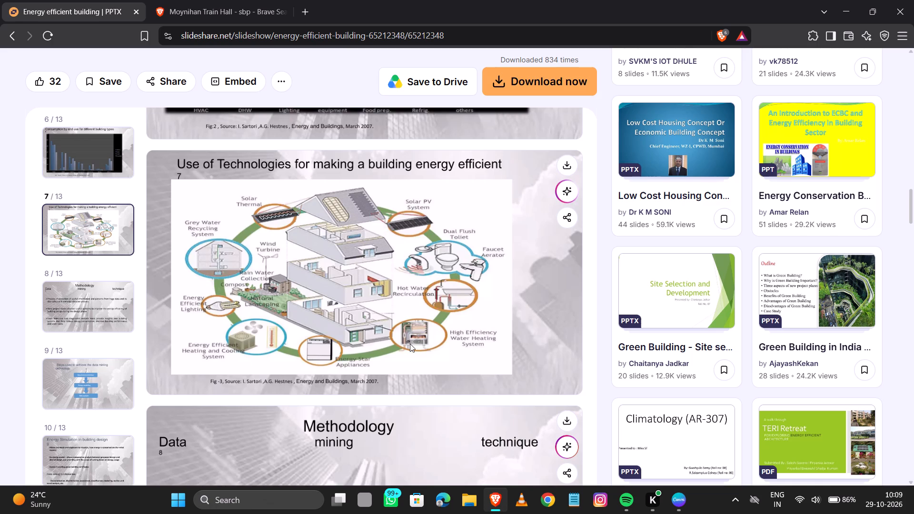
key(Print)
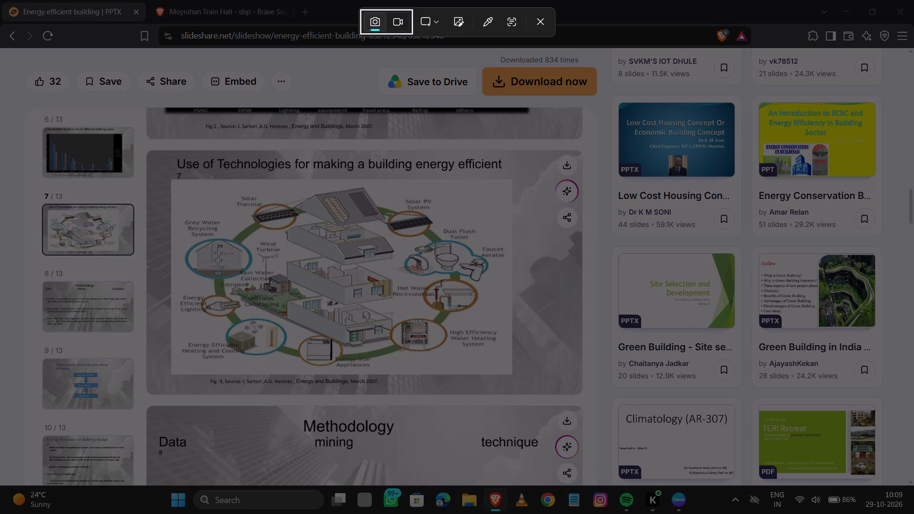
drag(172, 179, 506, 371)
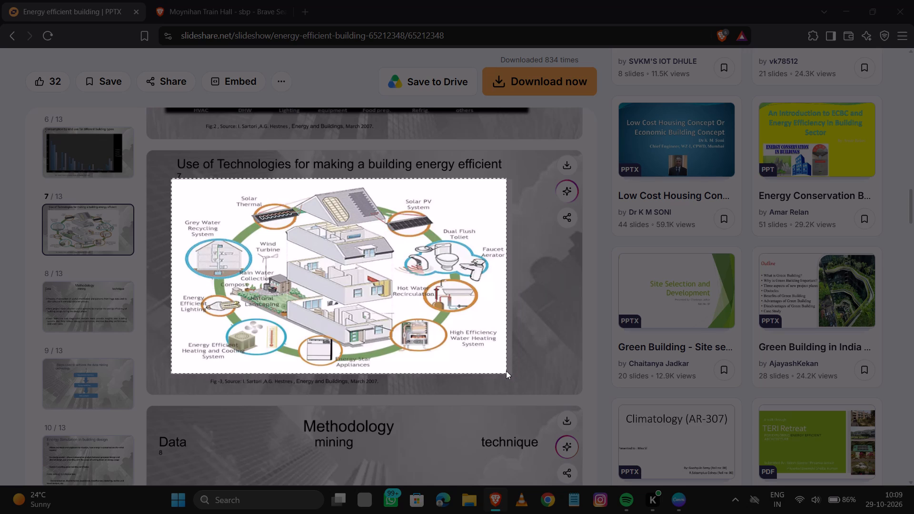
drag(506, 371, 509, 371)
Paste the building technologies snip onto page 12 in Canva, shrink it slightly and place it at the page's lower right, above the footer.
click(679, 506)
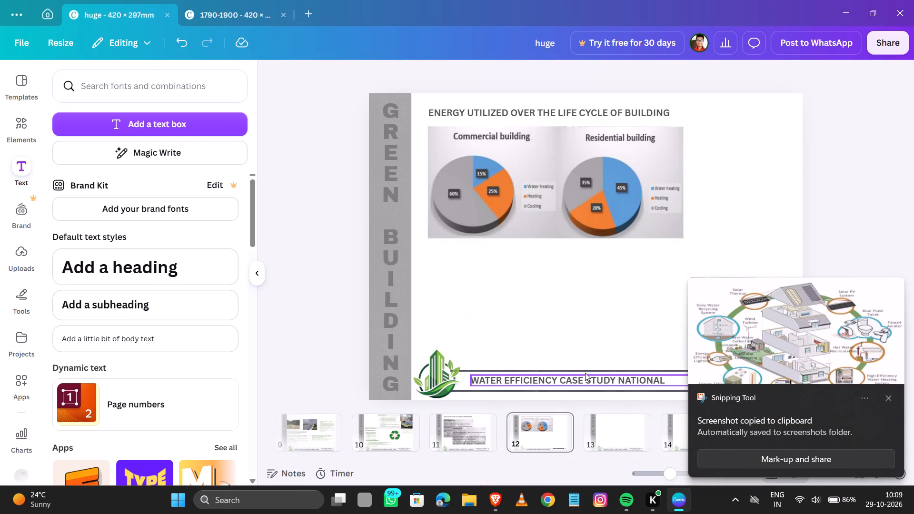
key(ctrl+v)
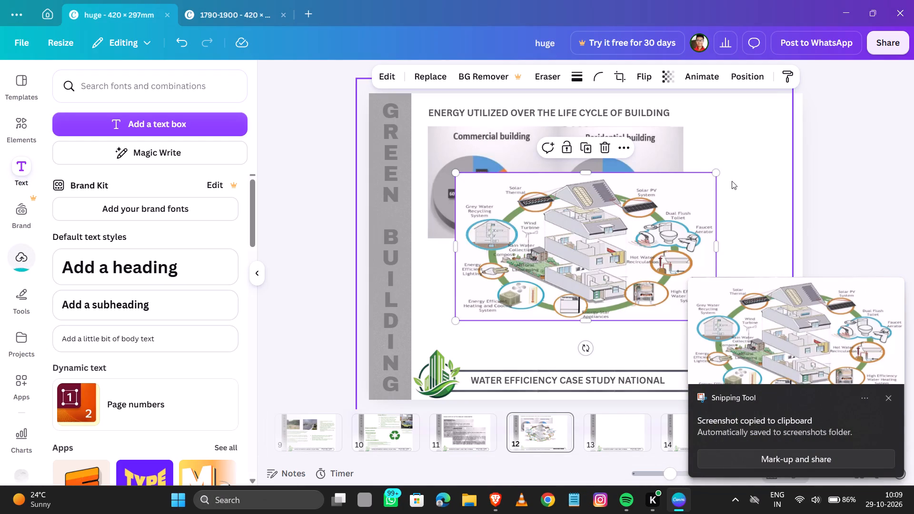
drag(713, 172, 684, 212)
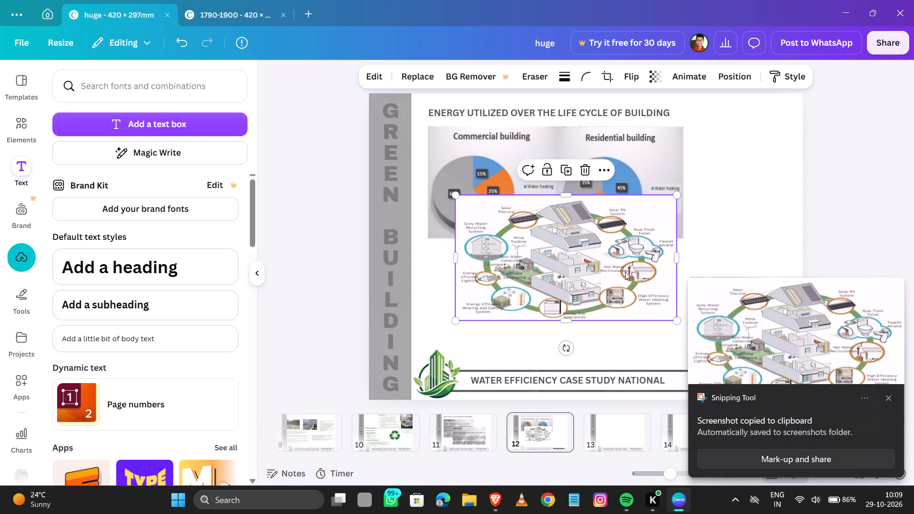
drag(617, 273, 728, 320)
click(843, 289)
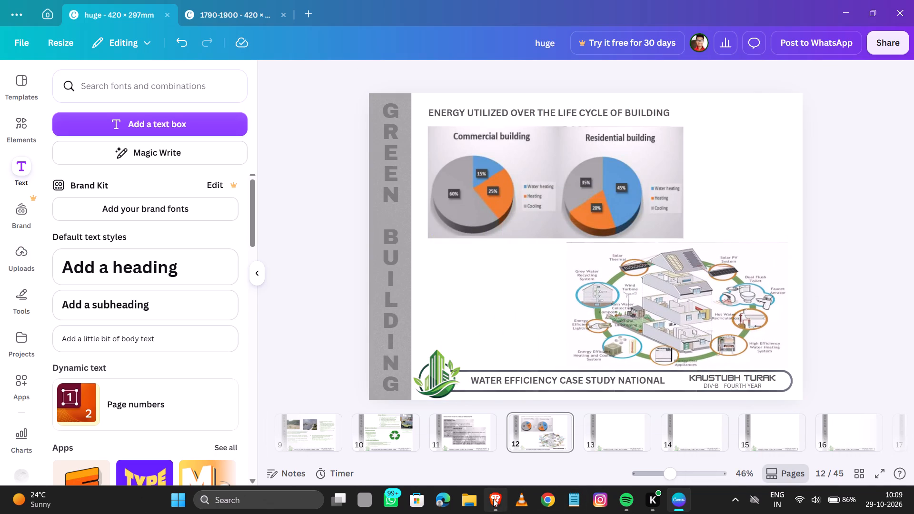
Switch to Brave and look through the SlideShare presentation's slides after slide 7, up to the Conclusion slide, for more usable content.
click(493, 499)
scroll(376, 331, down, 14)
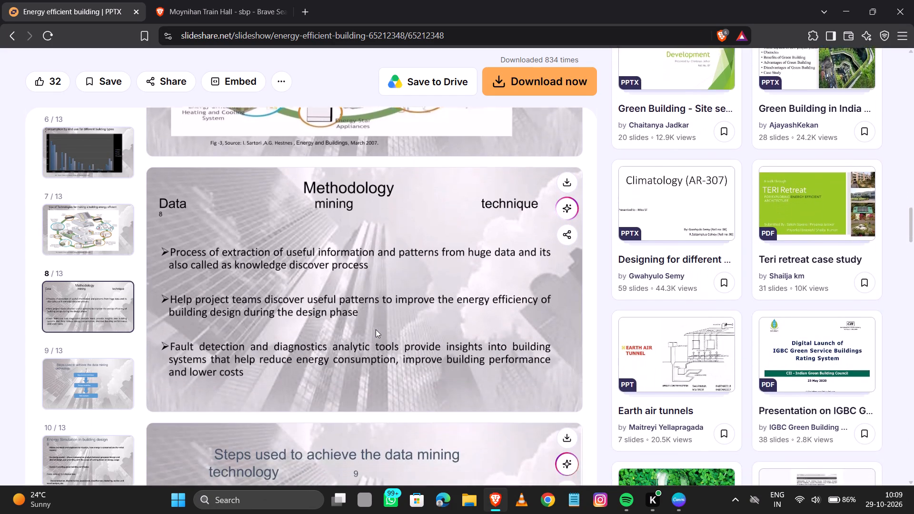
scroll(376, 329, down, 1)
middle_click(376, 329)
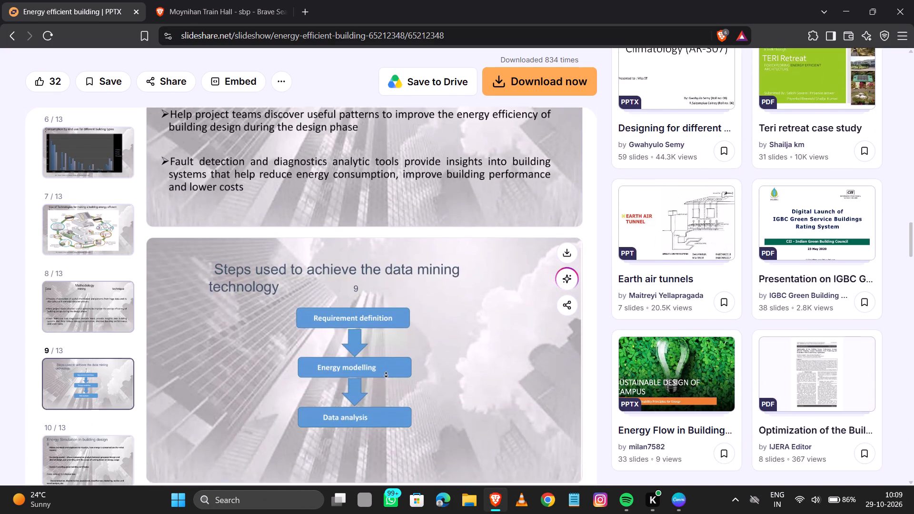
click(386, 373)
scroll(427, 342, up, 1)
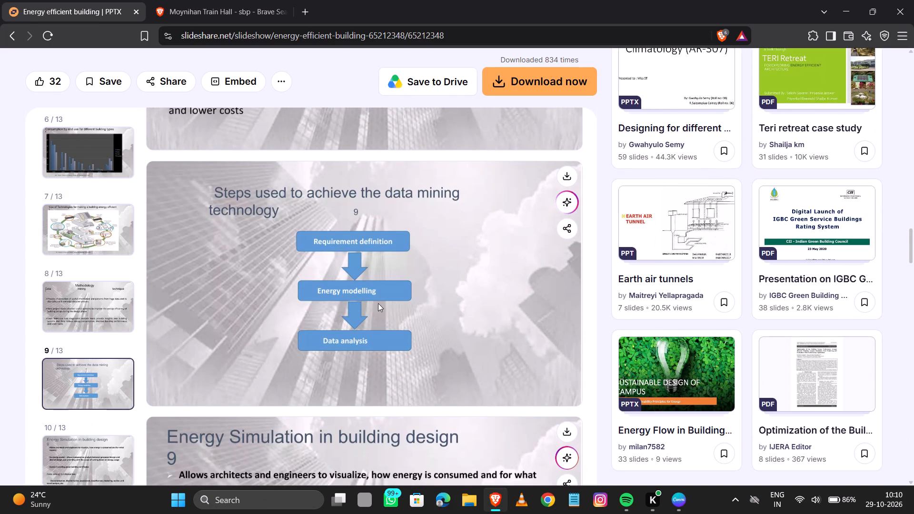
middle_click(438, 288)
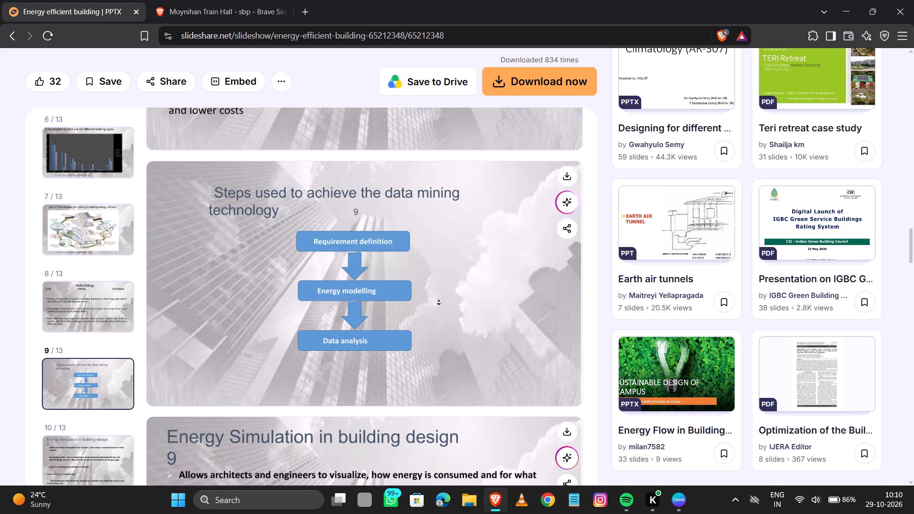
click(439, 335)
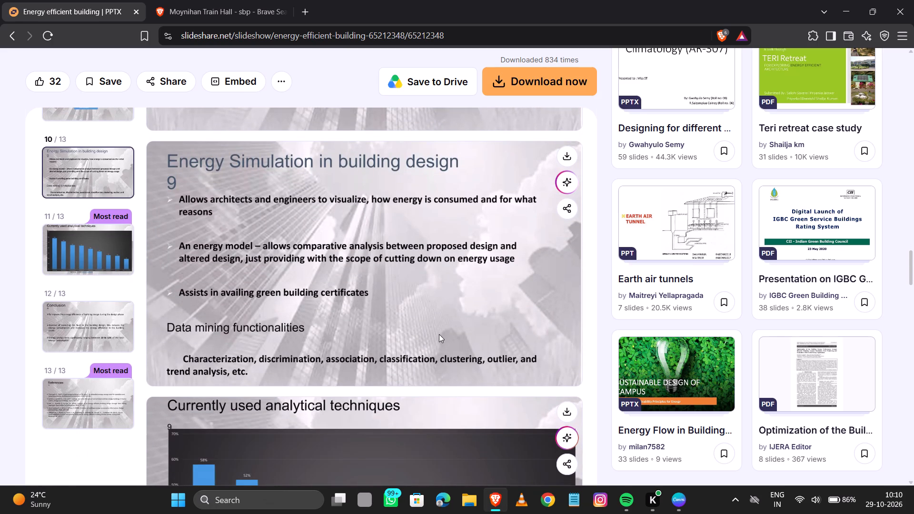
scroll(439, 334, down, 1)
middle_click(439, 334)
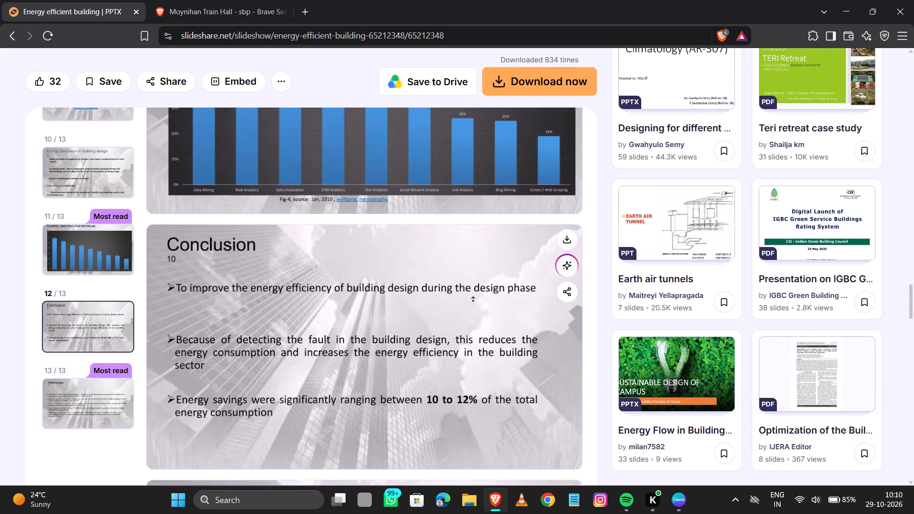
click(473, 301)
middle_click(468, 357)
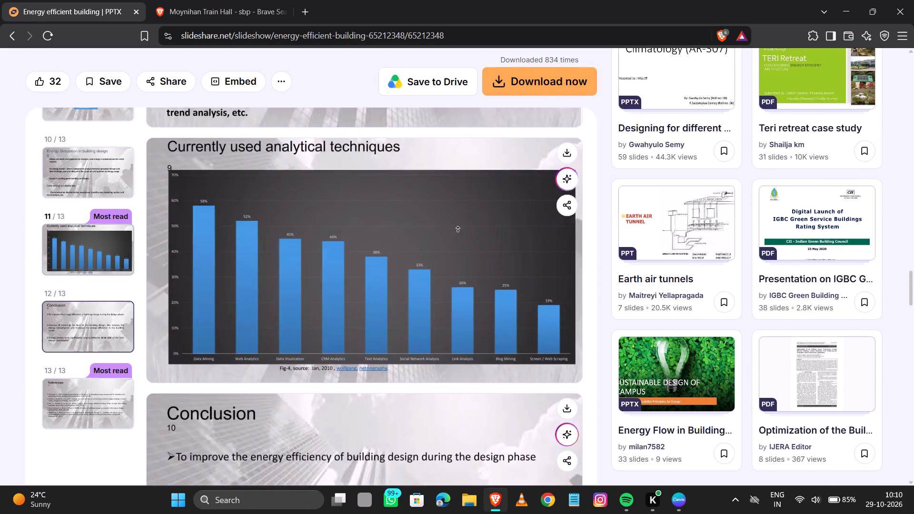
click(474, 415)
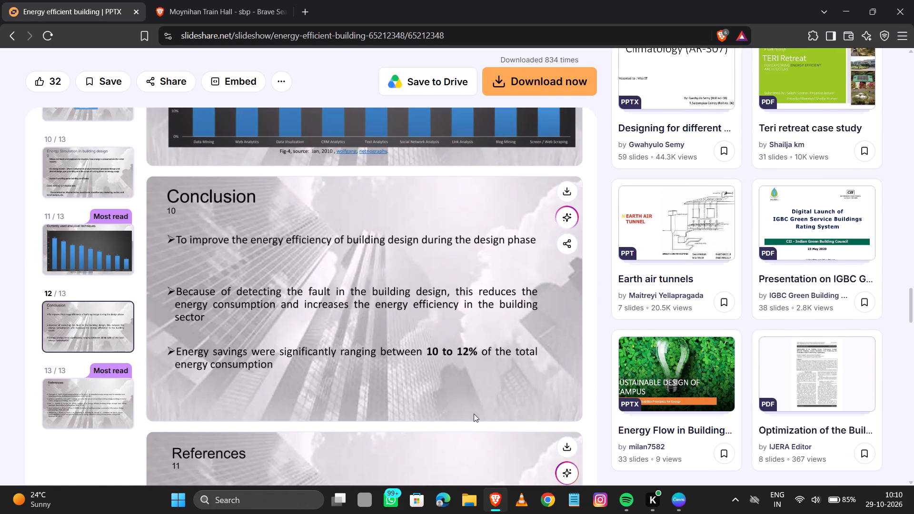
Capture a screen snip of the Conclusion slide's heading and its three bullet points.
key(Print)
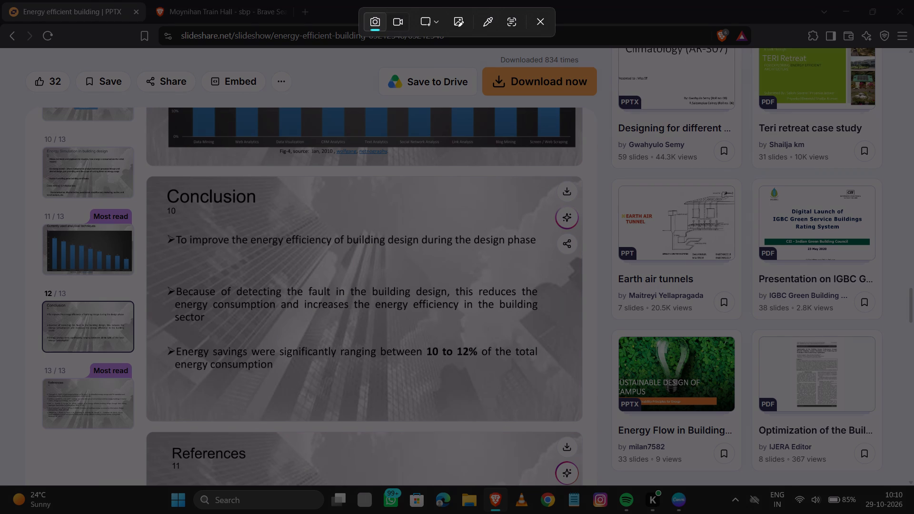
drag(164, 185, 558, 386)
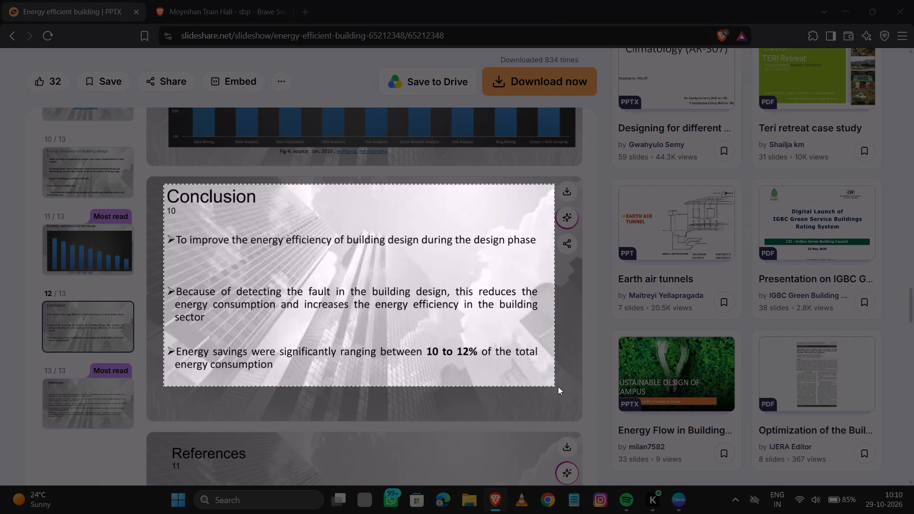
drag(558, 386, 544, 383)
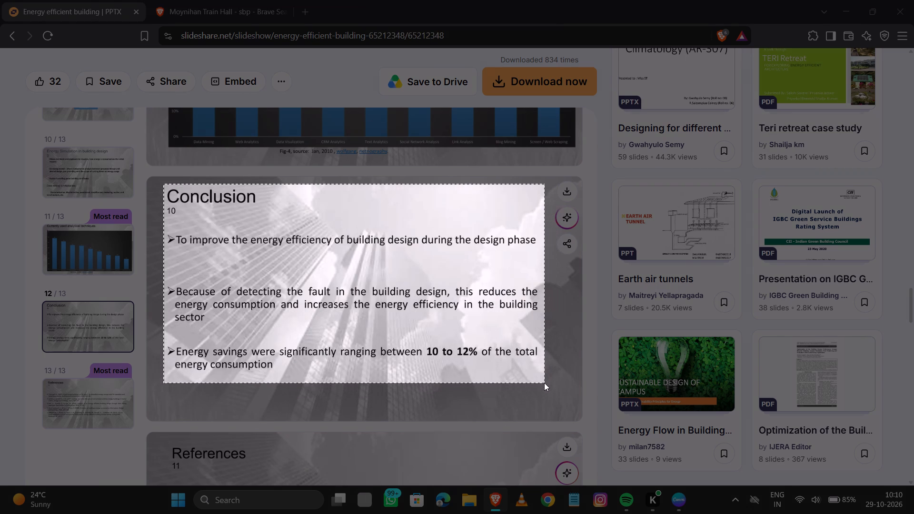
drag(544, 383, 544, 377)
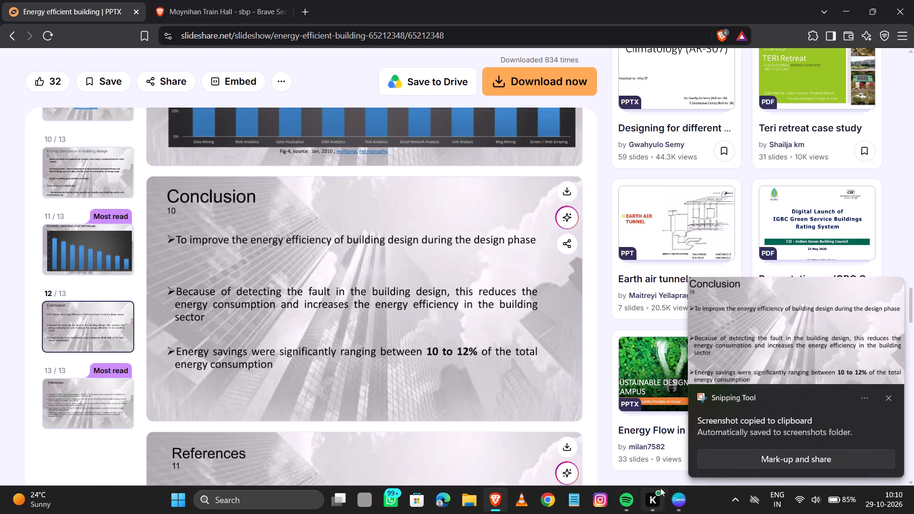
Switch to Canva, paste the Conclusion snip onto page 12 and shrink it slightly.
click(684, 495)
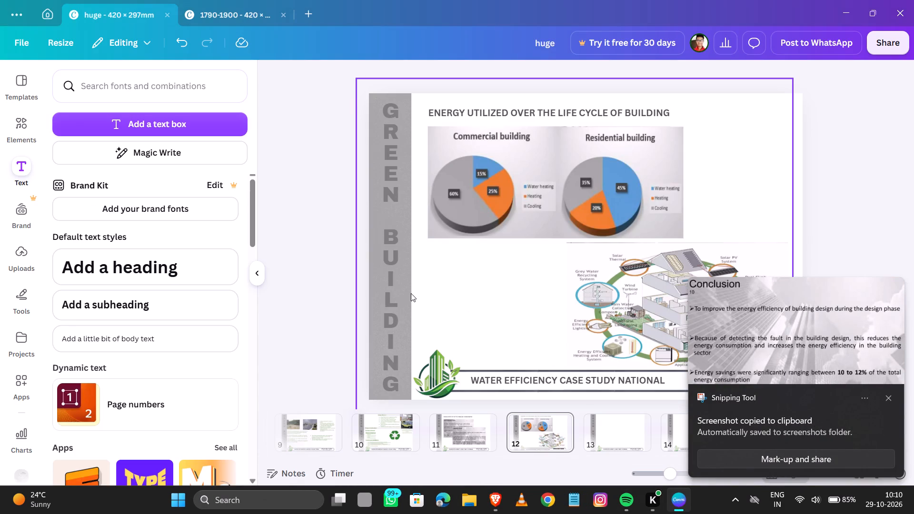
key(ctrl+v)
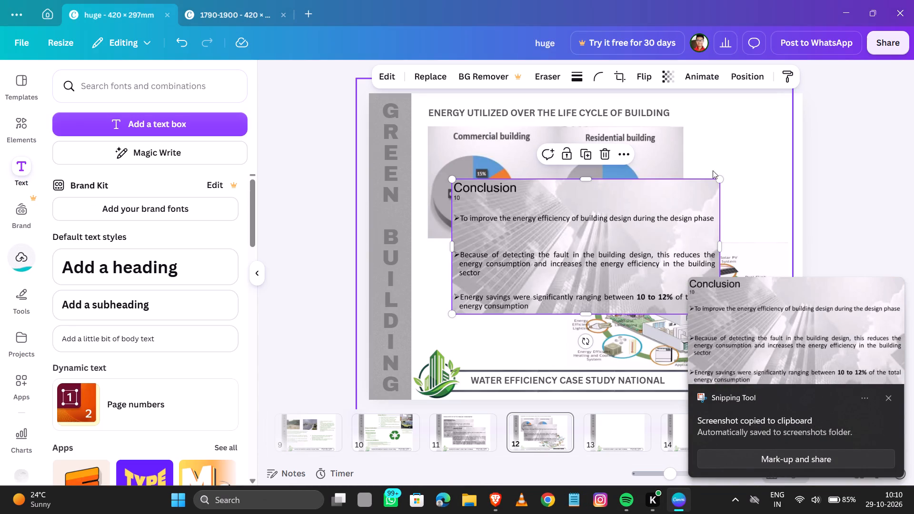
drag(717, 175, 700, 216)
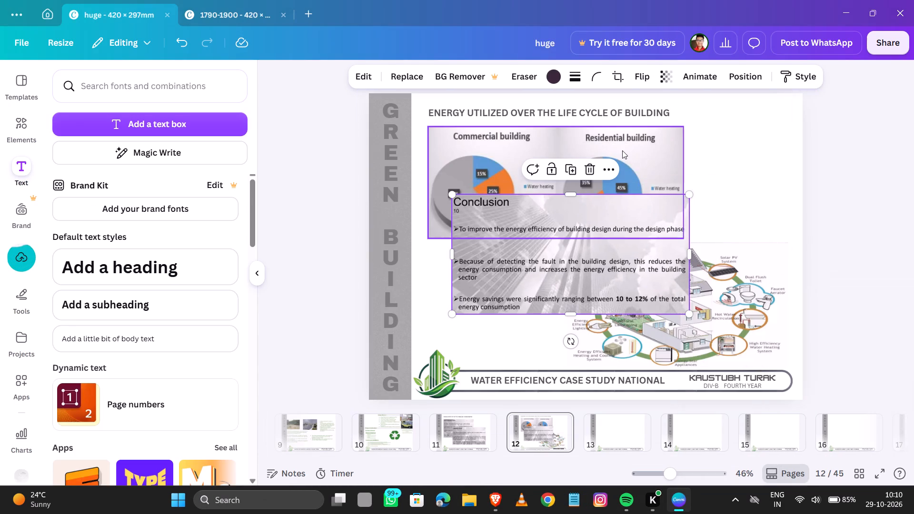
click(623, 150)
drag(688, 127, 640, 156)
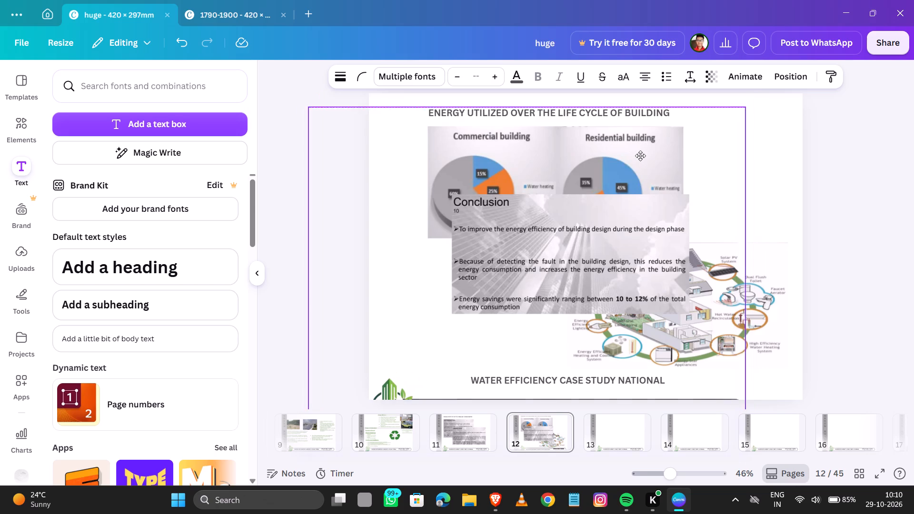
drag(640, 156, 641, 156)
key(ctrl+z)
Shrink the pie chart image to about 181 mm wide, shift the Conclusion image down off it, and place the charts directly beneath the energy subheading.
click(665, 141)
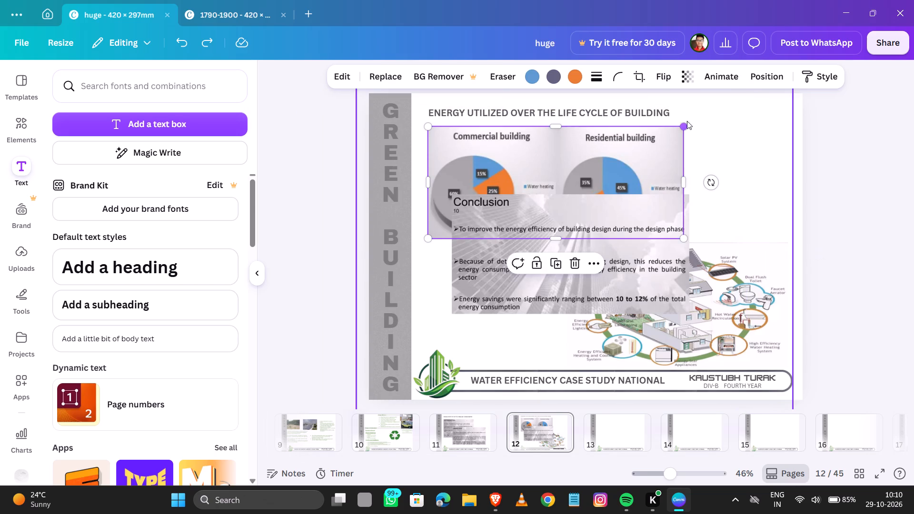
drag(687, 124, 629, 178)
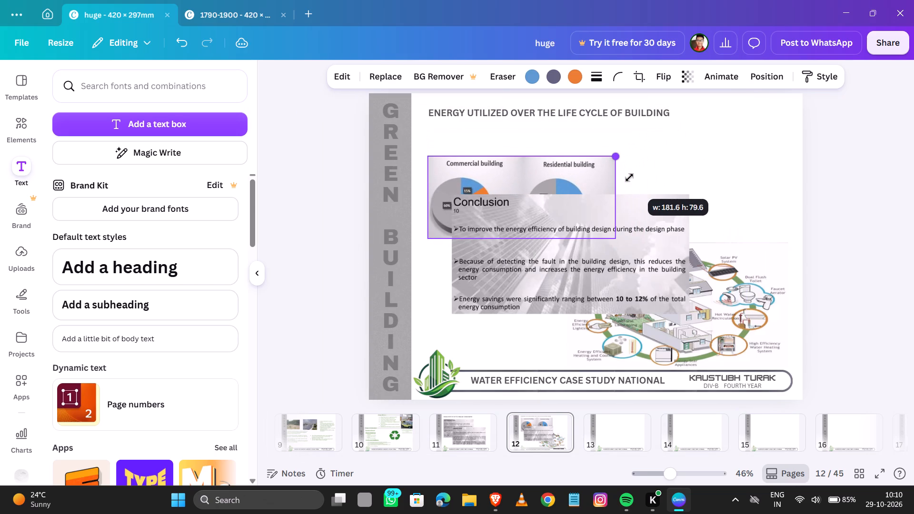
drag(629, 178, 627, 178)
drag(561, 291, 558, 335)
drag(503, 181, 503, 161)
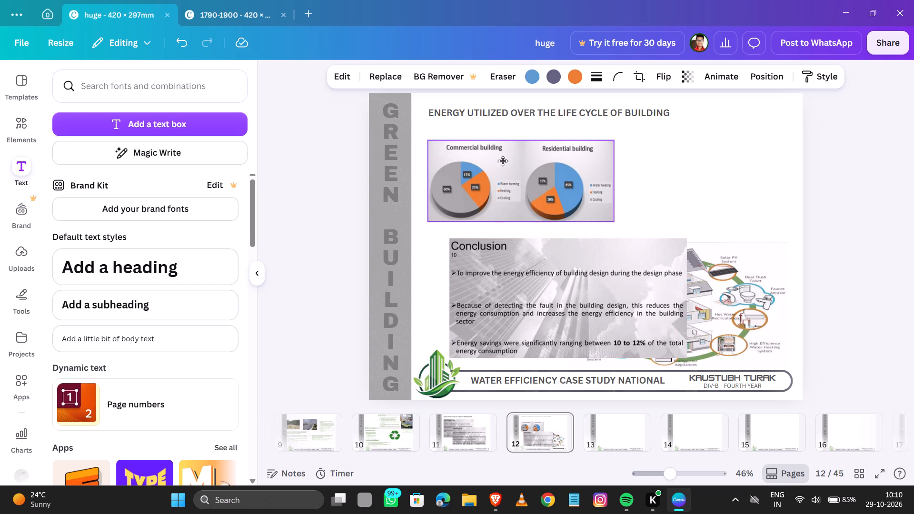
drag(503, 161, 498, 149)
Move the building technologies diagram to the page's upper right, beside the pie charts.
drag(717, 315, 724, 178)
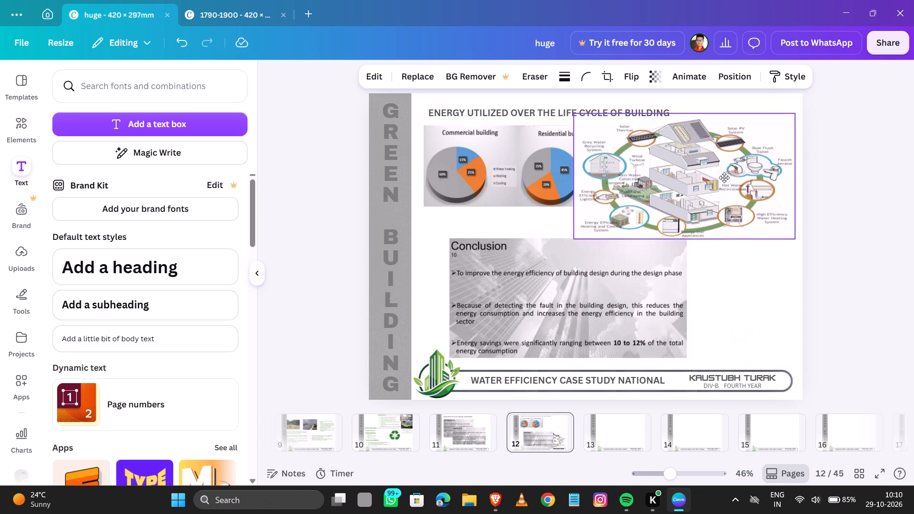
drag(724, 178, 724, 175)
Move the Conclusion image beneath the pie charts, close to the GREEN BUILDING strip and just above the footer.
drag(626, 321, 606, 313)
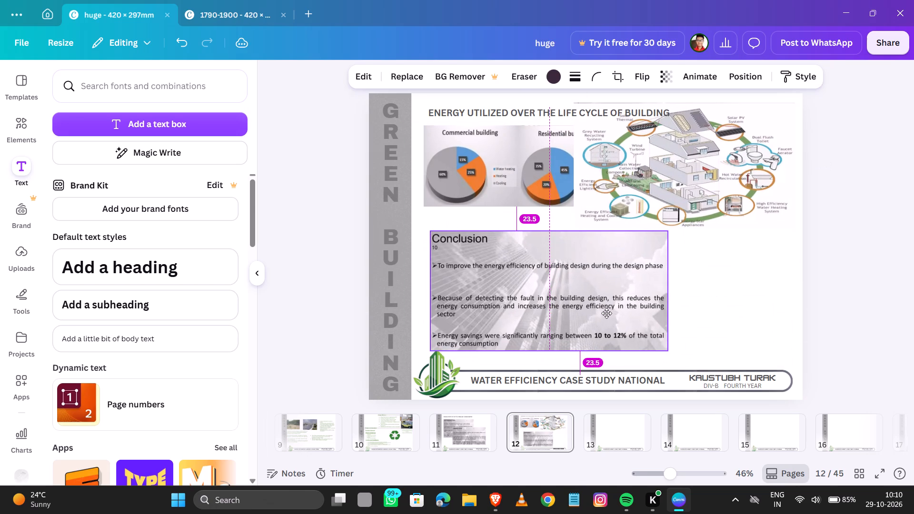
drag(606, 313, 606, 316)
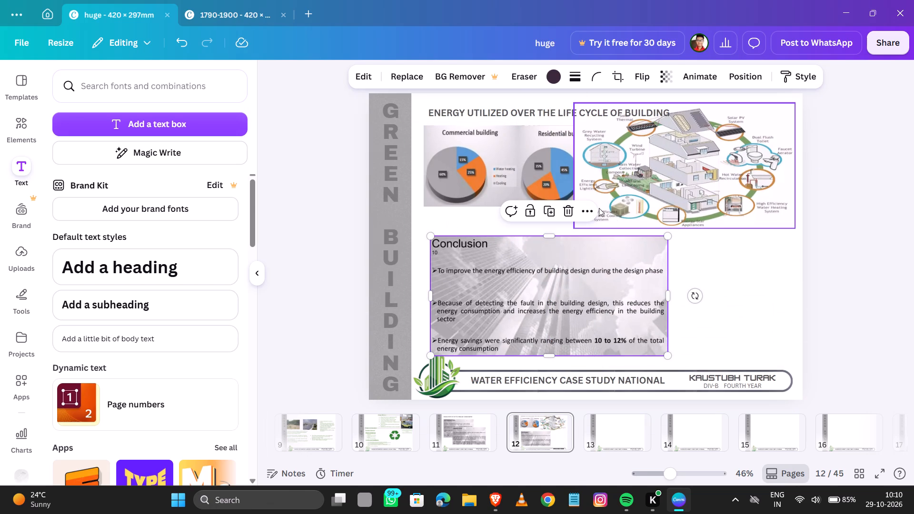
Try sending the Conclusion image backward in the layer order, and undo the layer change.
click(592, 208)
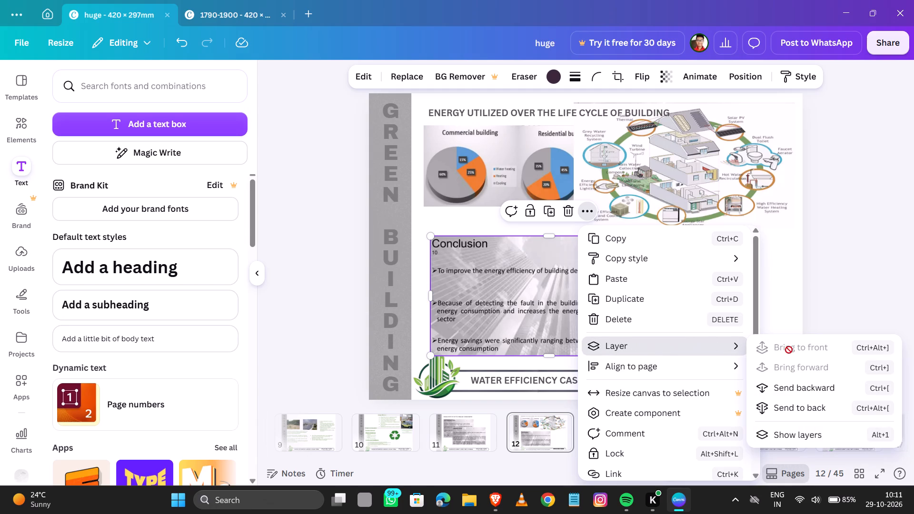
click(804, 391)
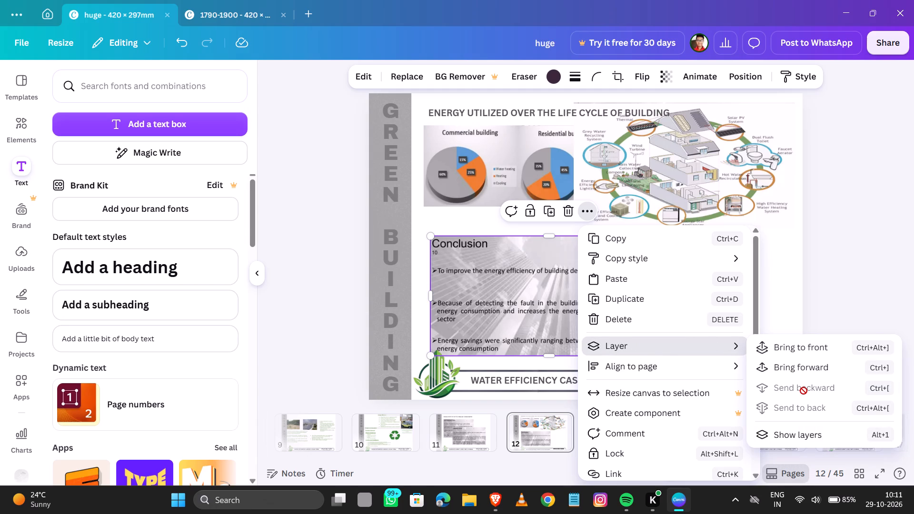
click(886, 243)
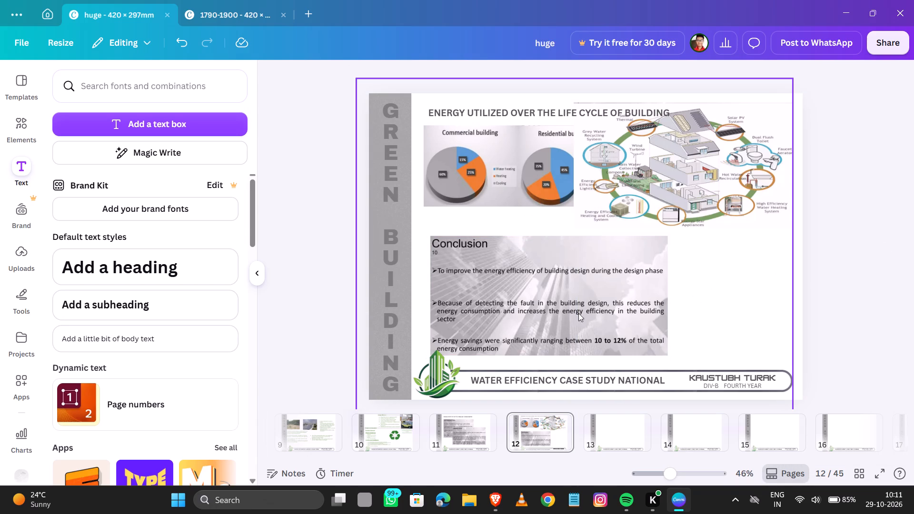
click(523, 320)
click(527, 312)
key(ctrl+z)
Nudge the Conclusion image slightly down and left so its left edge lines up with the pie chart image.
click(549, 300)
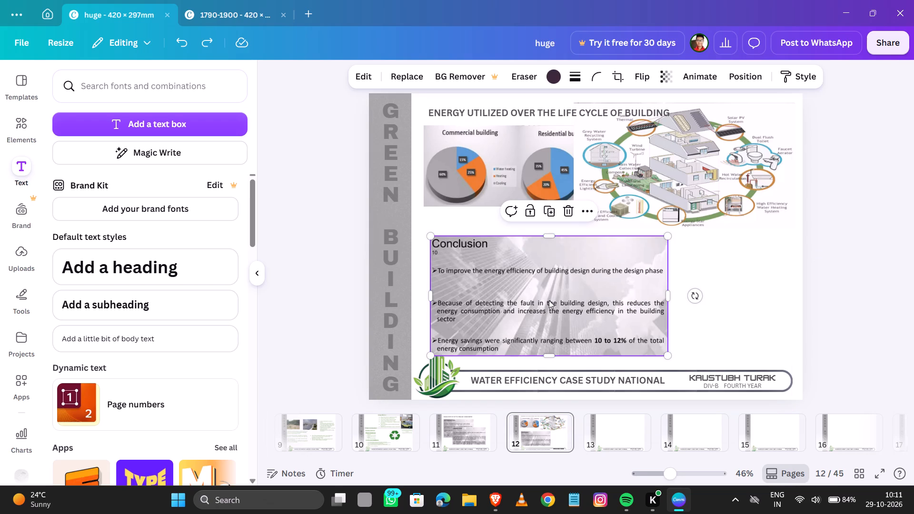
key(Down)
key(Down)
key(Down)
key(Left)
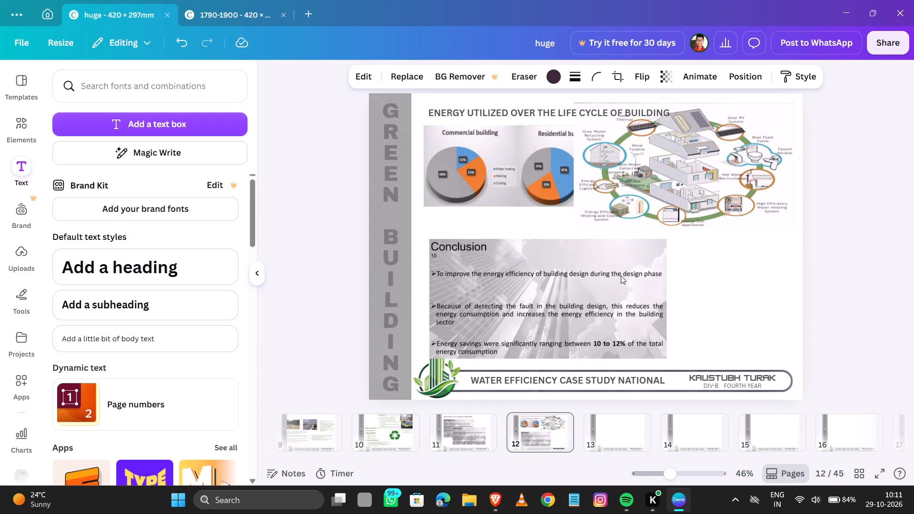
key(Down)
key(Down)
key(Left)
key(Left)
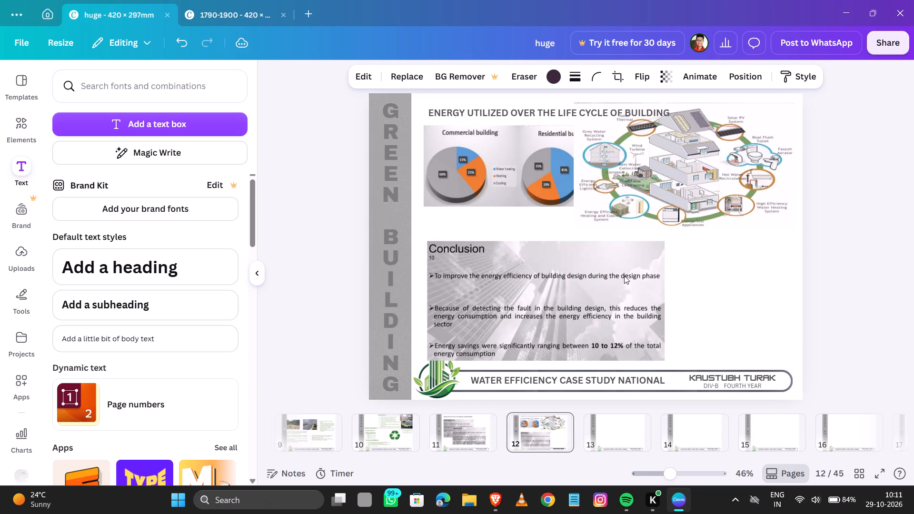
key(Left)
key(Left)
key(Left)
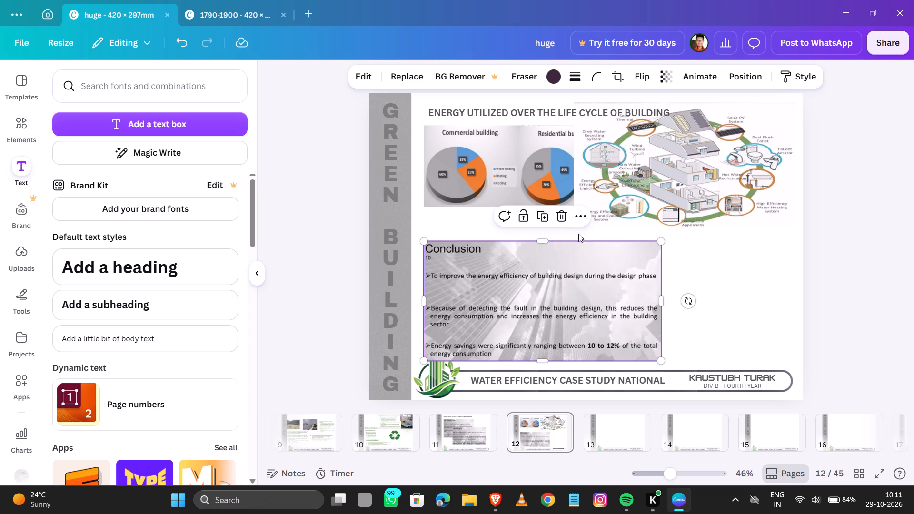
Enlarge the building technologies diagram from its lower-left corner, over the Residential pie chart and down to the Conclusion image.
click(693, 179)
drag(573, 226, 567, 250)
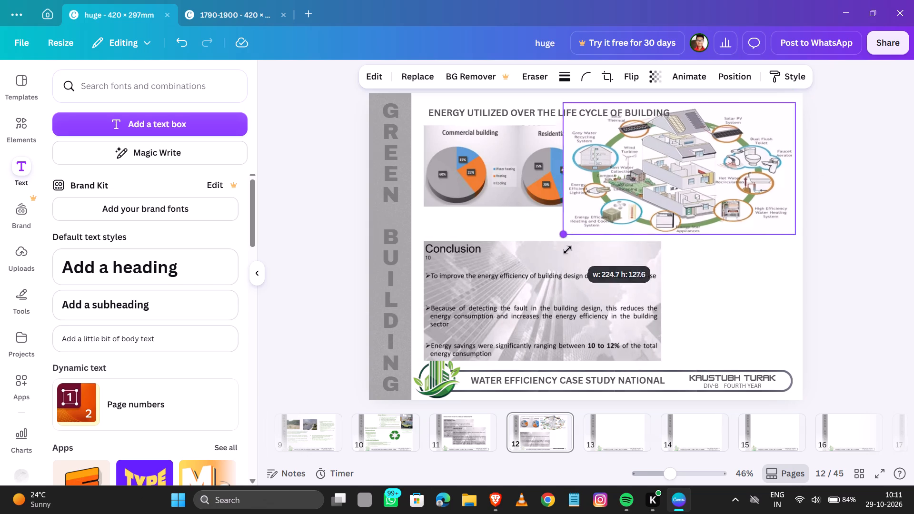
drag(567, 250, 531, 302)
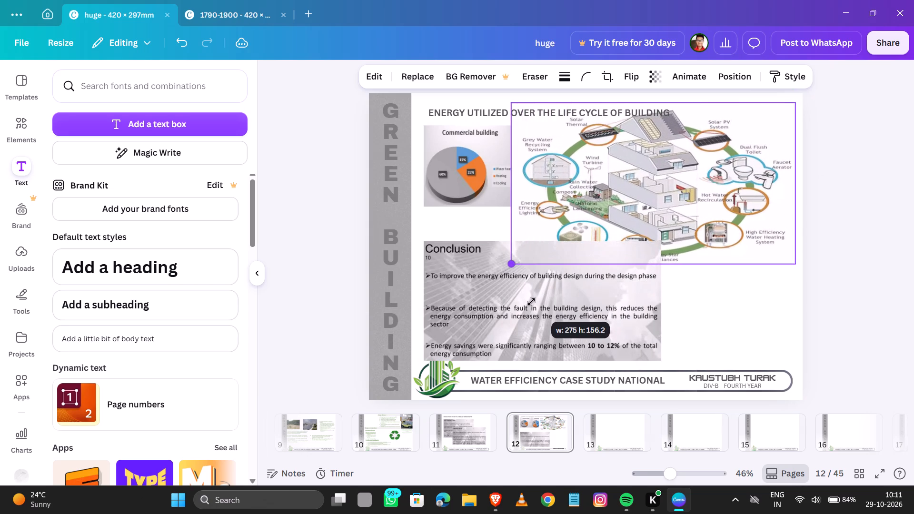
drag(531, 302, 545, 302)
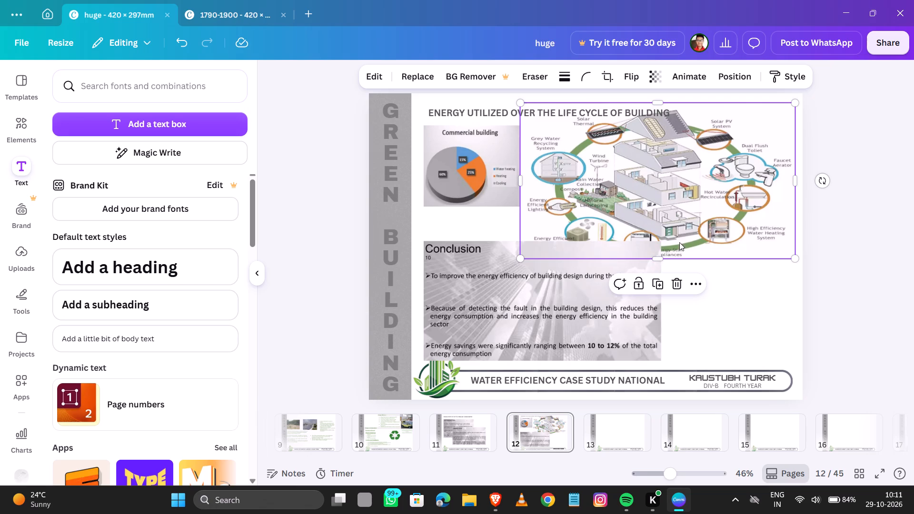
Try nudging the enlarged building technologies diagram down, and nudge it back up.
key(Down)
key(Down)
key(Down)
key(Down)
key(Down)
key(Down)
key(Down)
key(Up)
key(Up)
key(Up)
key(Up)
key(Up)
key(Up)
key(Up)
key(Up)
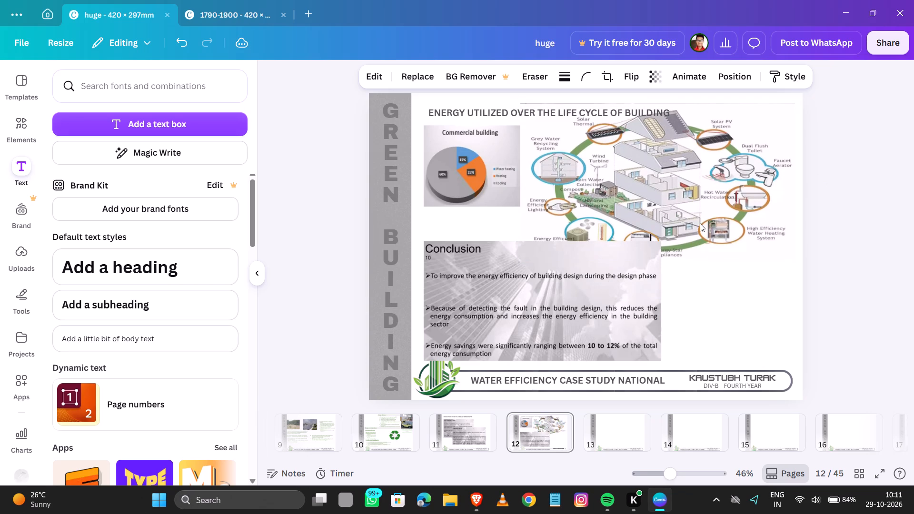
Readjust the diagram's size from its lower-left corner until it reaches the Commercial pie chart, and nudge it slightly down.
click(702, 201)
click(619, 198)
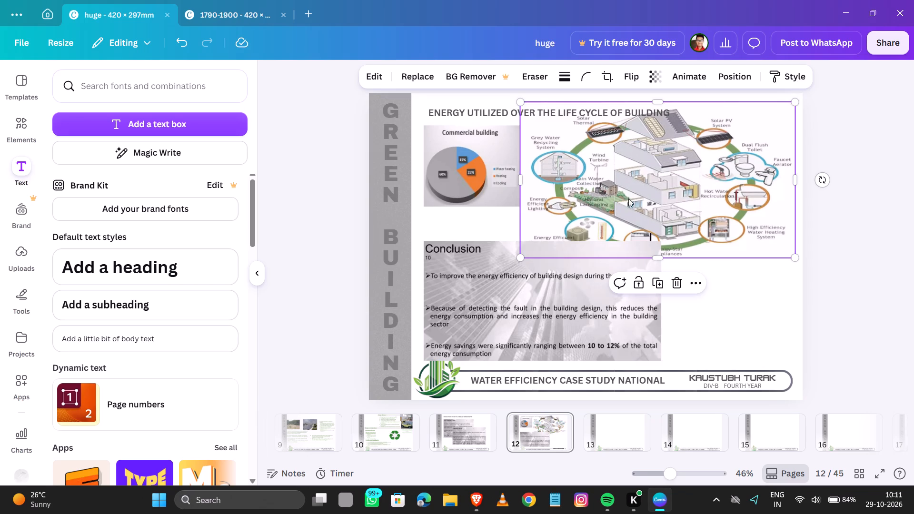
drag(517, 257, 552, 233)
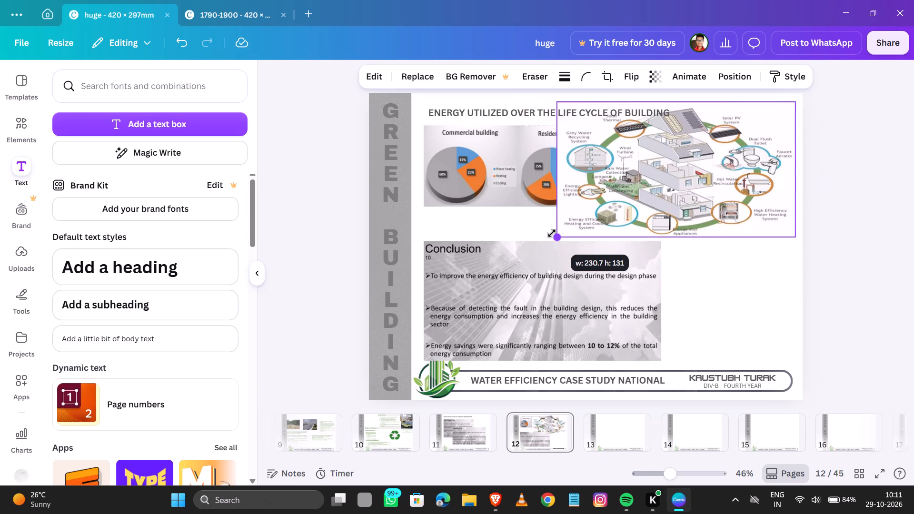
drag(552, 233, 550, 244)
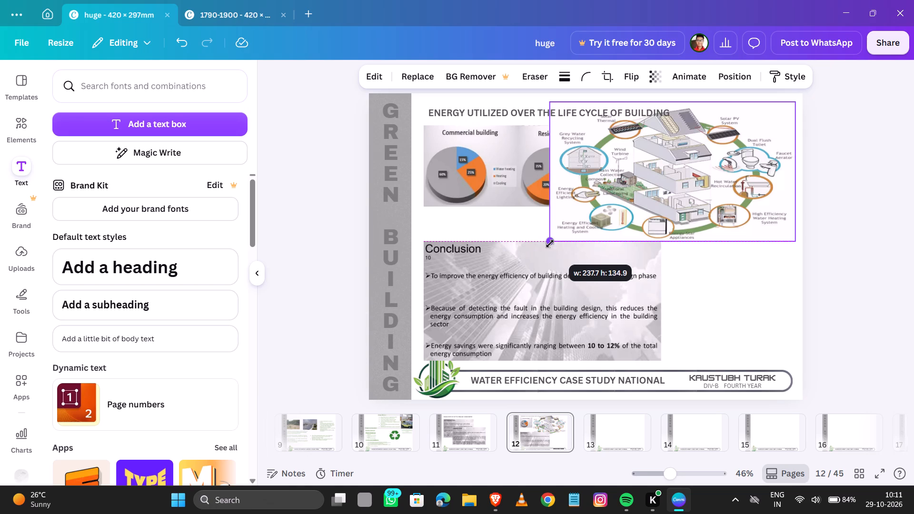
drag(550, 244, 527, 280)
key(Down)
key(Down)
key(Down)
key(Down)
key(Down)
key(Down)
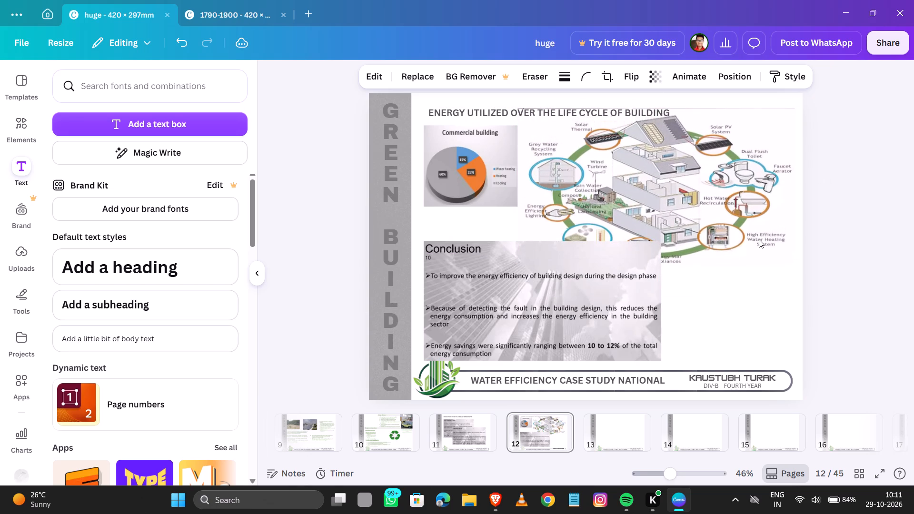
Bring the building technologies diagram forward in the layer order so it sits above the Conclusion image.
click(741, 222)
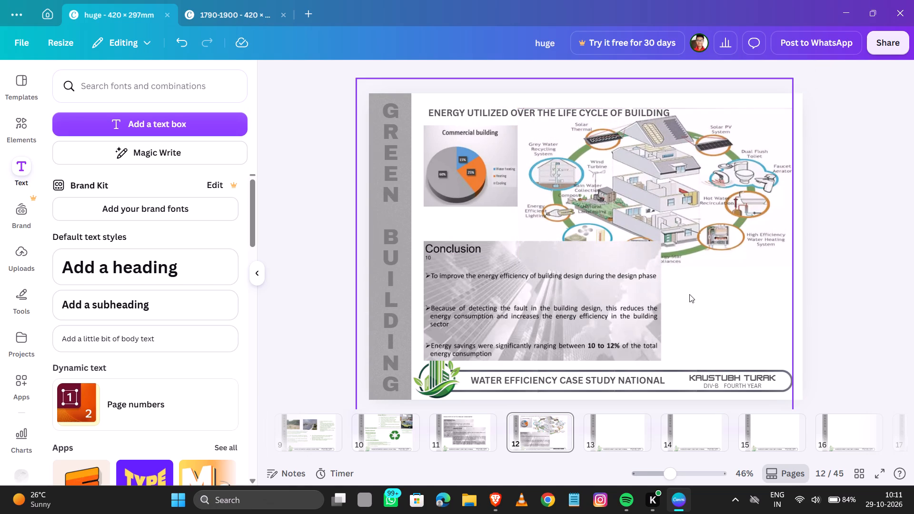
click(702, 255)
click(698, 297)
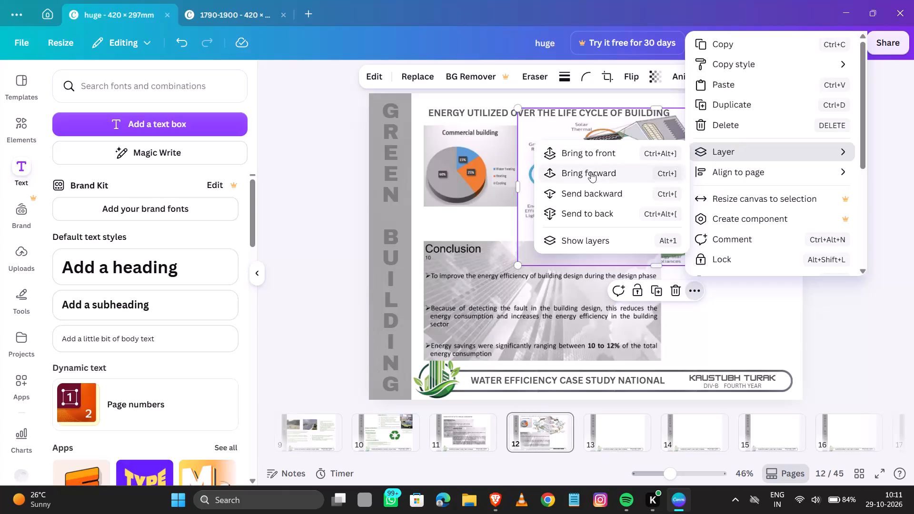
click(591, 172)
click(878, 322)
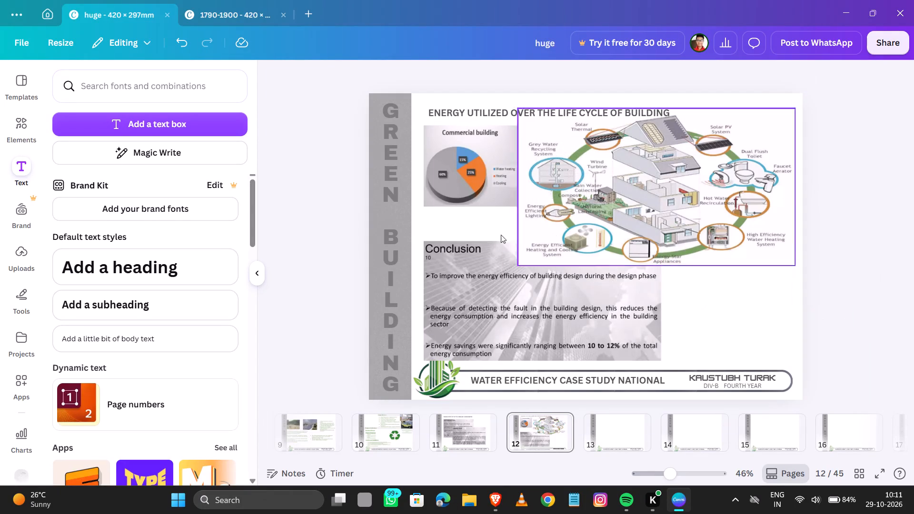
Try the pie chart image beside the Conclusion image, and place it back under the page heading, slightly lower than before.
drag(479, 170, 701, 352)
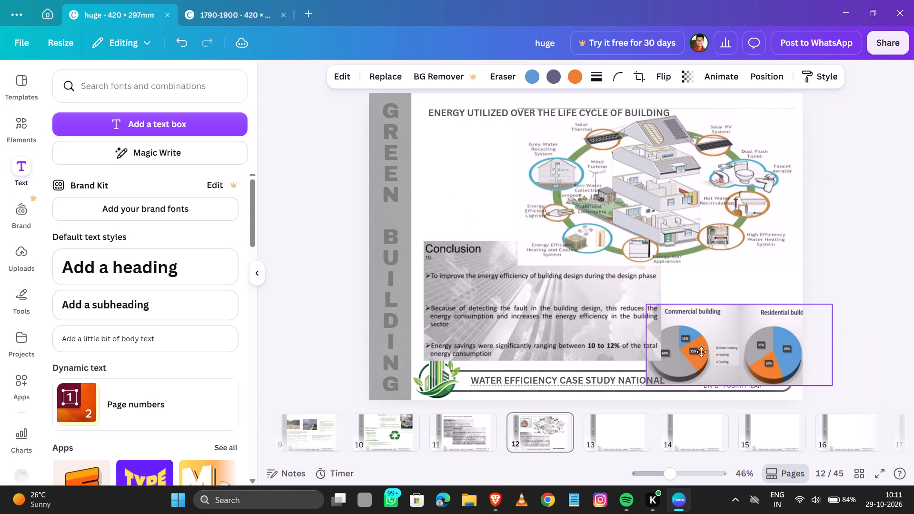
drag(701, 352, 693, 343)
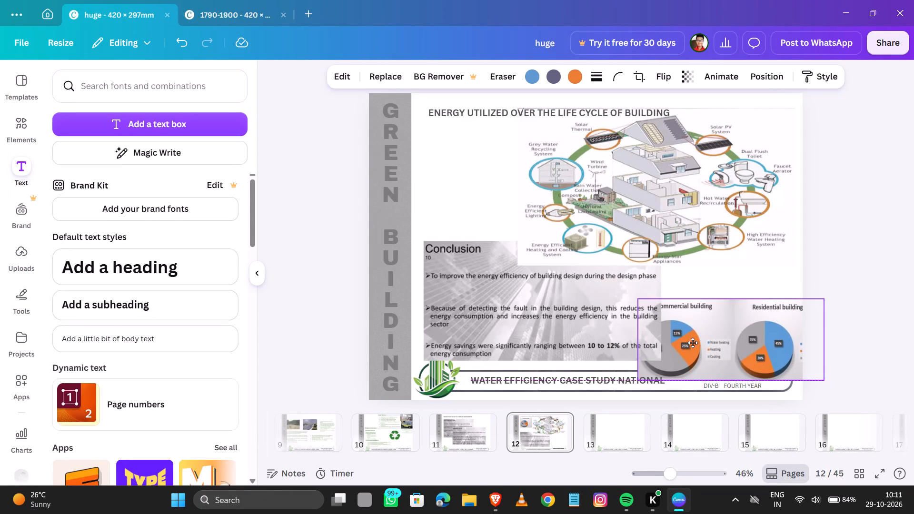
drag(693, 343, 693, 339)
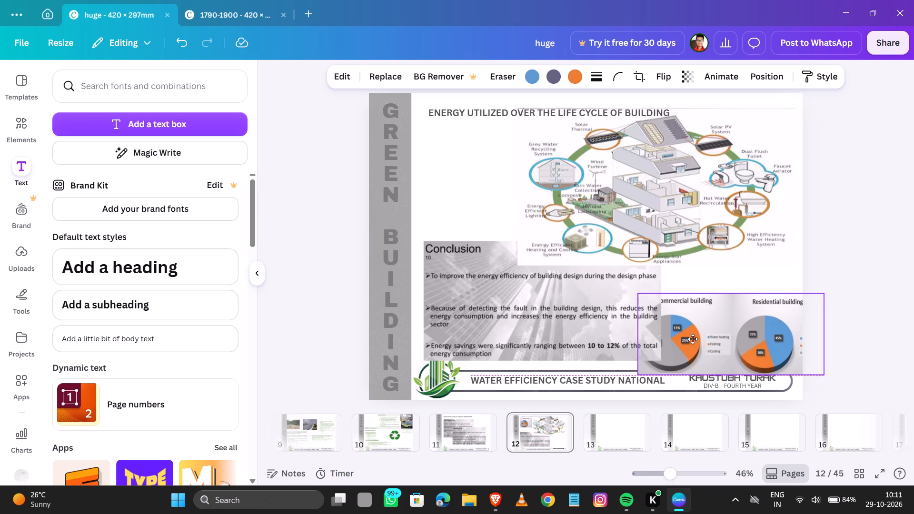
drag(693, 339, 731, 325)
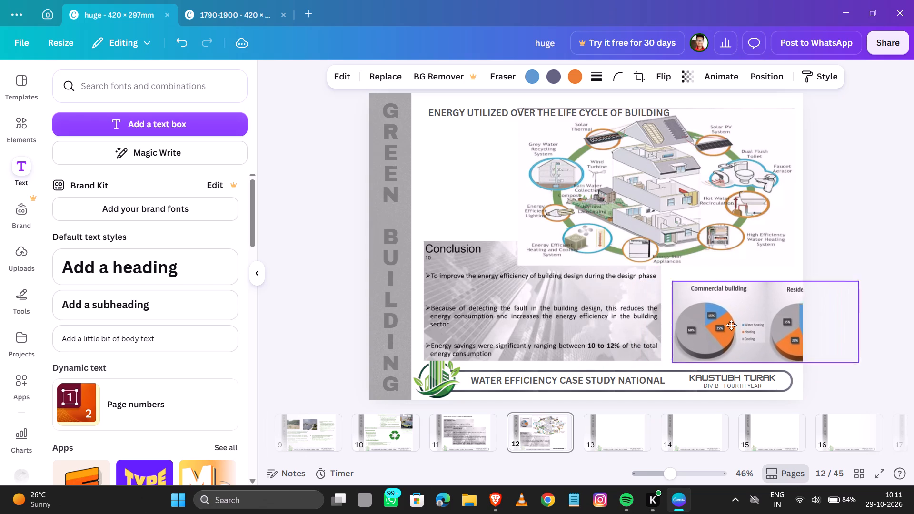
drag(731, 325, 470, 201)
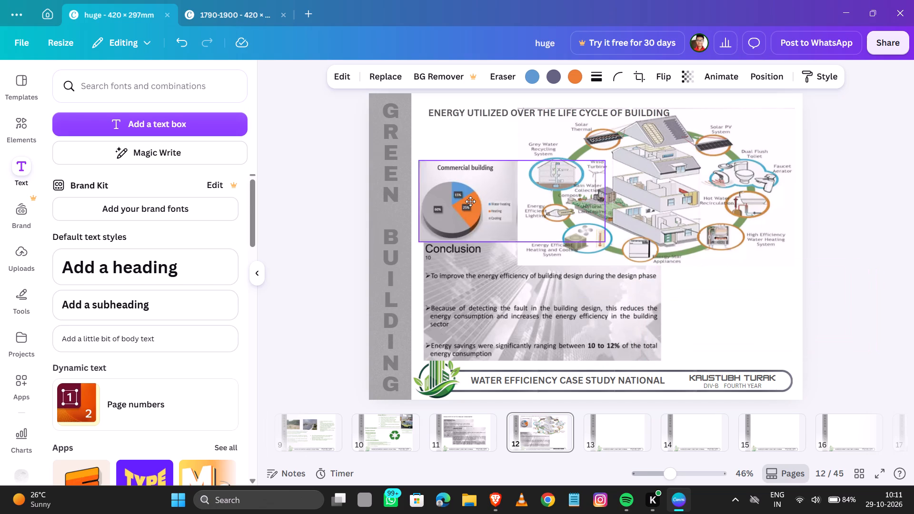
drag(470, 201, 477, 185)
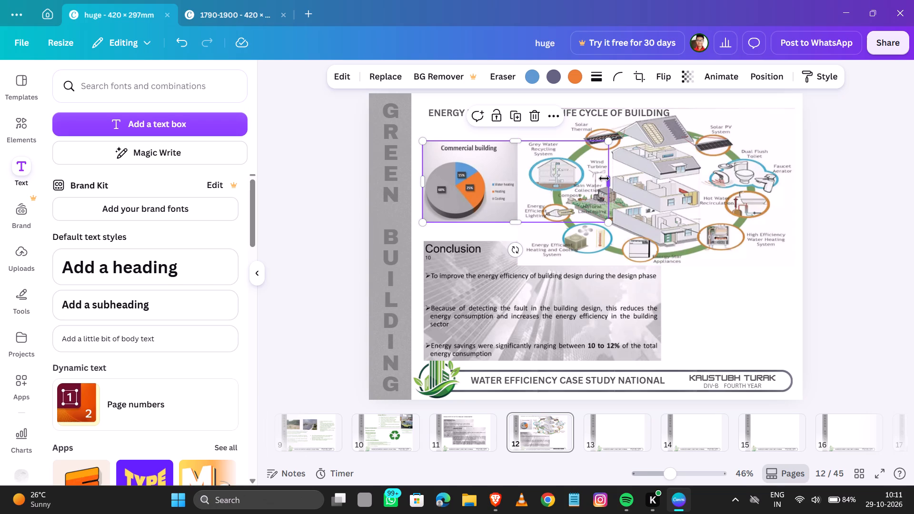
Crop the pie chart image to show only the Commercial building chart, ending at the diagram's left edge.
drag(608, 181, 520, 185)
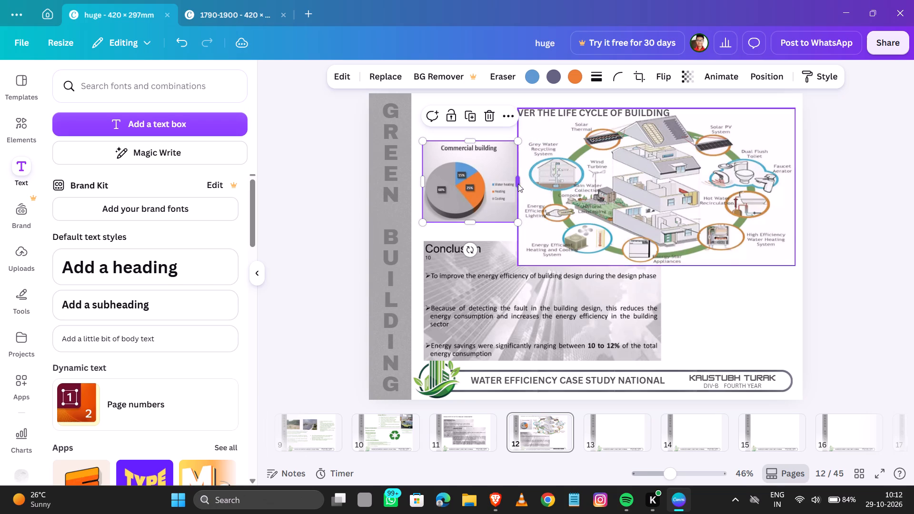
Duplicate the Commercial building chart and move the copy below the diagram, over the Conclusion image's right edge.
click(467, 119)
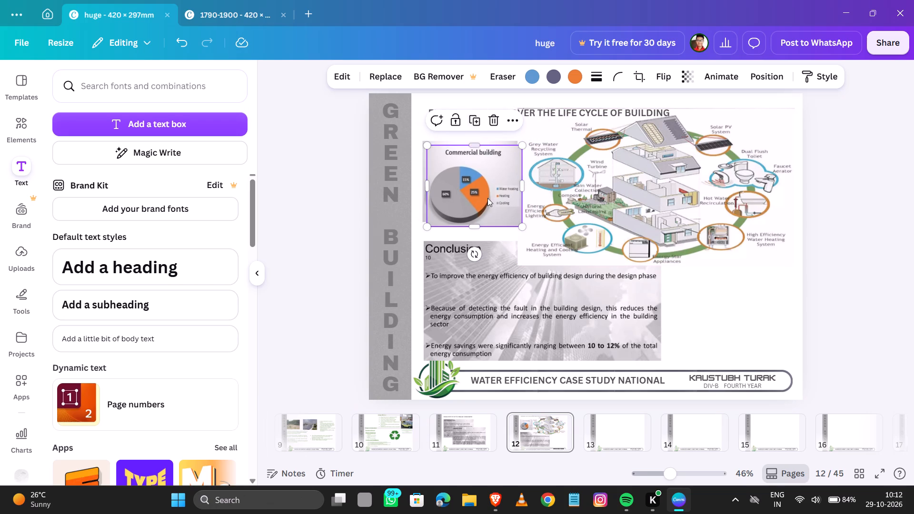
drag(487, 199, 636, 339)
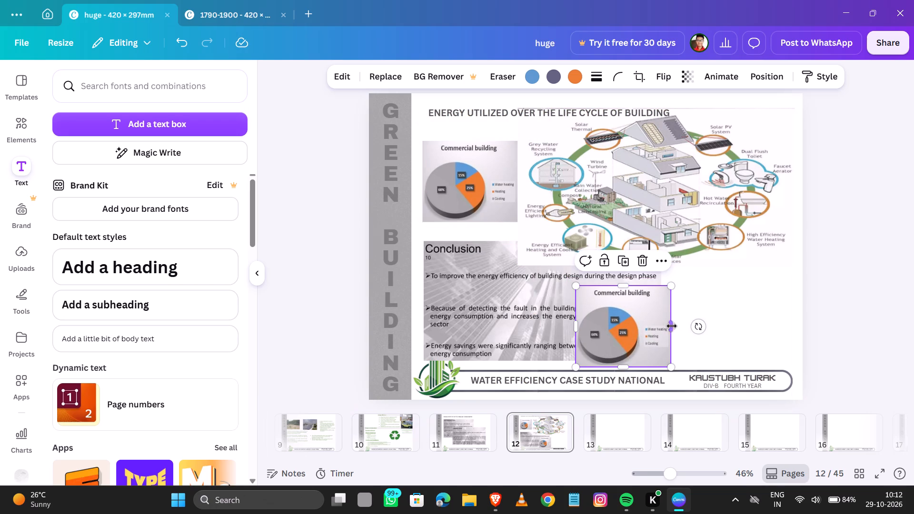
Recrop the duplicated chart image to show only the Residential building chart.
drag(672, 326, 764, 336)
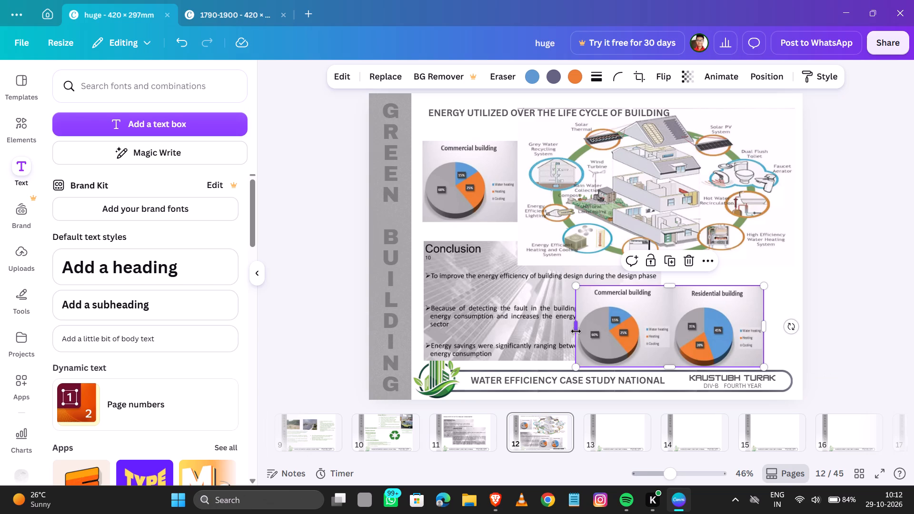
drag(576, 331, 672, 334)
Nudge the Residential building chart to the right, widening the gap from the Conclusion image.
key(Right)
key(Right)
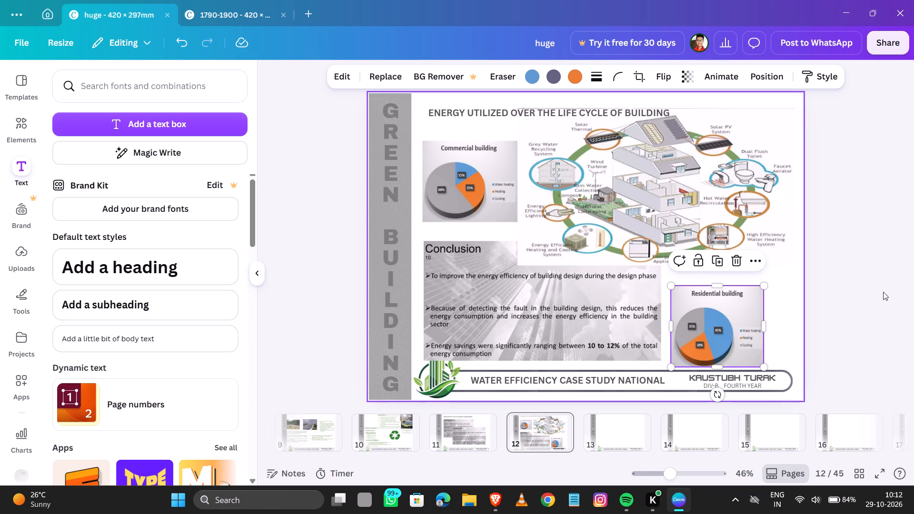
click(883, 292)
click(749, 327)
key(Right)
key(Right)
key(Right)
key(Right)
key(Right)
key(Right)
key(Right)
key(Right)
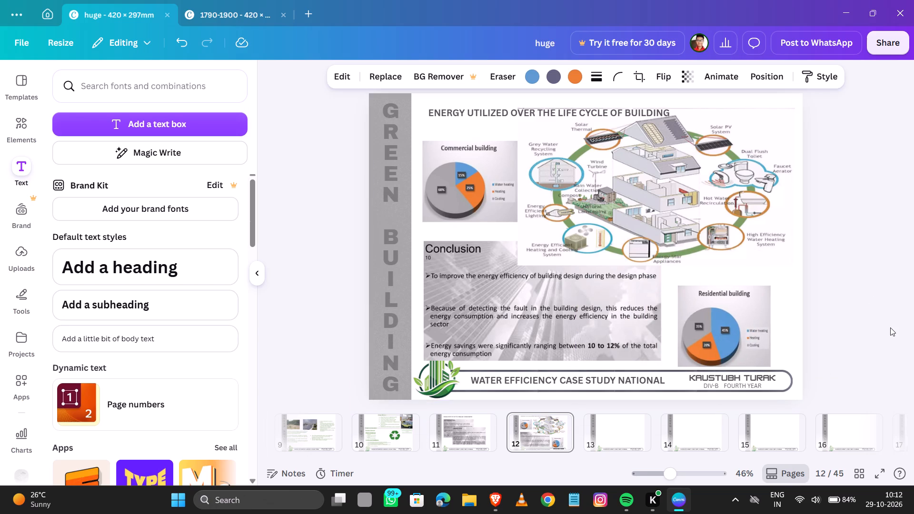
key(Right)
key(Right)
key(Right)
Nudge the Residential building chart up until its bottom edge lines up with the Conclusion image's bottom.
key(Up)
key(Up)
key(Up)
key(Up)
key(Up)
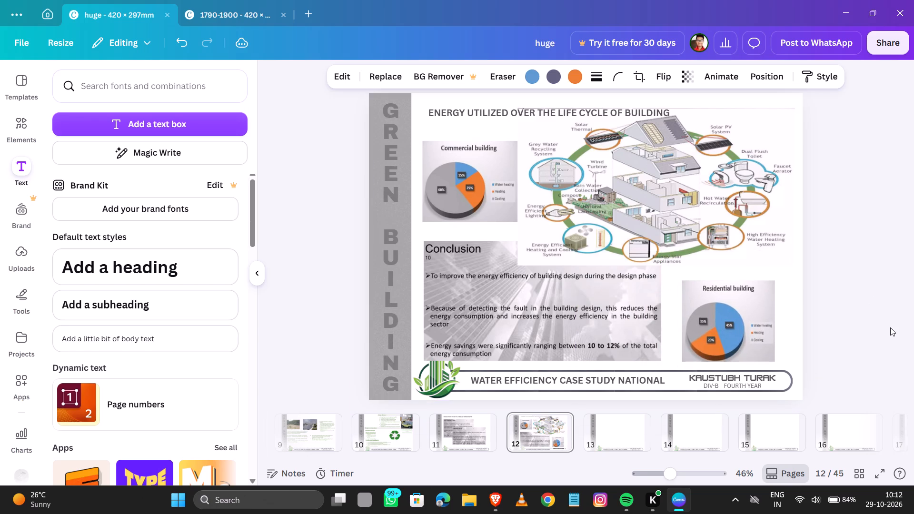
double_click(890, 327)
key(Right)
key(Up)
key(Up)
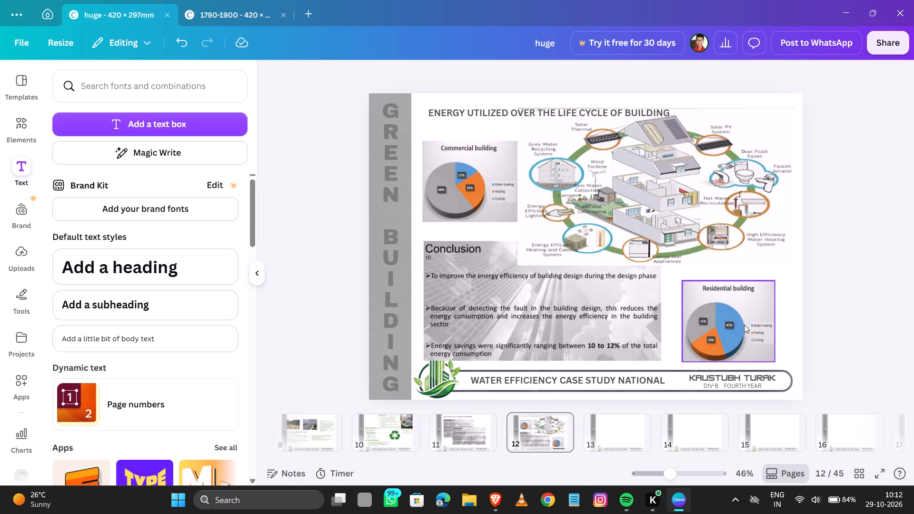
click(749, 319)
key(Up)
click(843, 323)
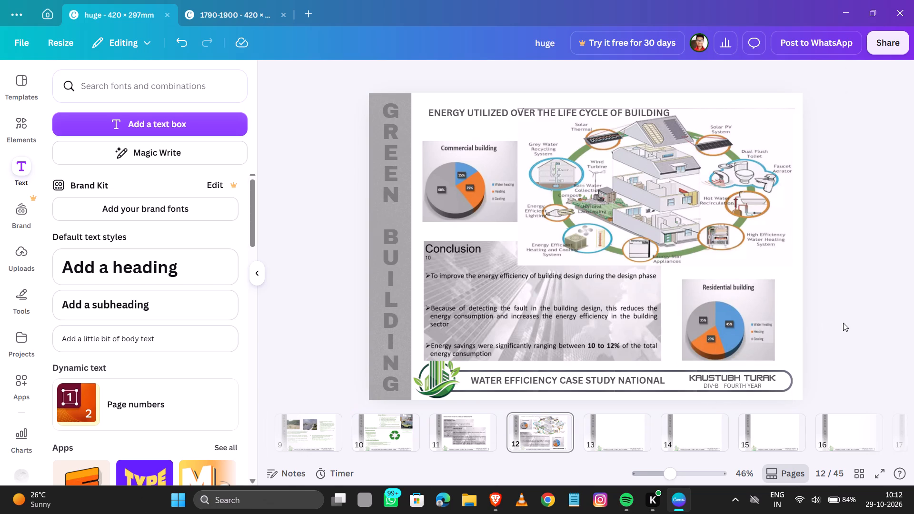
Enlarge the Conclusion image from its lower-right corner toward the Residential building chart, and nudge it up above the footer.
click(633, 318)
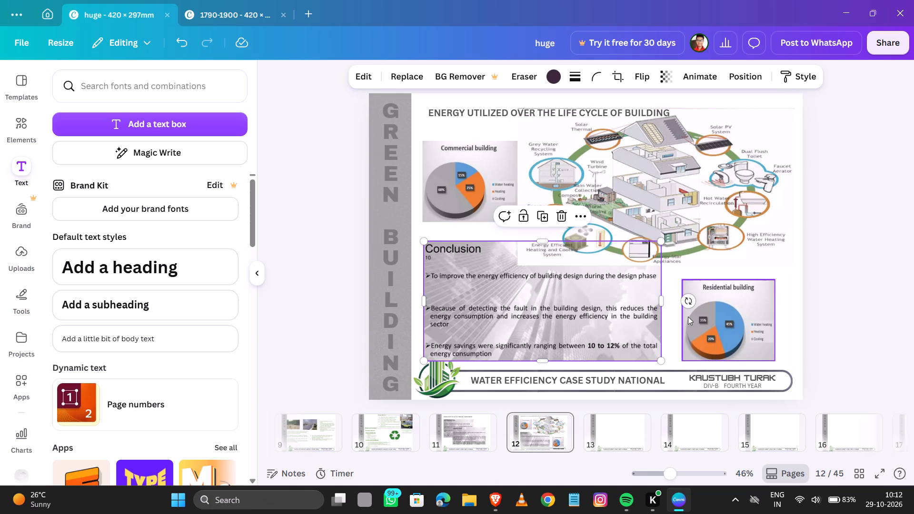
key(Down)
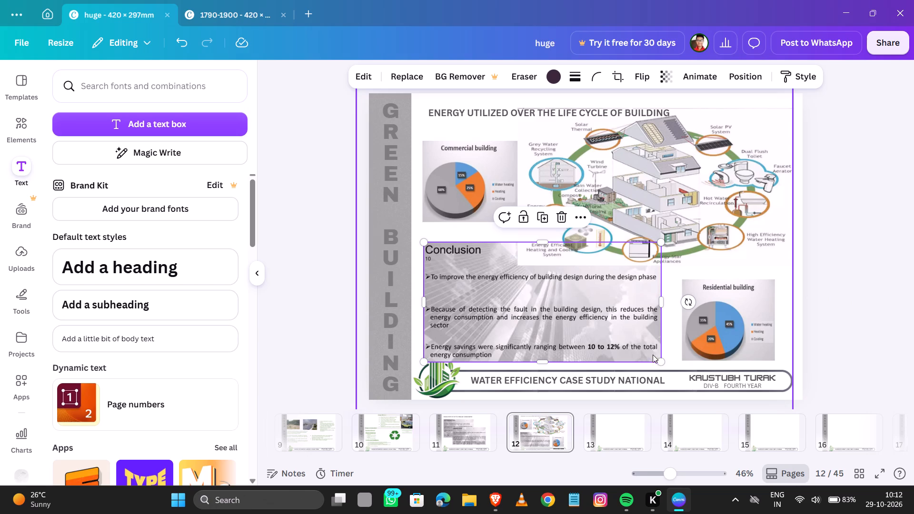
drag(665, 363, 676, 378)
key(Up)
key(Up)
key(Up)
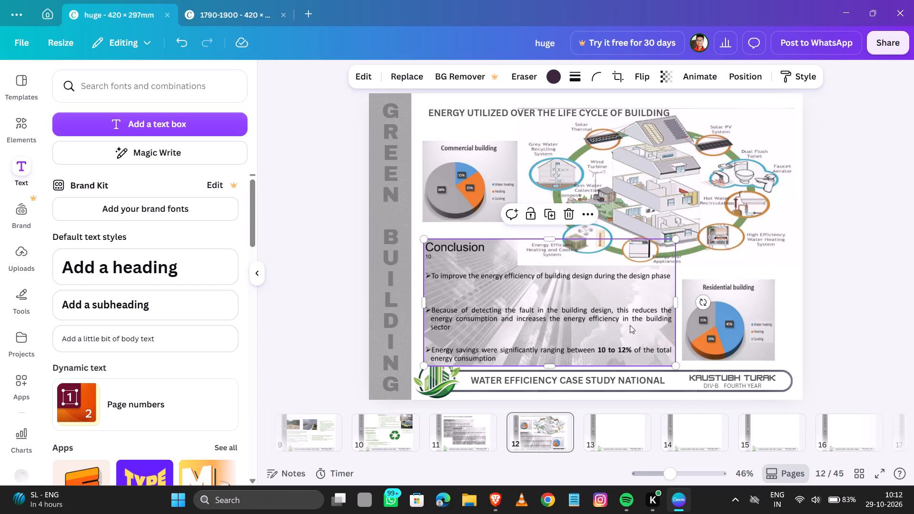
Nudge the Residential building chart slightly right to leave a small gap beside the enlarged Conclusion image.
click(741, 329)
key(Right)
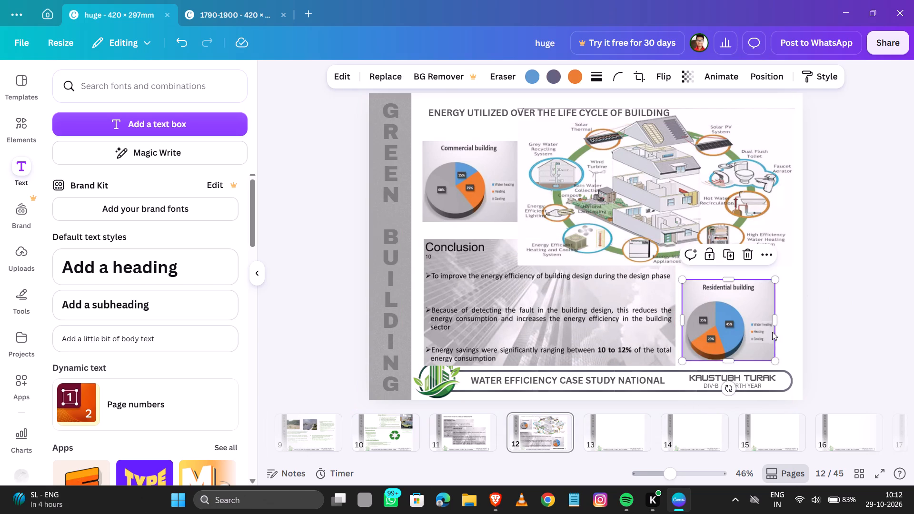
key(Right)
click(801, 341)
key(Right)
click(803, 344)
key(Right)
click(803, 344)
key(Right)
click(803, 345)
key(Right)
click(803, 345)
key(Right)
click(803, 345)
key(Right)
drag(803, 345, 763, 334)
double_click(743, 327)
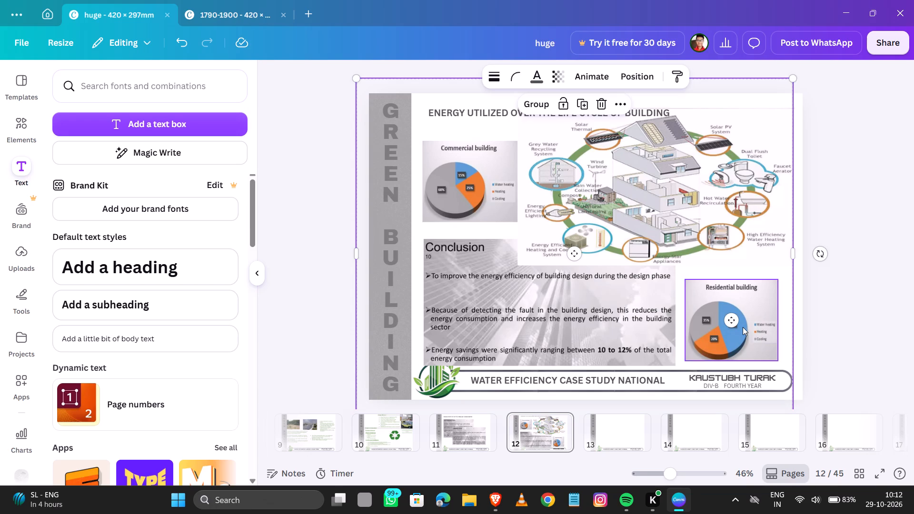
key(Right)
key(Left)
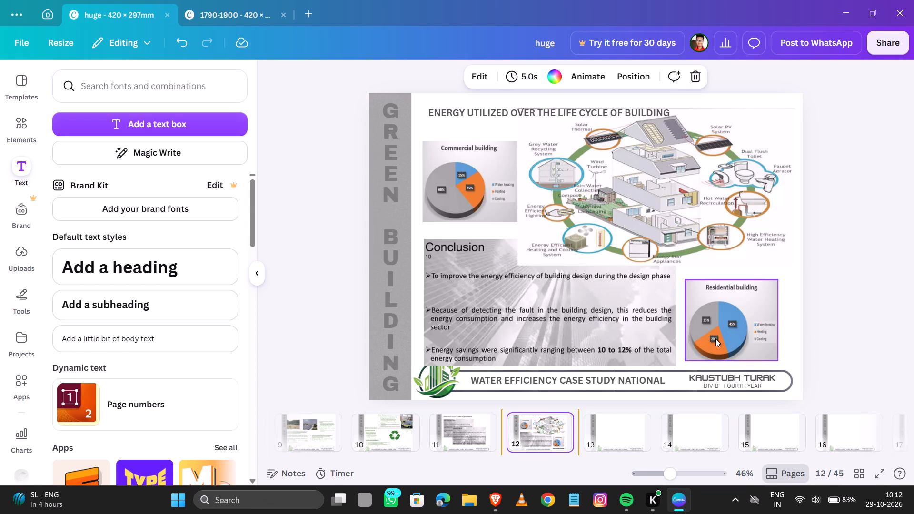
click(716, 314)
key(Right)
key(Right)
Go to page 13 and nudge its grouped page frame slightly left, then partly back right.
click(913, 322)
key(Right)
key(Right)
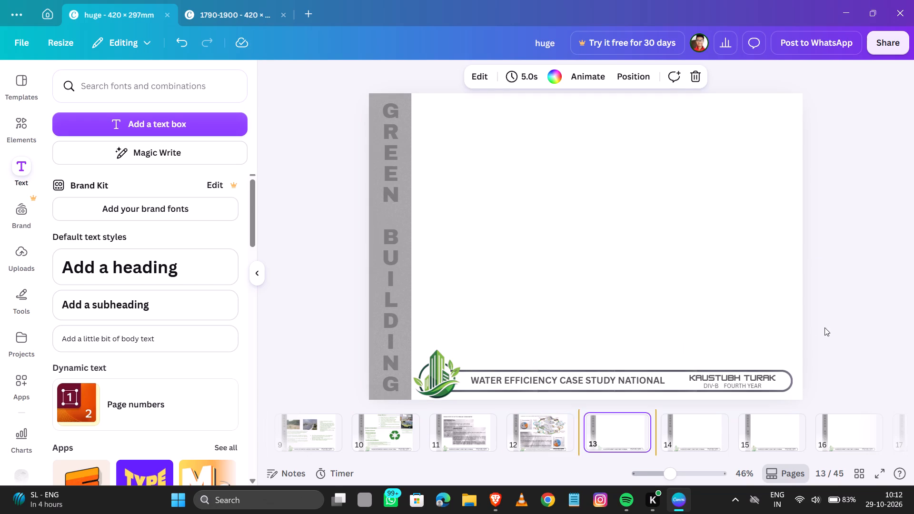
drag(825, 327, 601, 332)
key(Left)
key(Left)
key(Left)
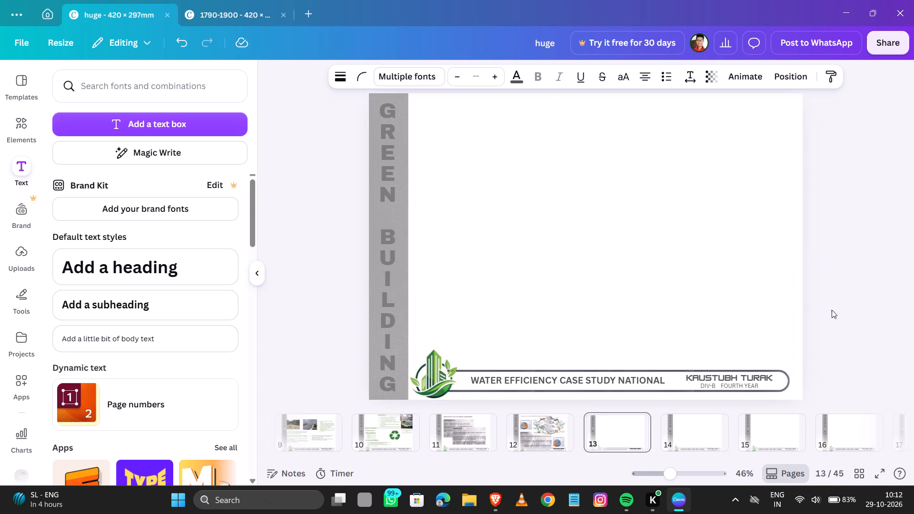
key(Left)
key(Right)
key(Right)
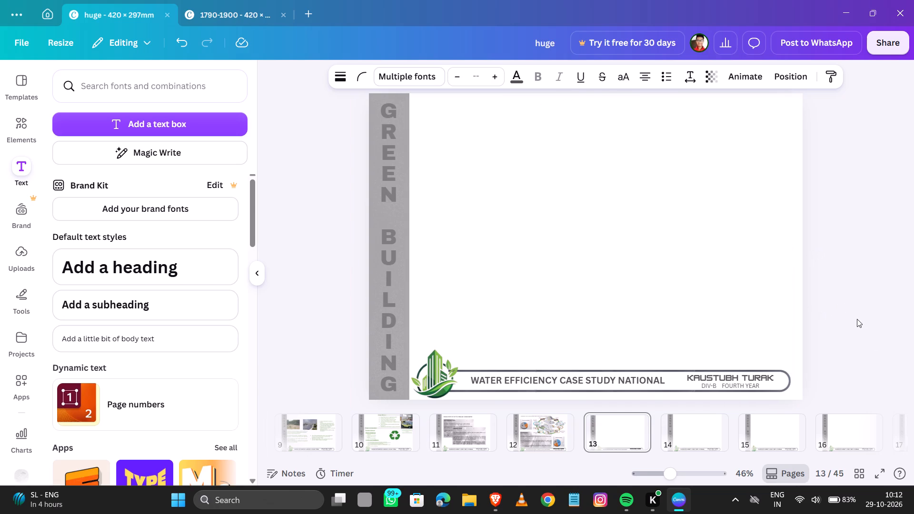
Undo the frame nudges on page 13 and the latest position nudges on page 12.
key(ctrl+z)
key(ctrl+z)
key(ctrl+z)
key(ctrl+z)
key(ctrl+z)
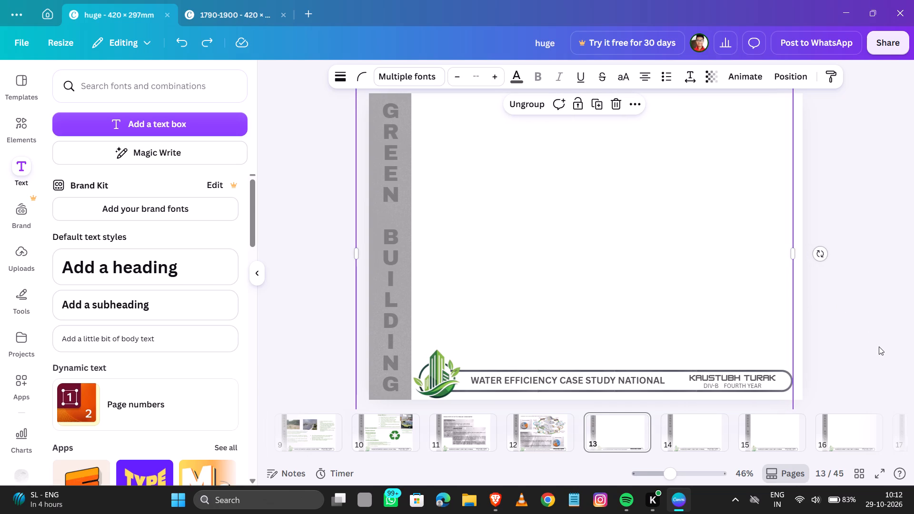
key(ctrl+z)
Return to page 12 and nudge the Residential building chart right and slightly up, away from the Conclusion image.
click(880, 344)
key(Left)
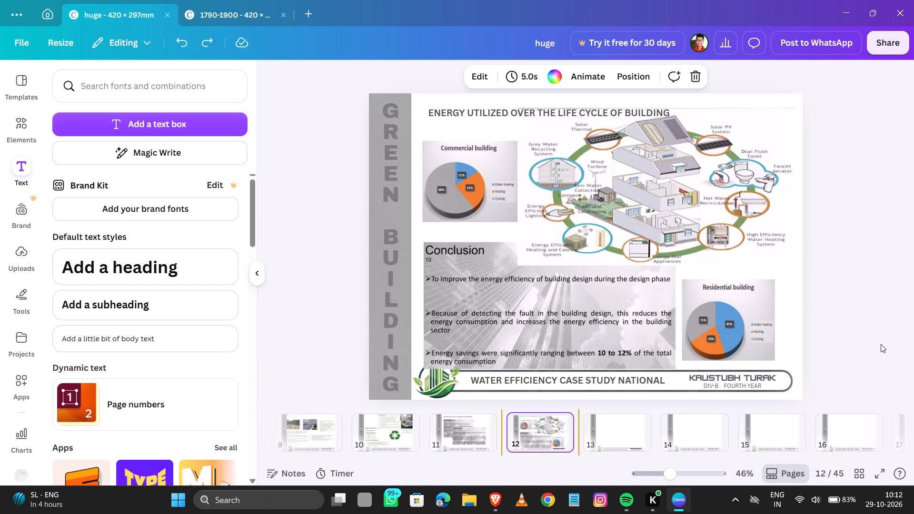
click(748, 316)
key(Right)
key(Right)
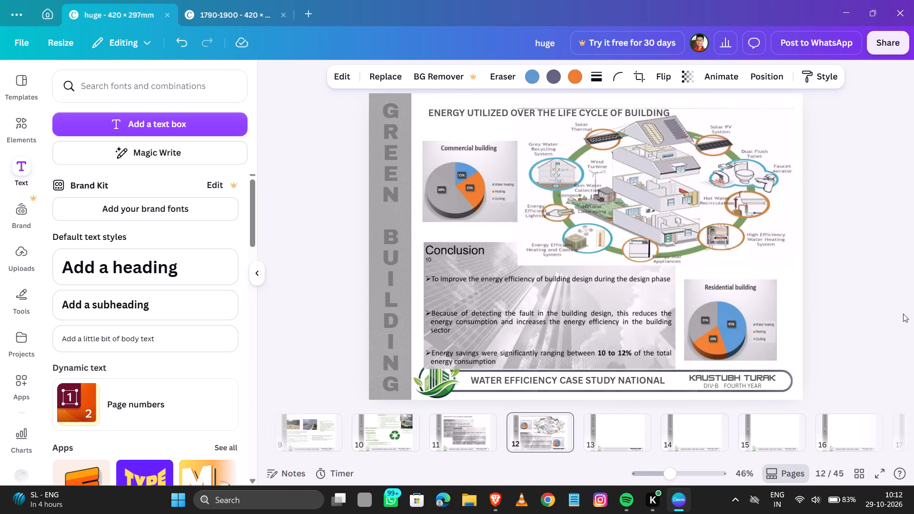
key(Right)
key(Right)
key(Right)
key(Right)
key(Right)
key(Right)
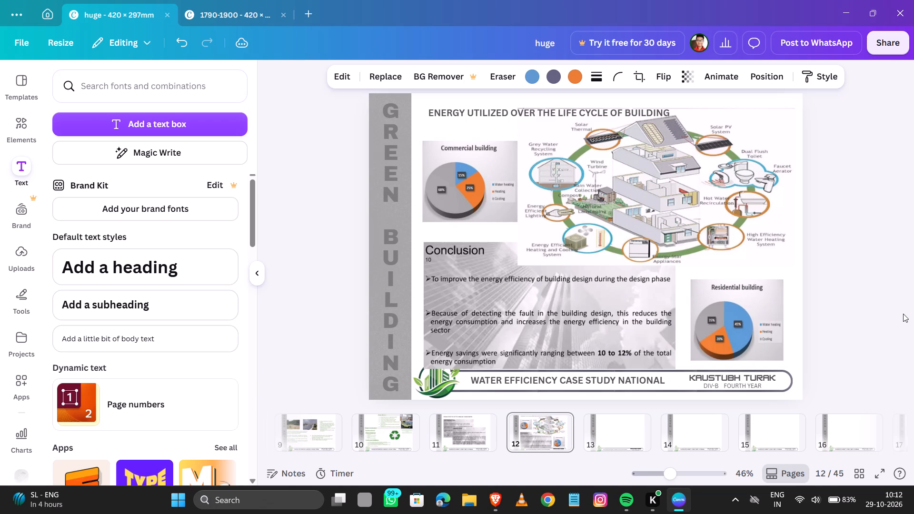
key(Right)
key(Up)
key(Up)
key(Right)
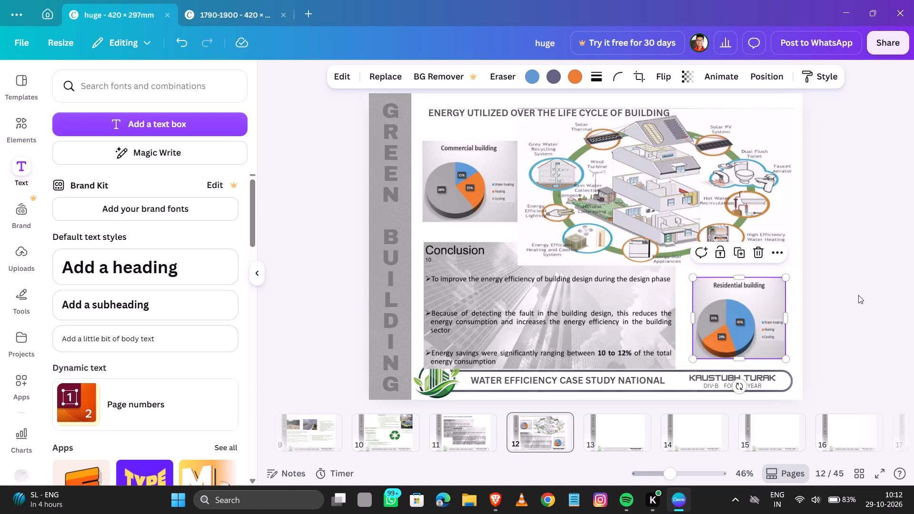
click(869, 287)
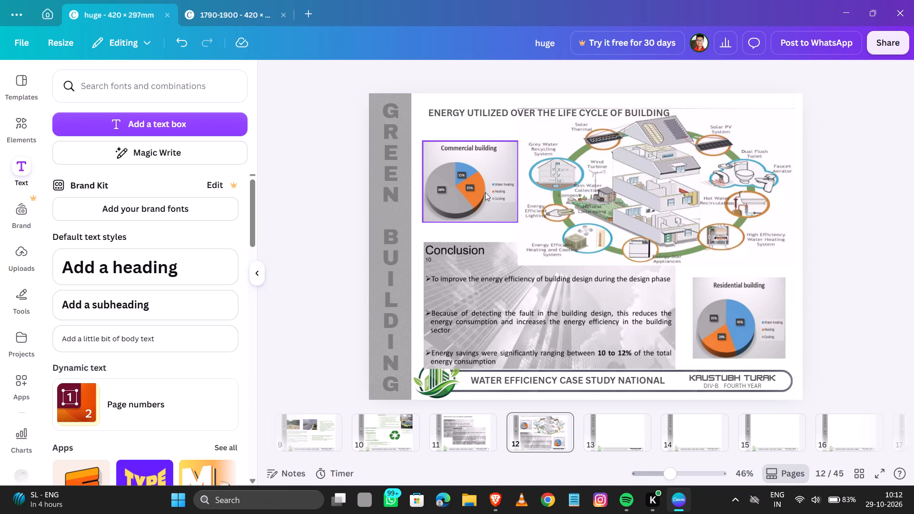
Enlarge the Conclusion image slightly from its upper-left corner to about 246 × 124 mm.
click(519, 301)
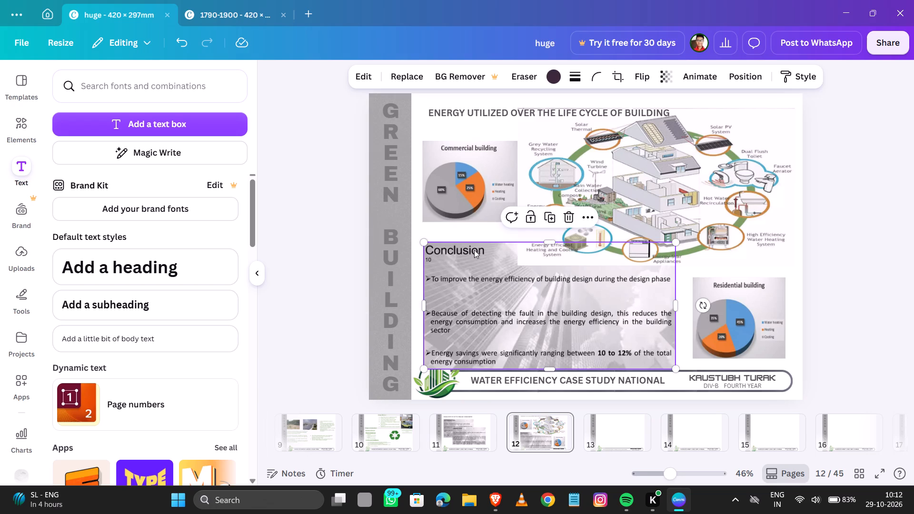
click(422, 242)
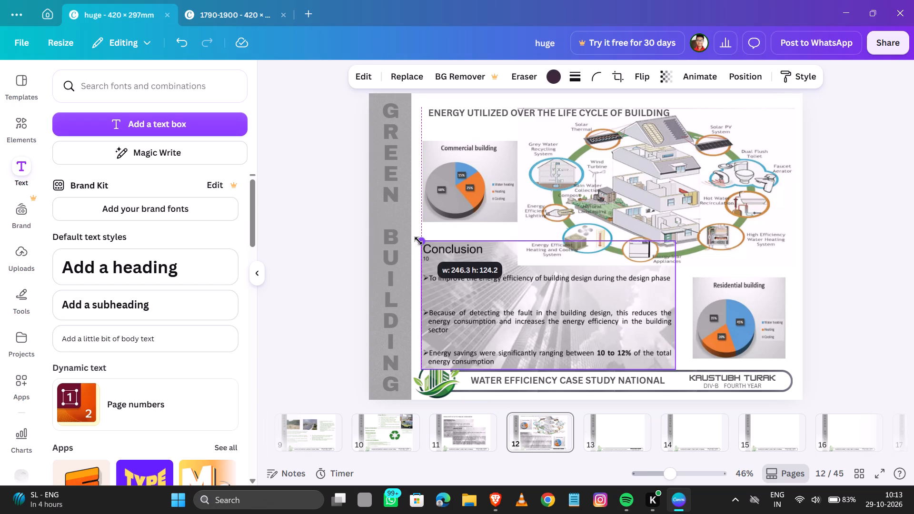
click(418, 240)
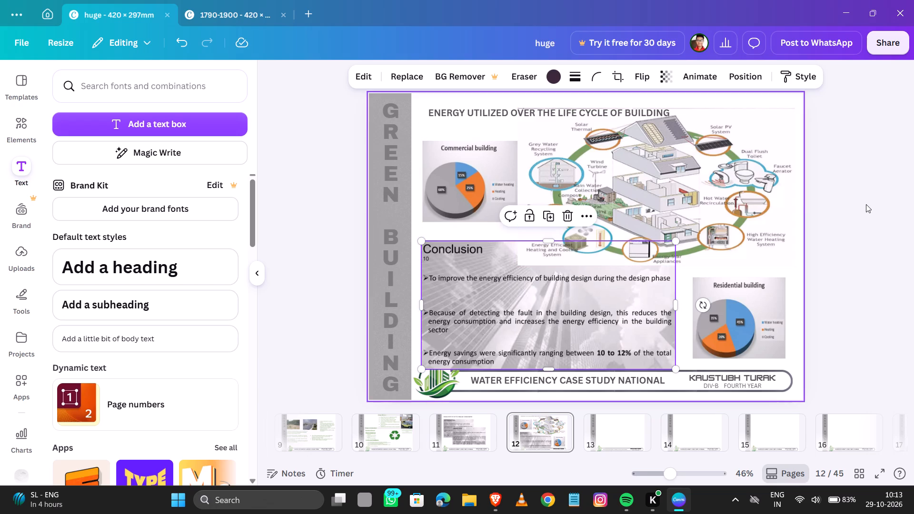
click(866, 204)
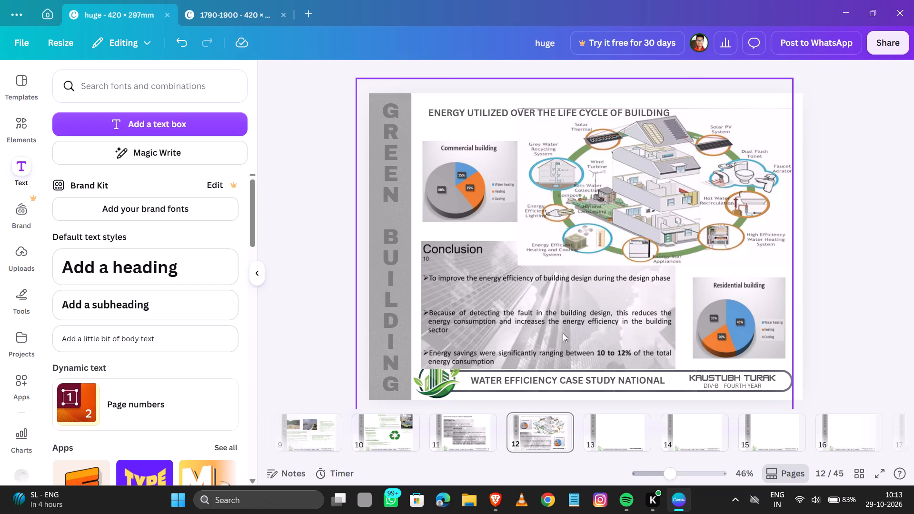
Send the Conclusion image backward so it sits behind the footer's green building logo.
click(551, 341)
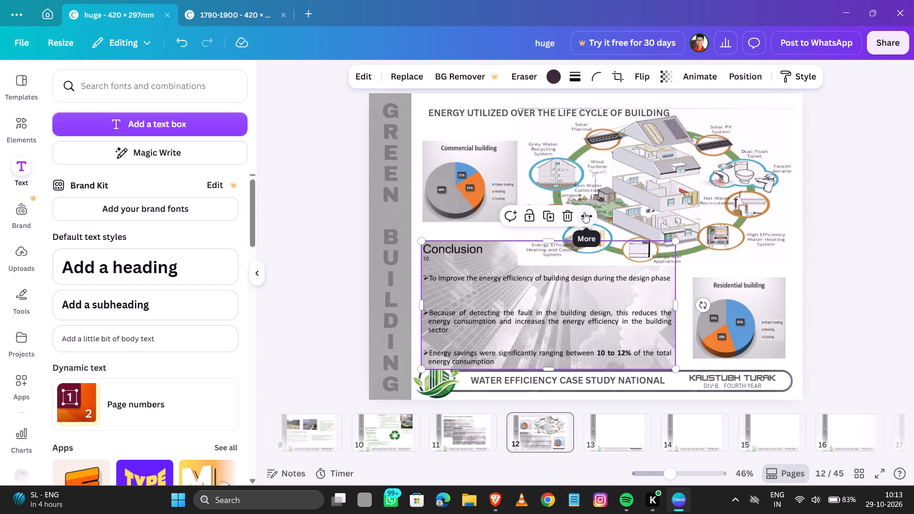
click(584, 213)
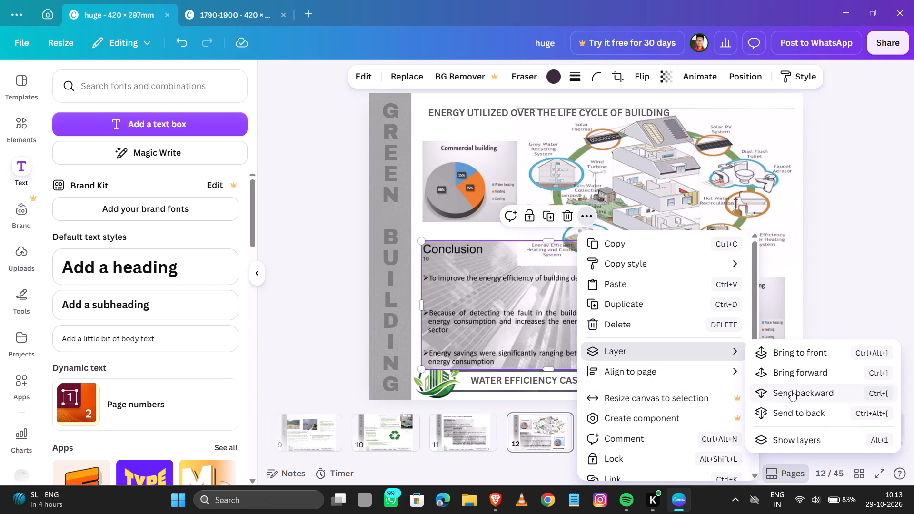
click(791, 391)
click(841, 275)
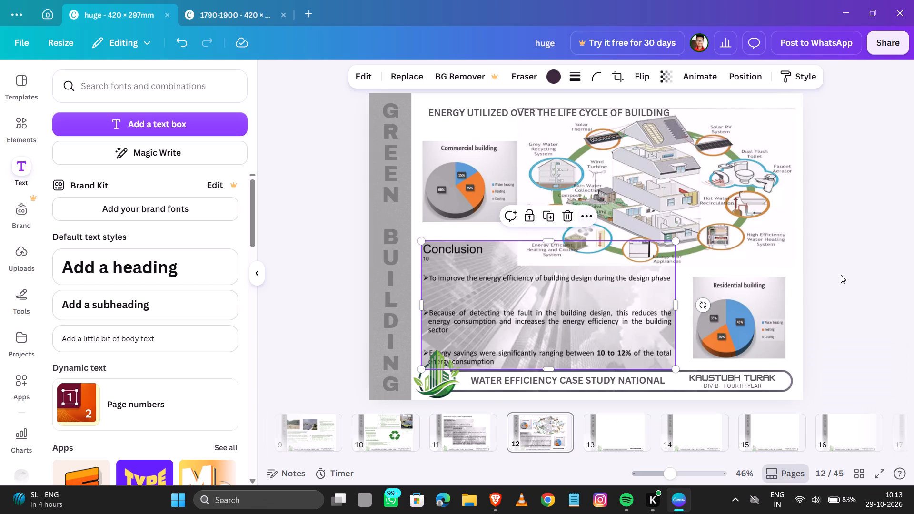
click(854, 214)
On page 11, move the Objective image down and left to just above the footer, beside the Green Building sidebar.
key(Left)
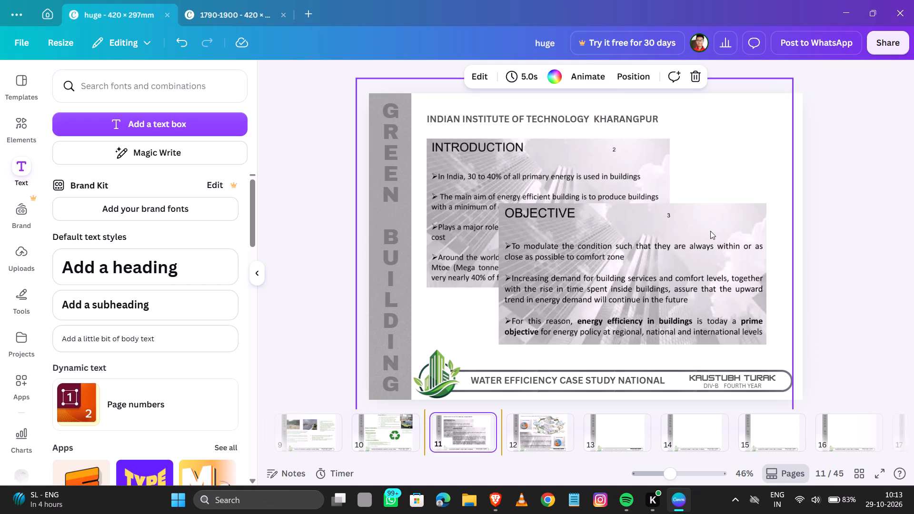
drag(649, 250, 671, 274)
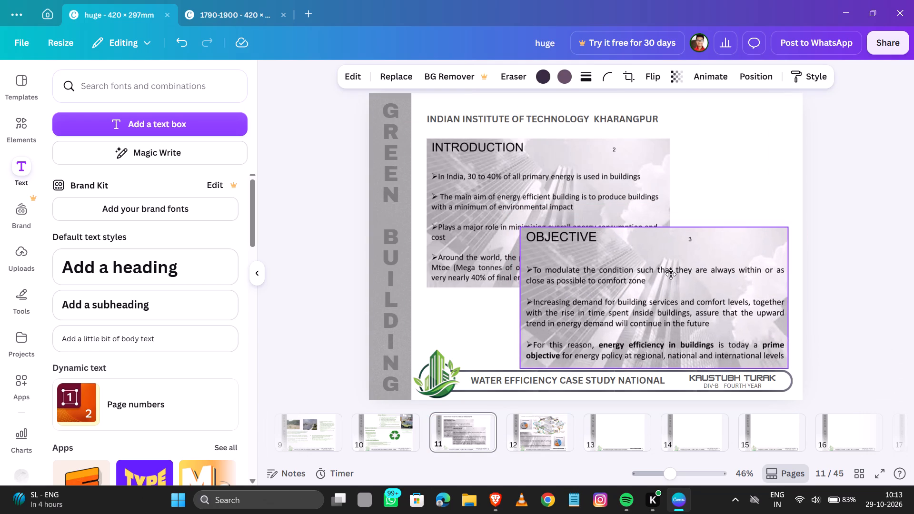
drag(671, 274, 588, 272)
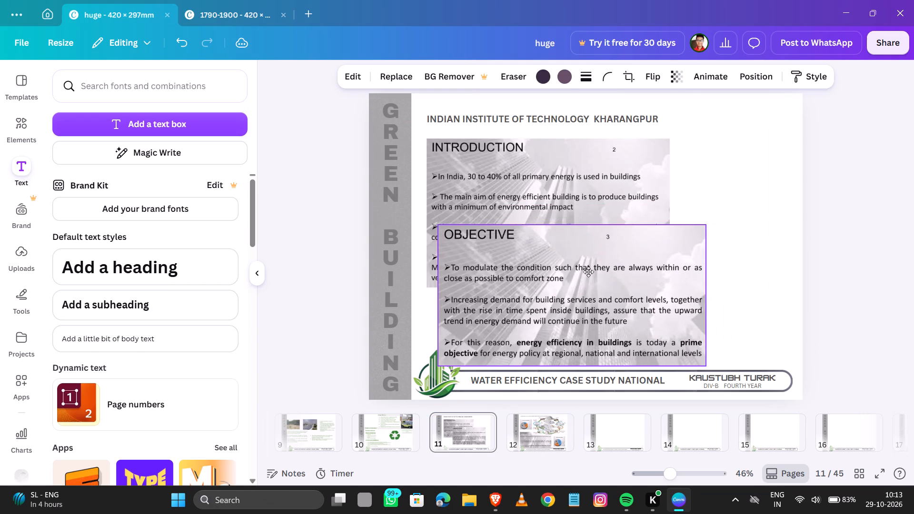
drag(588, 272, 567, 271)
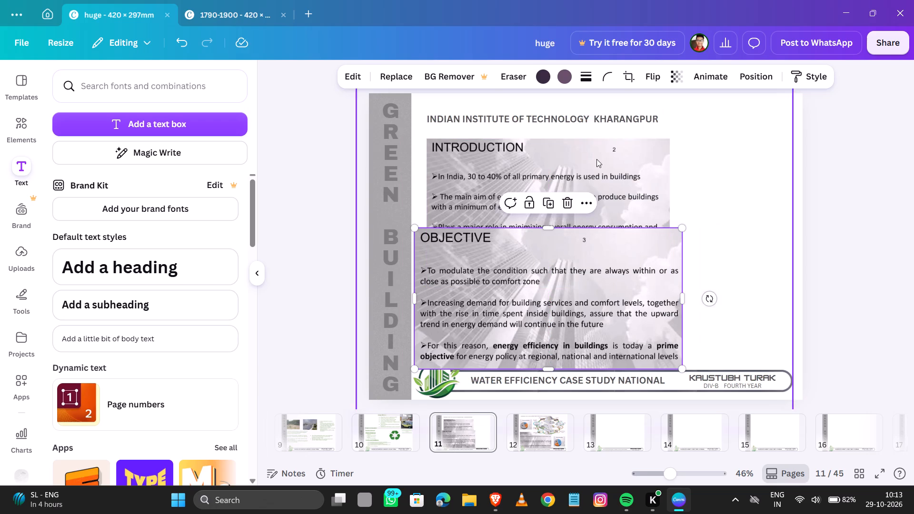
Move the Introduction image to the page's upper-right area, diagonally above the Objective image.
drag(598, 162, 695, 134)
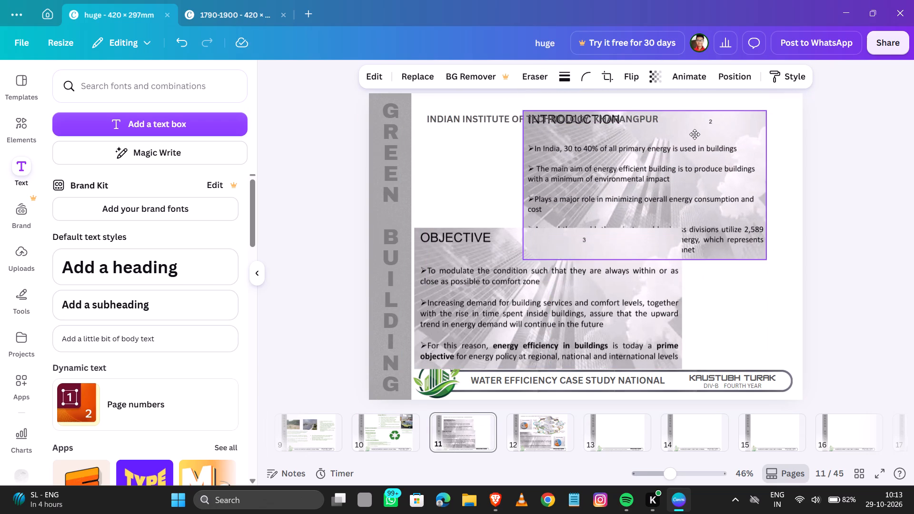
drag(695, 134, 712, 134)
key(Down)
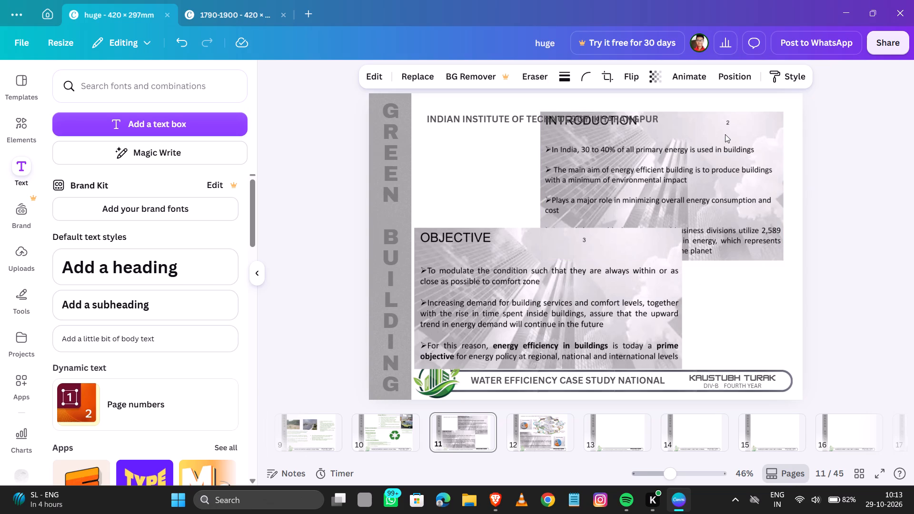
Bring the Introduction image forward so it overlaps the Objective image.
click(707, 146)
right_click(708, 147)
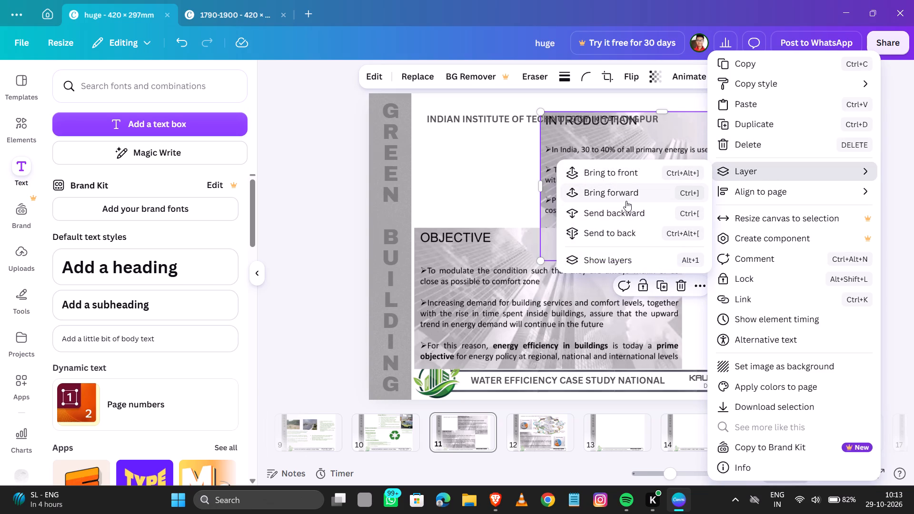
click(626, 201)
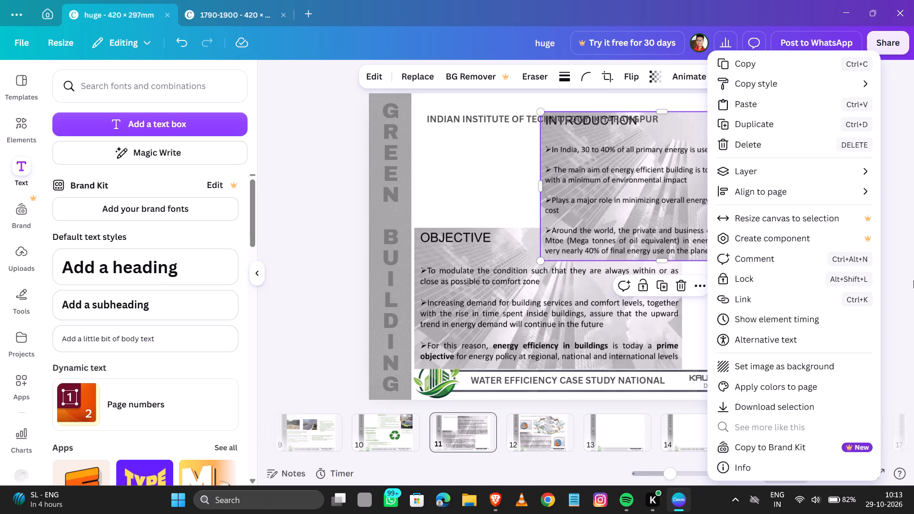
click(901, 288)
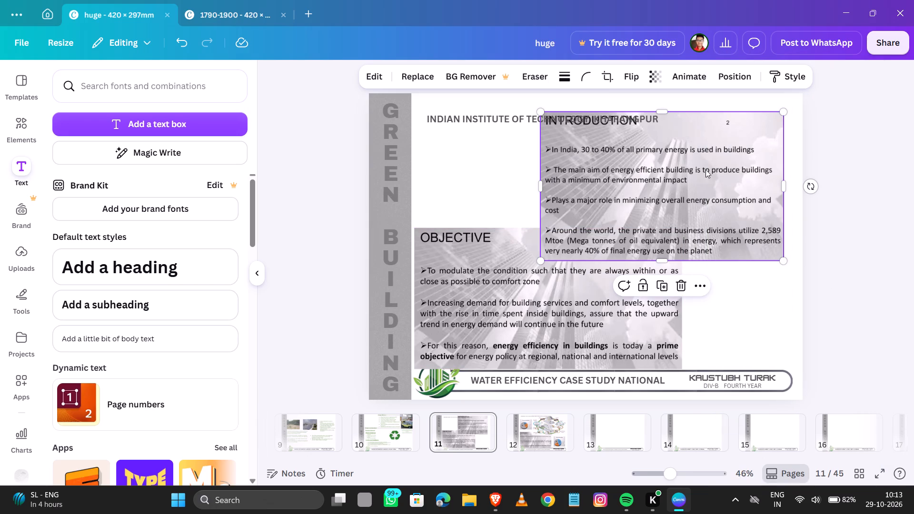
Nudge the Introduction image slightly down and right until its right edge nears the end of the footer bar.
key(Down)
key(Down)
click(719, 168)
key(Down)
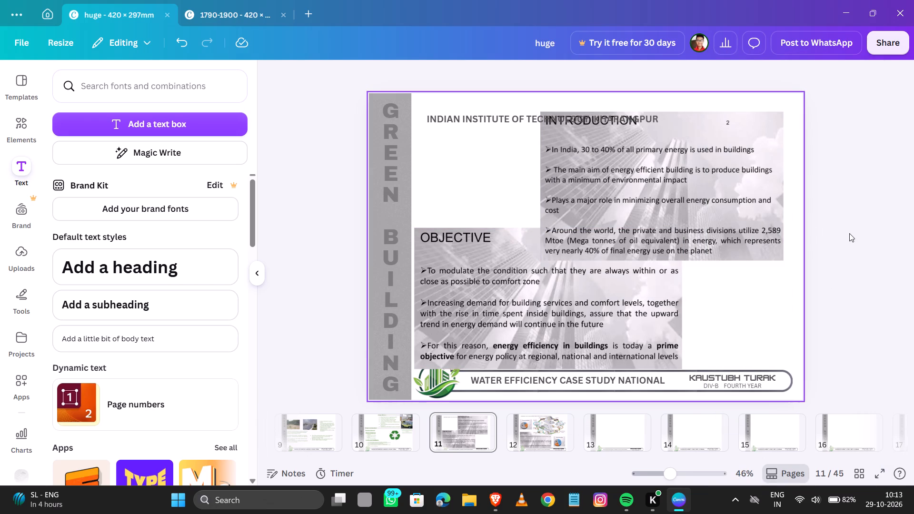
key(Down)
click(743, 225)
key(Down)
key(Down)
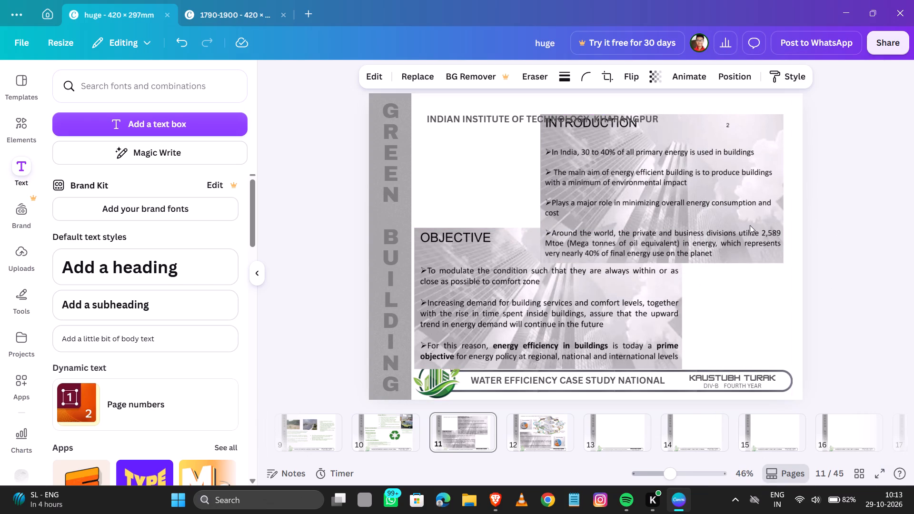
key(Right)
key(Right)
key(Right)
key(Right)
key(Right)
key(Right)
key(Right)
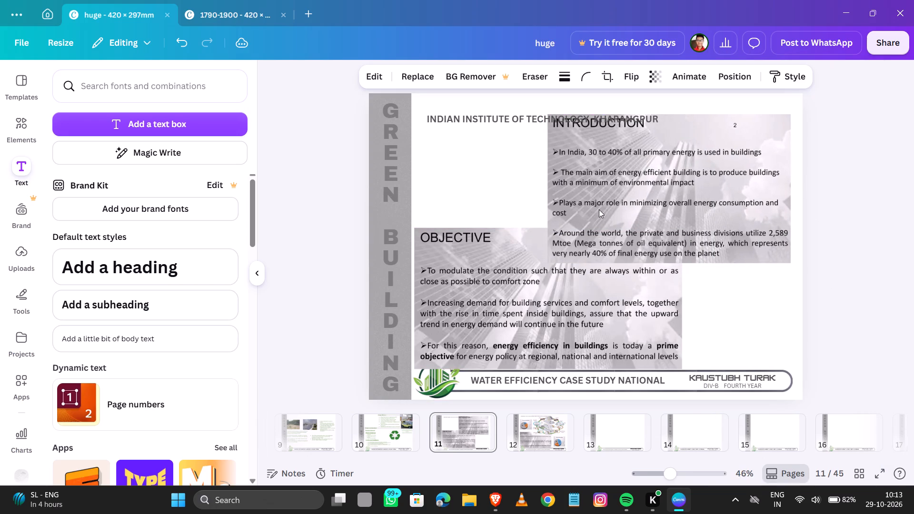
Nudge the Indian Institute of Technology Kharangpur heading up clear of the Introduction image and slightly left.
click(508, 114)
key(Up)
key(Up)
key(Up)
key(Up)
key(Up)
key(Up)
key(Up)
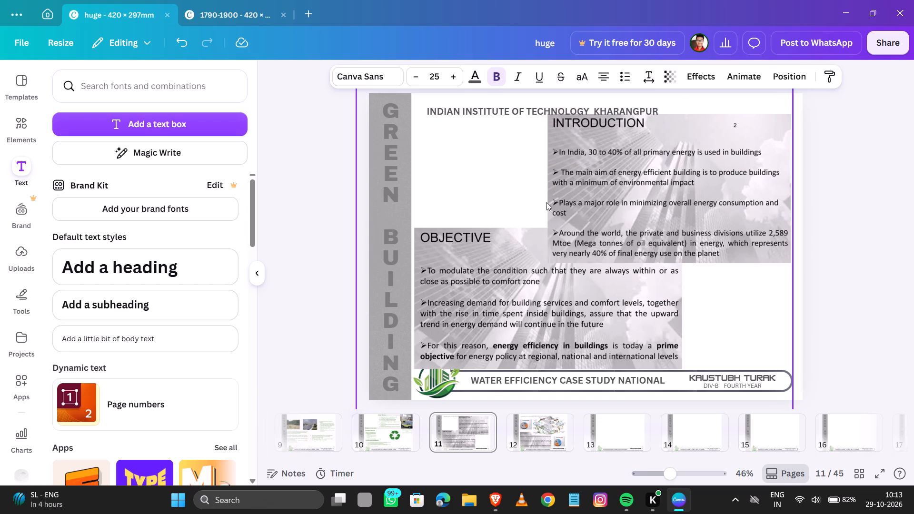
key(Up)
key(Up)
key(Up)
key(Up)
key(Left)
key(Left)
key(Left)
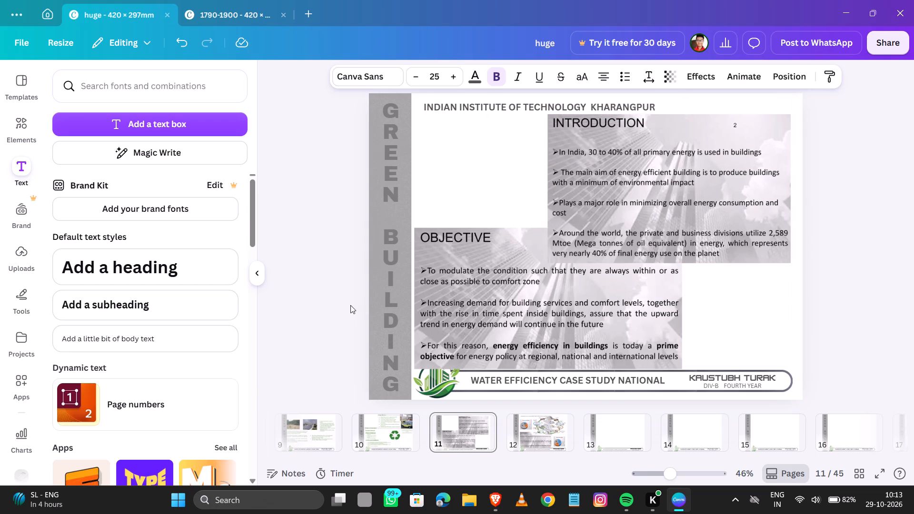
click(333, 305)
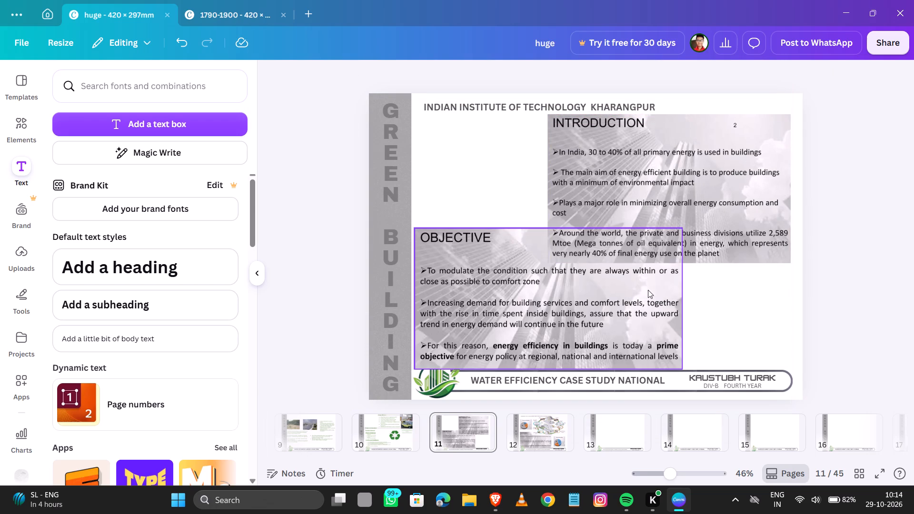
Nudge the Objective image right, away from the Green Building sidebar.
click(587, 314)
key(Right)
key(Right)
key(Right)
key(Right)
key(Right)
key(Right)
key(Right)
key(Right)
key(Right)
key(Right)
key(Right)
key(Right)
key(Right)
key(Right)
key(Right)
key(Right)
key(Right)
key(Right)
key(Right)
key(Right)
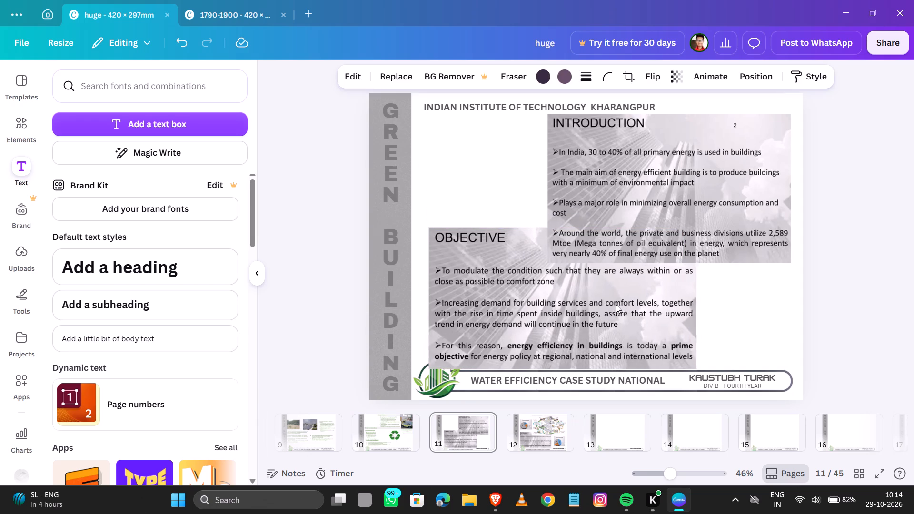
click(479, 296)
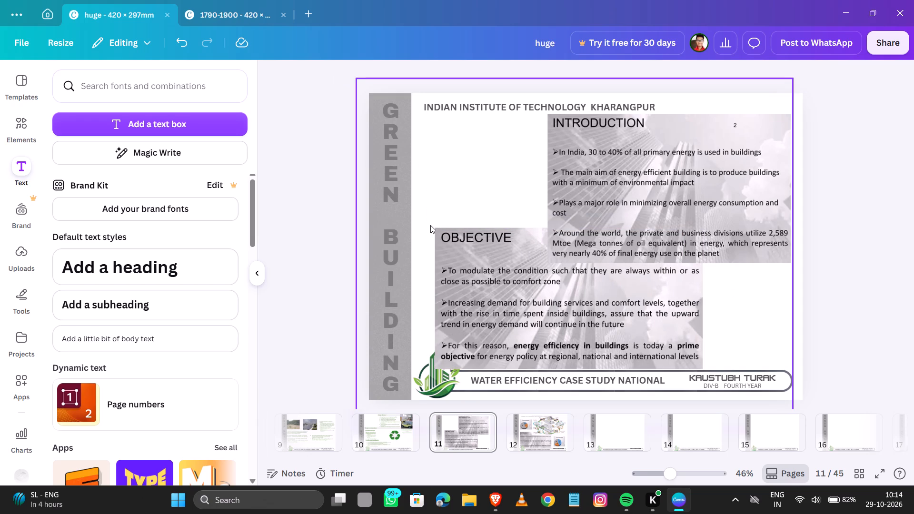
Enlarge the Objective image slightly from its upper-left corner toward the Green Building sidebar, to about 265.5 by 140.
click(474, 253)
drag(435, 231, 427, 228)
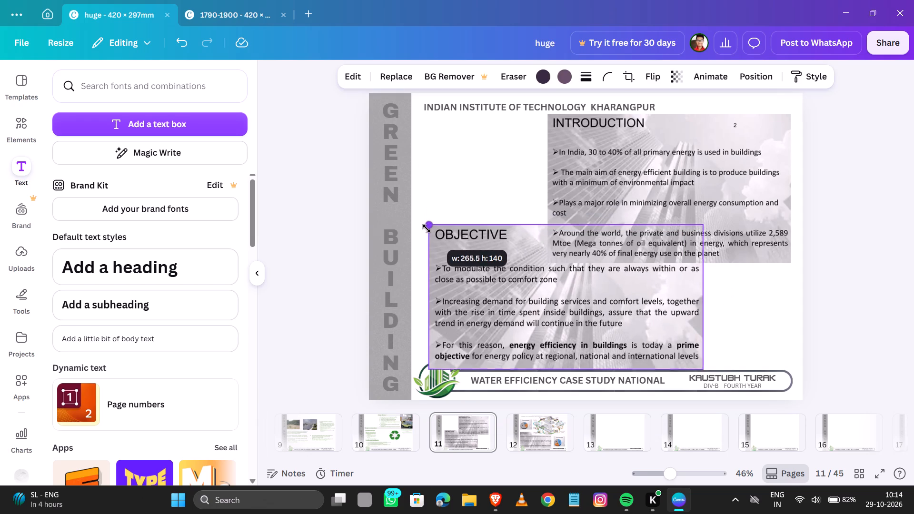
drag(427, 228, 426, 228)
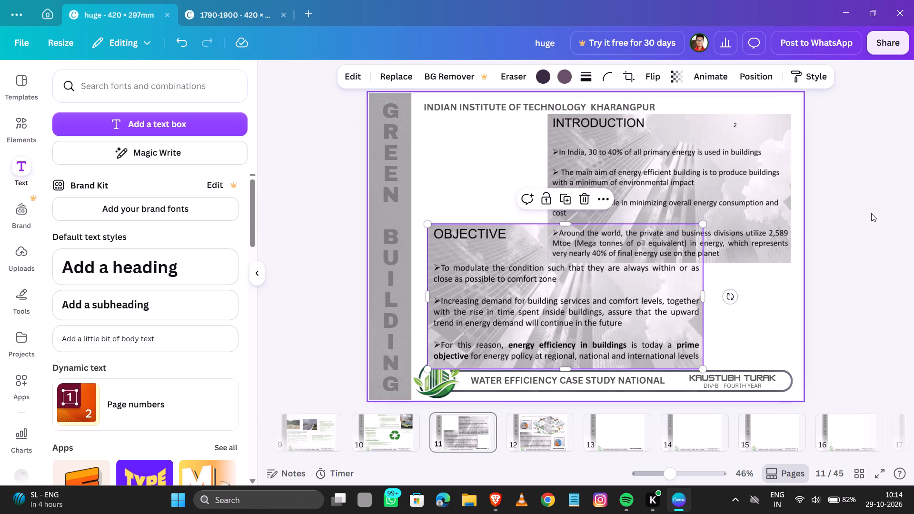
click(871, 214)
Send the Objective image backward so it sits behind the Introduction image.
click(558, 312)
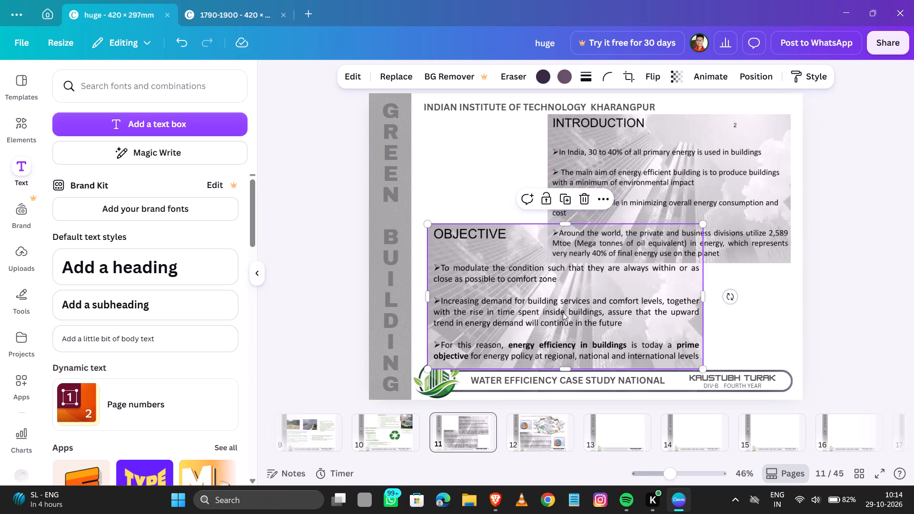
click(604, 196)
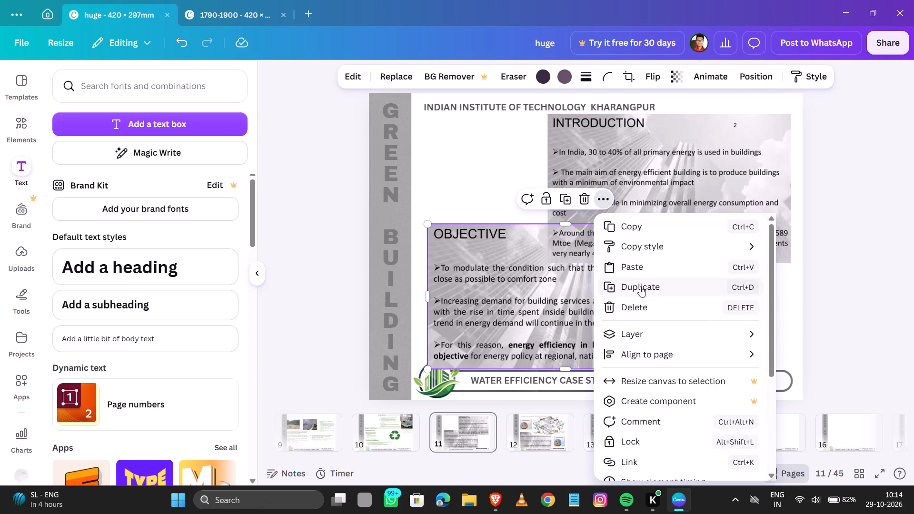
click(656, 341)
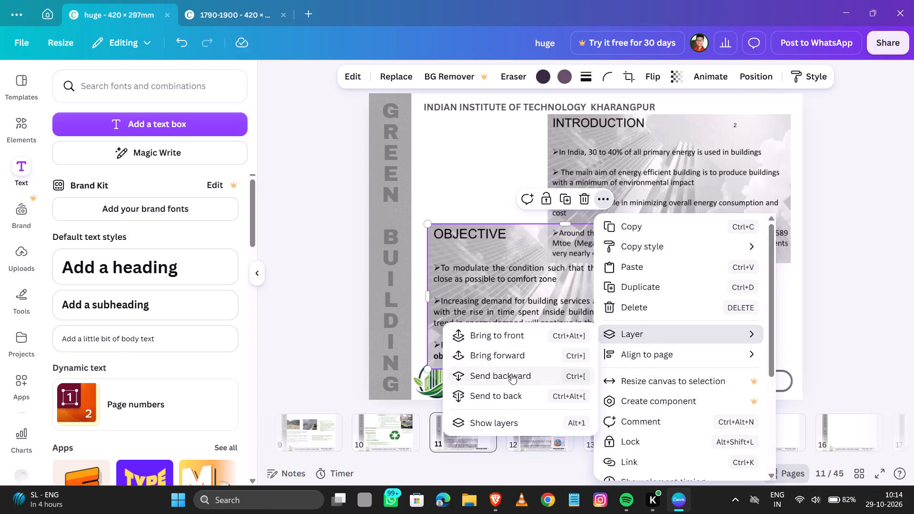
click(511, 374)
click(862, 241)
click(862, 240)
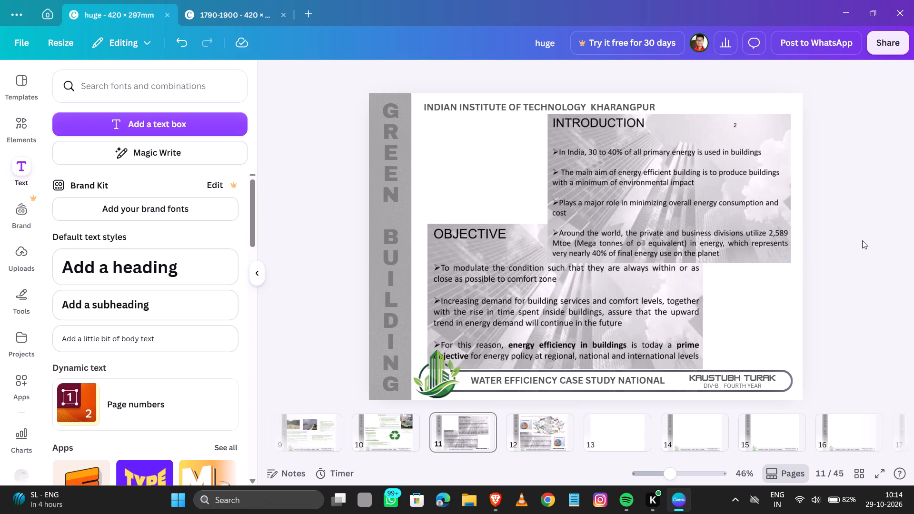
Compare page 11 with the preceding case study pages, including their footer titles.
key(Right)
key(Left)
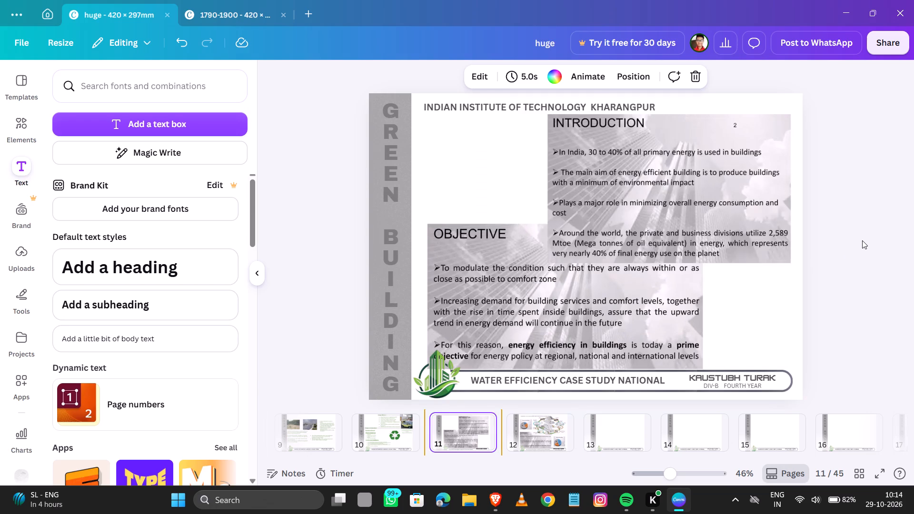
key(Left)
key(Left)
key(Right)
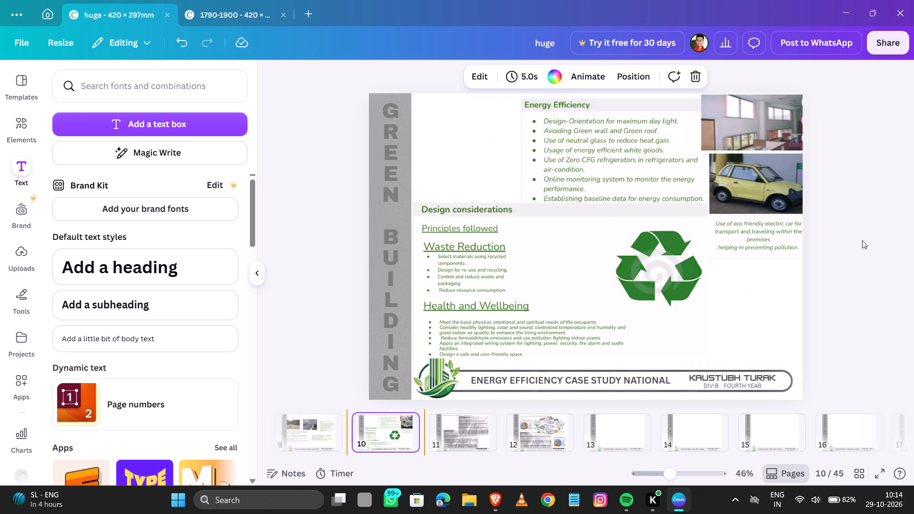
key(Left)
key(Right)
key(Right)
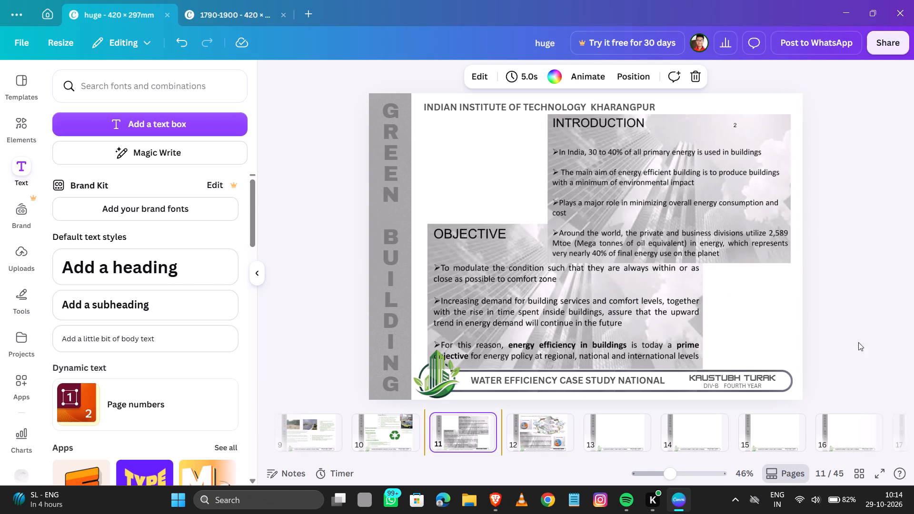
Replace WATER with ENERGY in page 11's footer title so it reads ENERGY EFFICIENCY CASE STUDY NATIONAL.
double_click(482, 383)
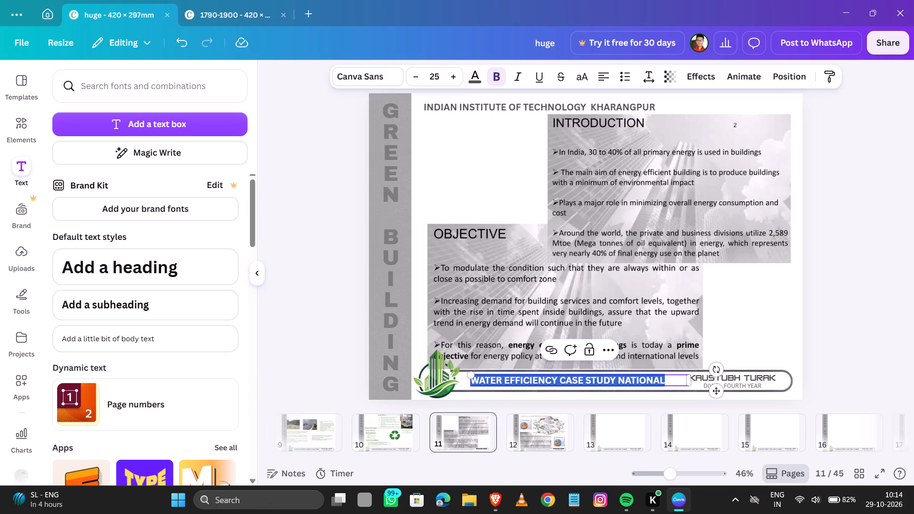
click(500, 380)
key(BackSpace)
key(BackSpace)
key(BackSpace)
key(BackSpace)
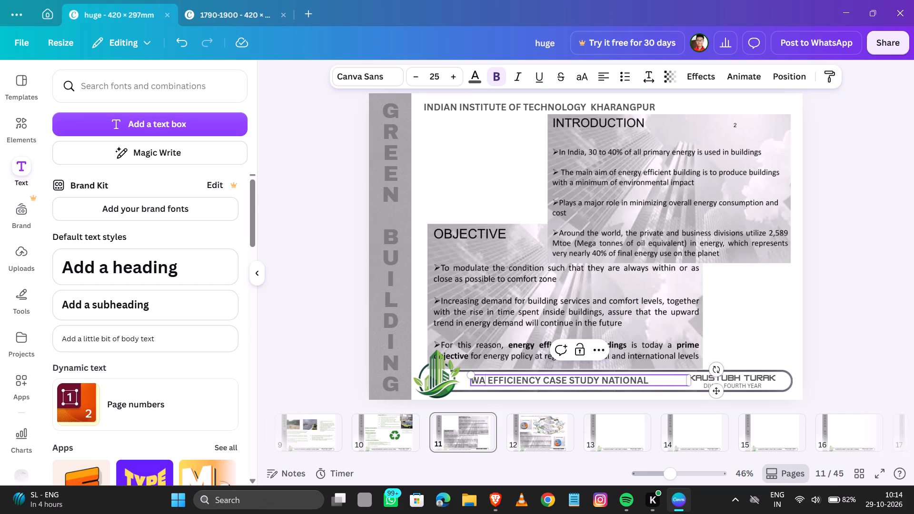
key(BackSpace)
text(ENERGY)
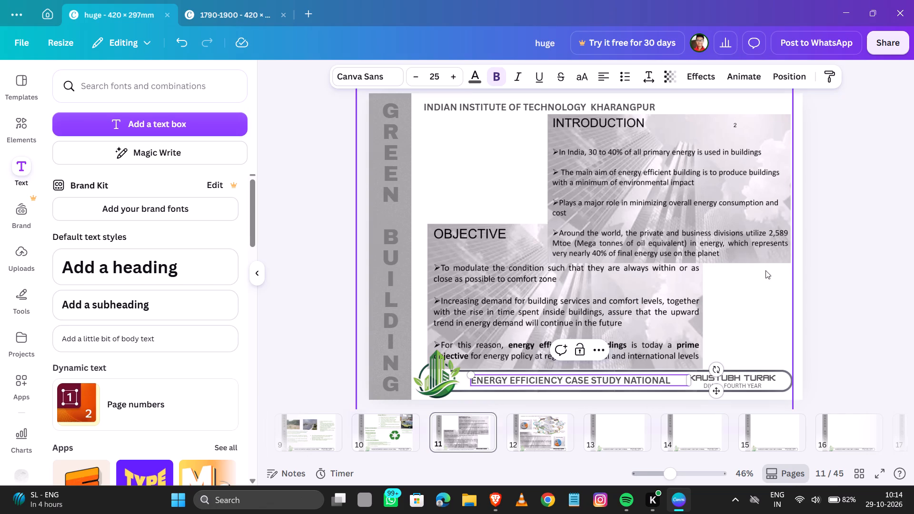
click(858, 250)
Replace WATER with ENERGY in page 12's footer title and check it against page 11.
key(Right)
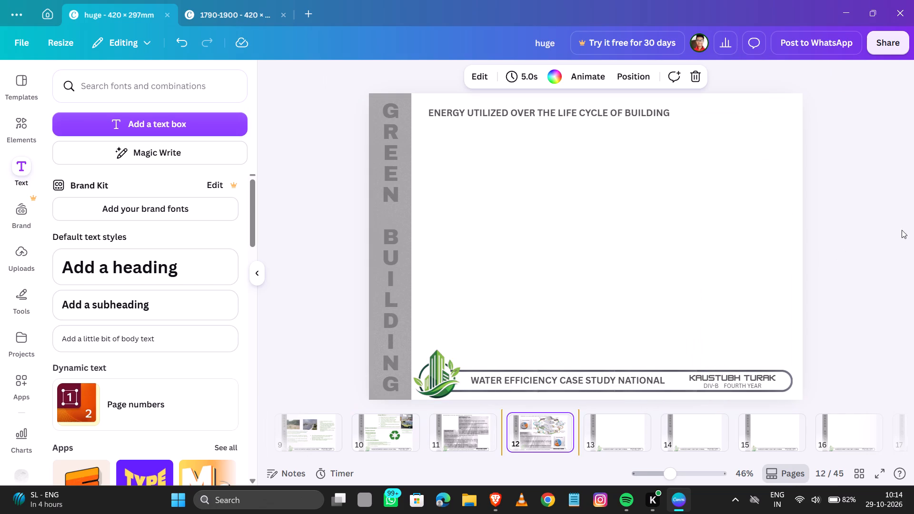
double_click(490, 375)
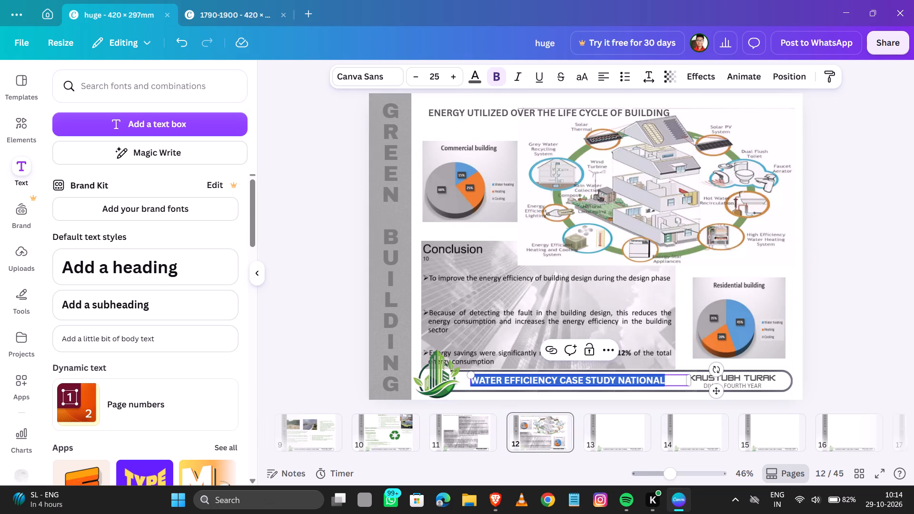
click(505, 375)
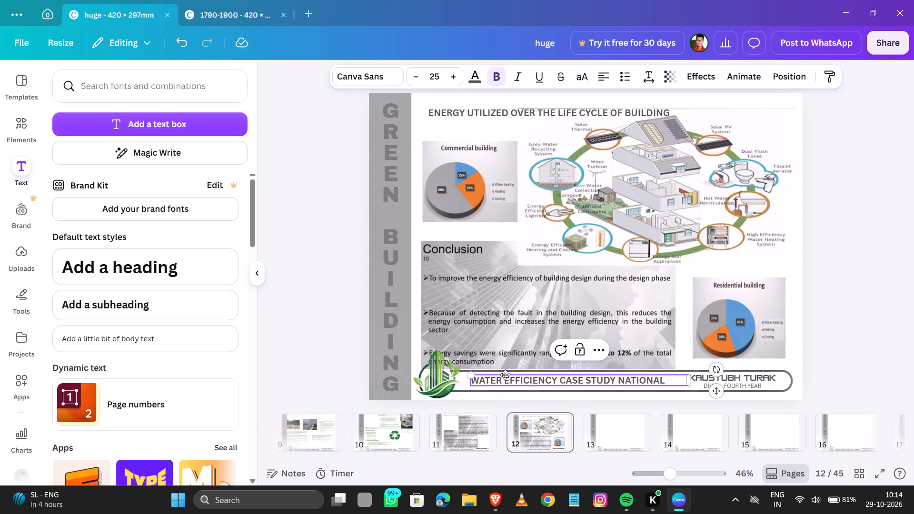
key(Left)
key(BackSpace)
key(BackSpace)
key(BackSpace)
key(BackSpace)
key(BackSpace)
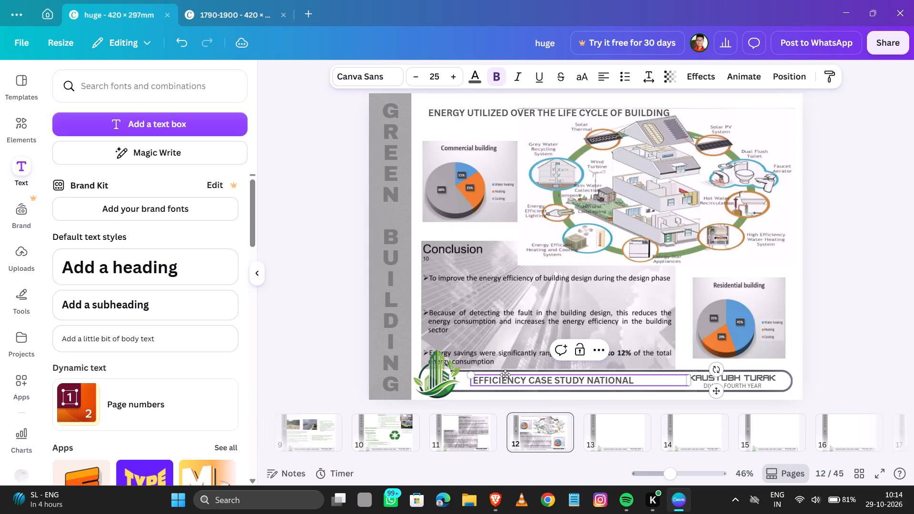
text(ENERGY)
click(875, 215)
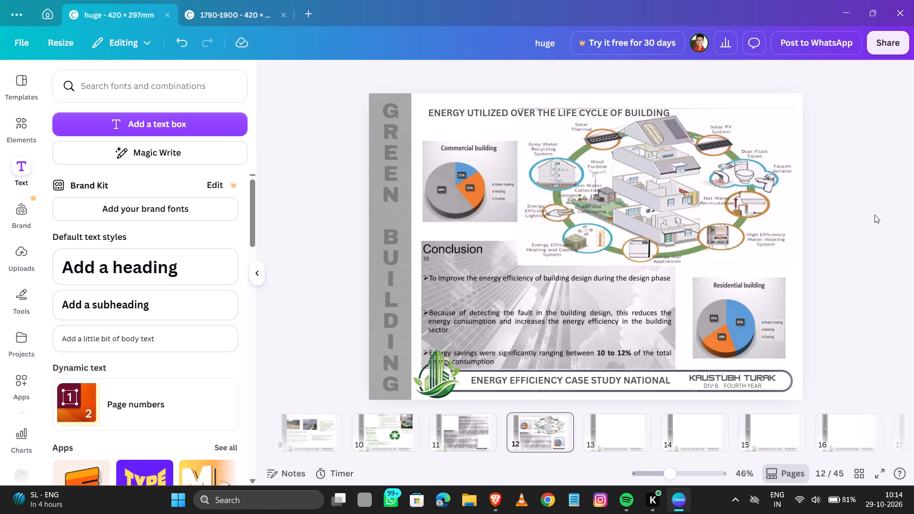
key(Left)
key(Right)
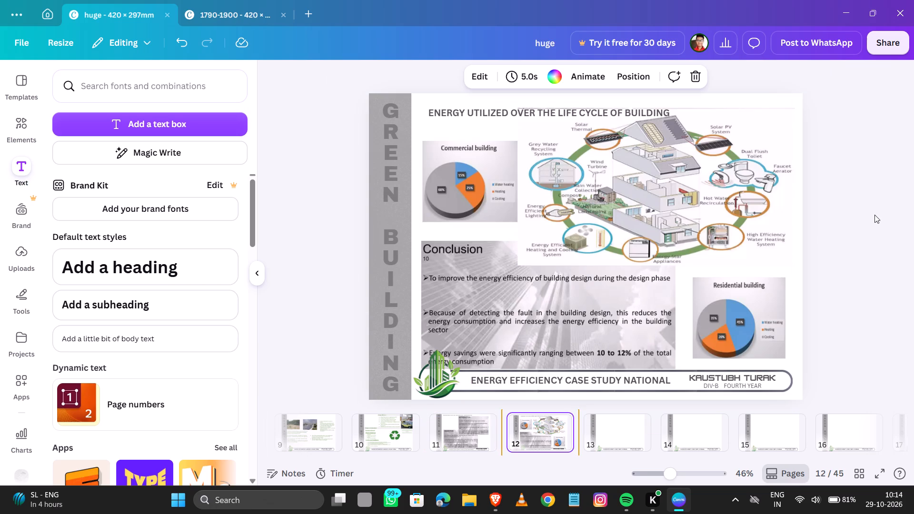
key(Left)
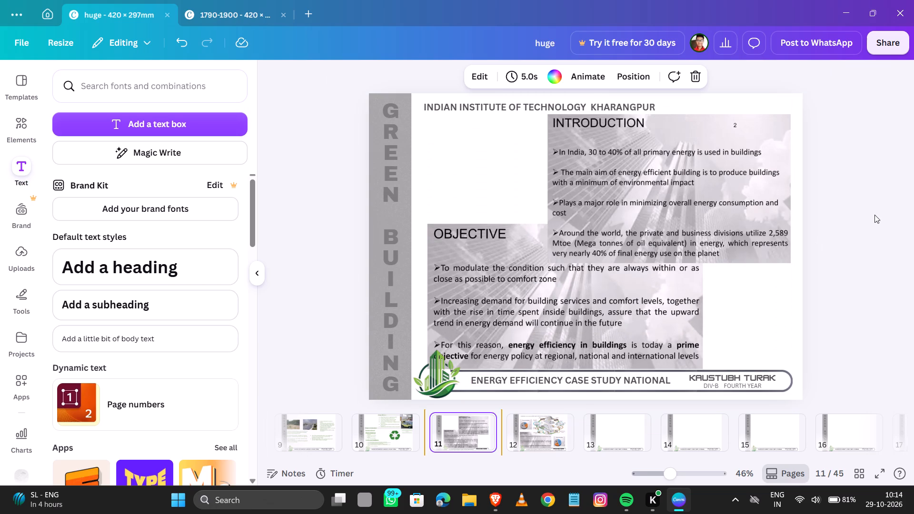
key(Right)
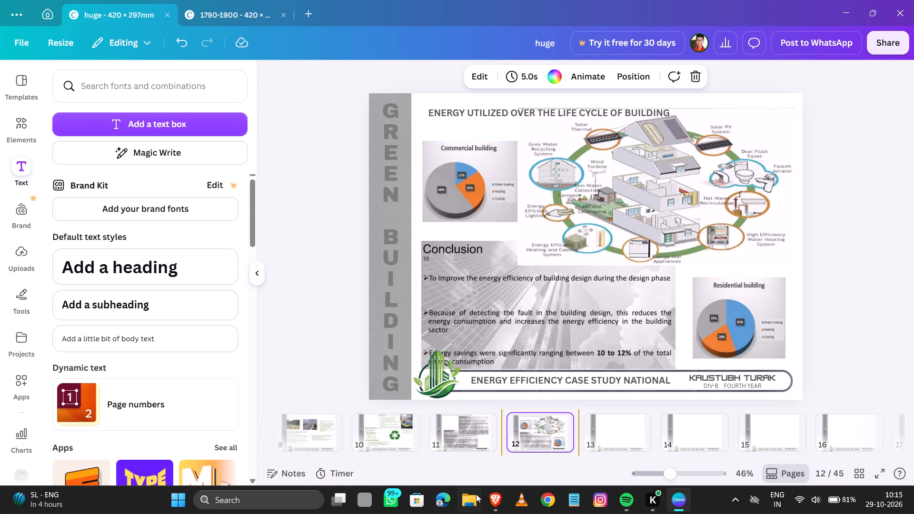
Switch to the Brave browser and run an image search for IIT KARANGPUR in a new tab.
click(488, 501)
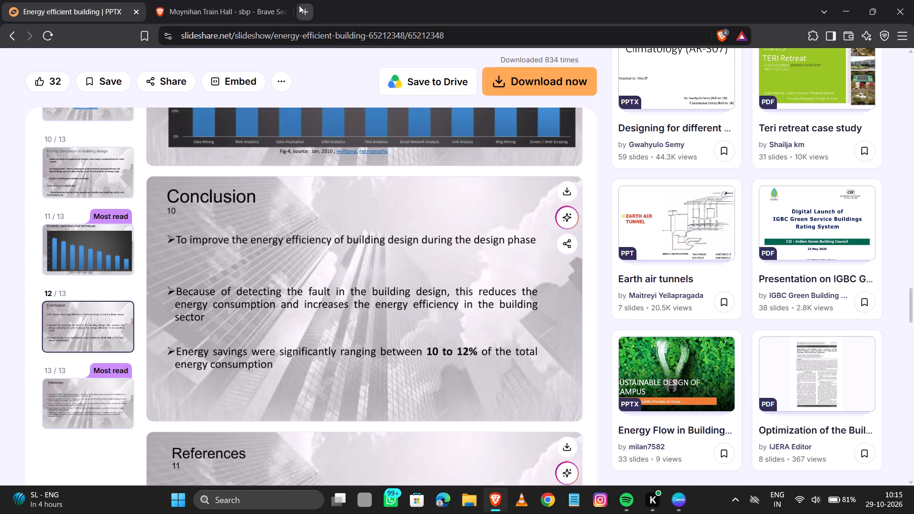
click(299, 5)
click(422, 174)
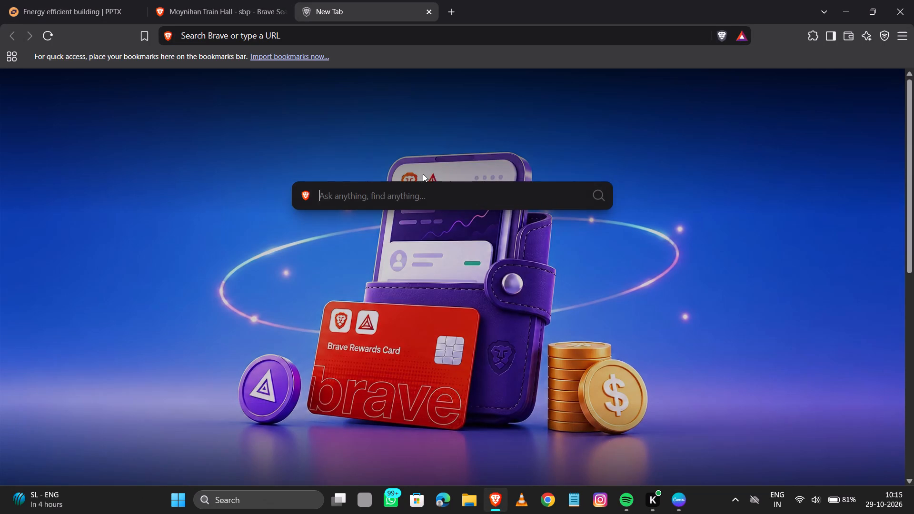
text(IIT KARANGPUR)
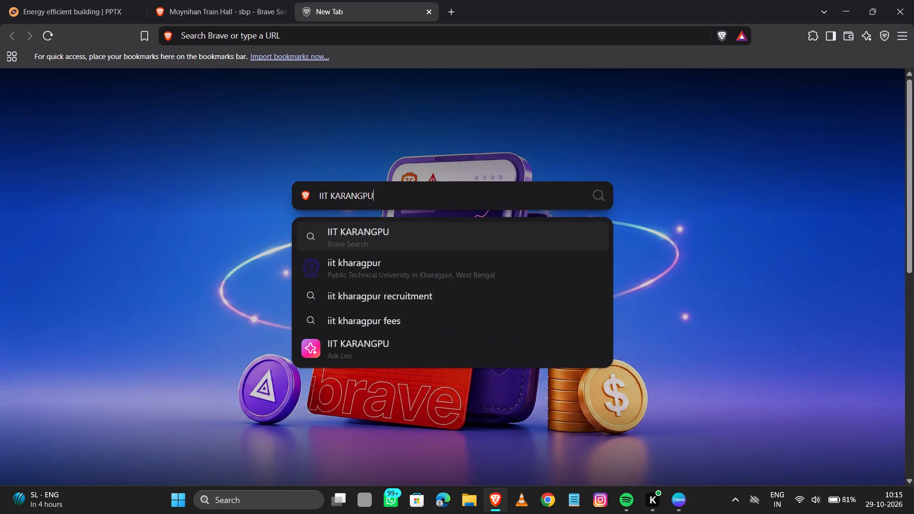
key(Return)
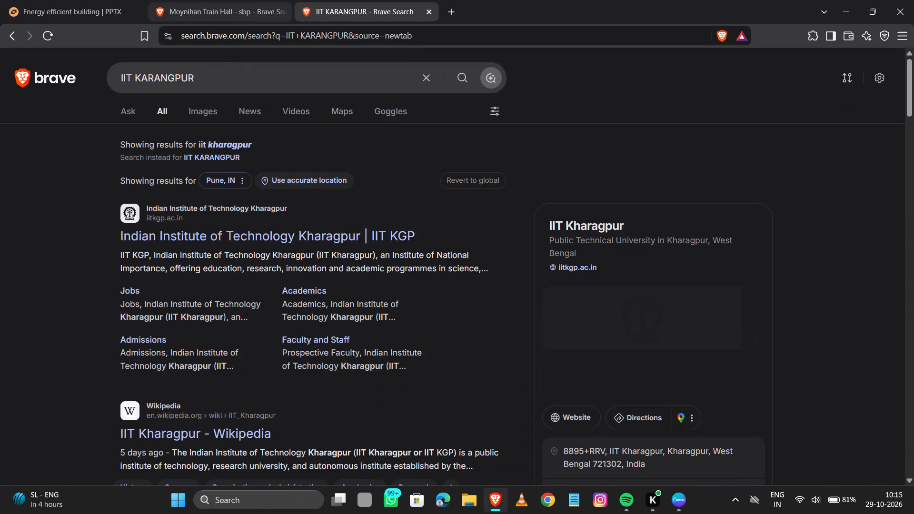
click(194, 111)
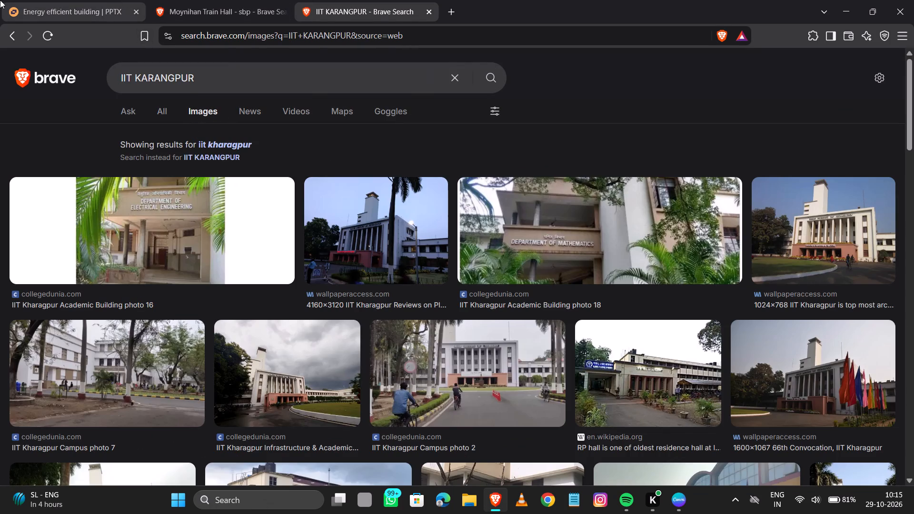
Look through the IIT Kharagpur image results for a suitable campus building picture.
scroll(244, 236, down, 4)
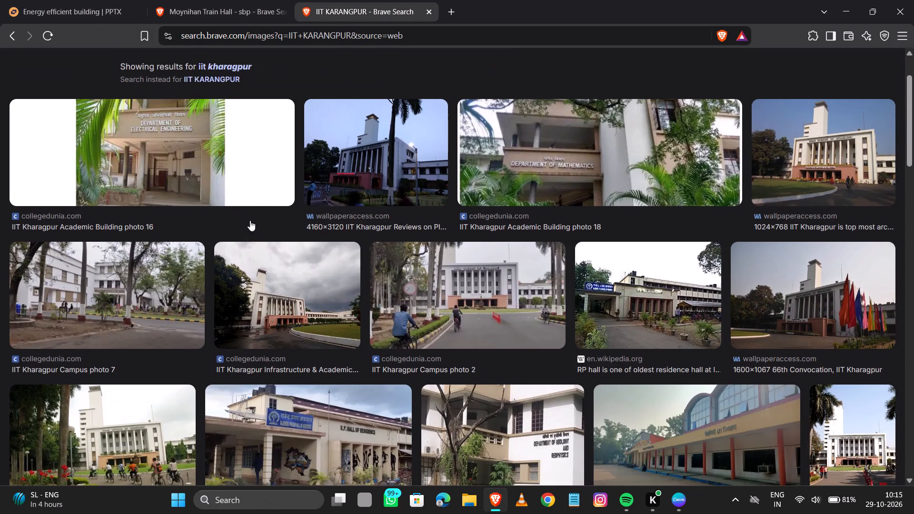
scroll(255, 208, down, 16)
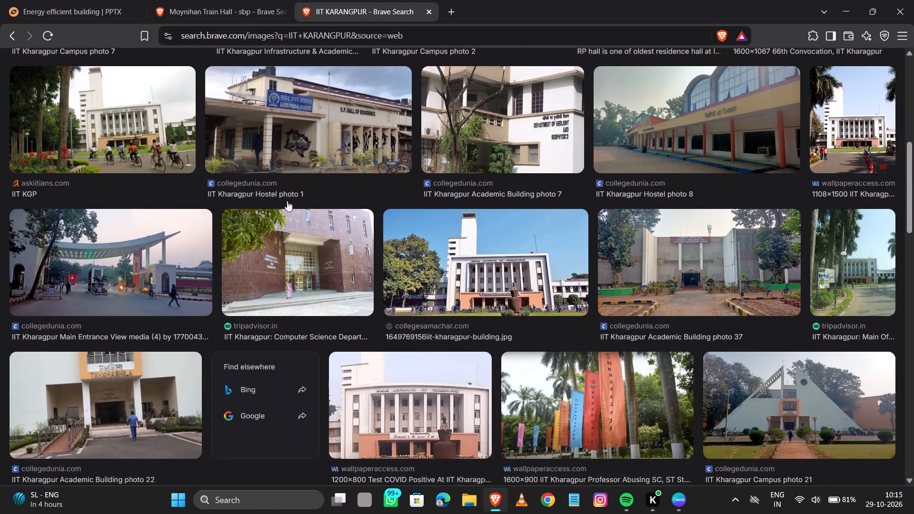
scroll(287, 200, down, 17)
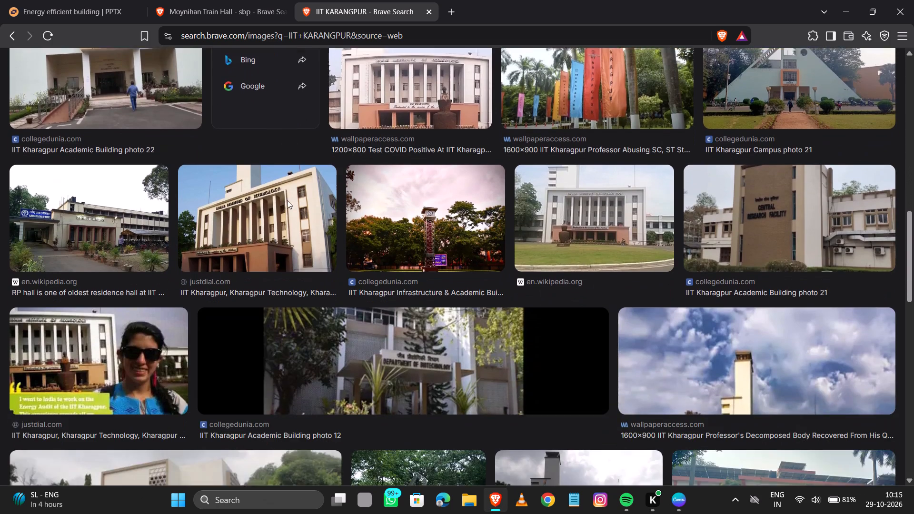
scroll(287, 200, down, 6)
scroll(287, 200, up, 3)
middle_click(304, 184)
scroll(305, 183, up, 1)
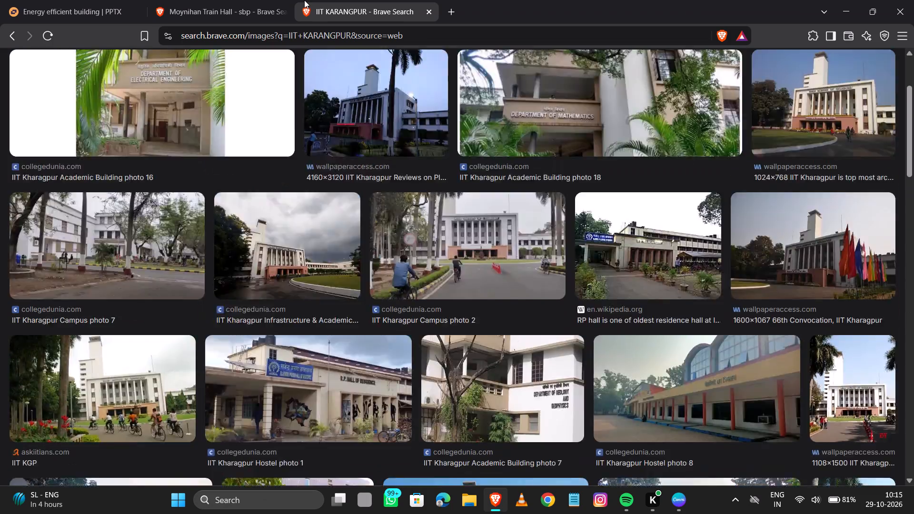
Refine the image search to IIT KARANGPUR ENERGY EFFICIENCY.
click(273, 81)
click(272, 81)
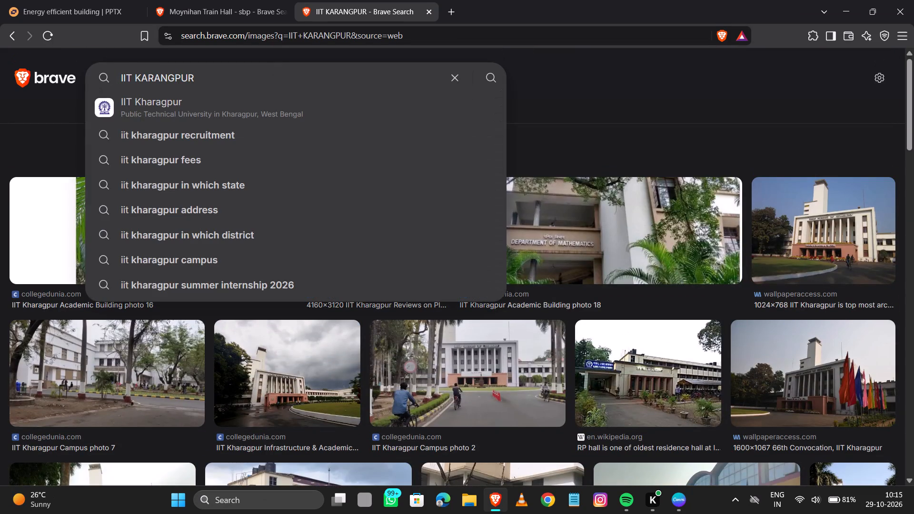
key(space)
text(ENER)
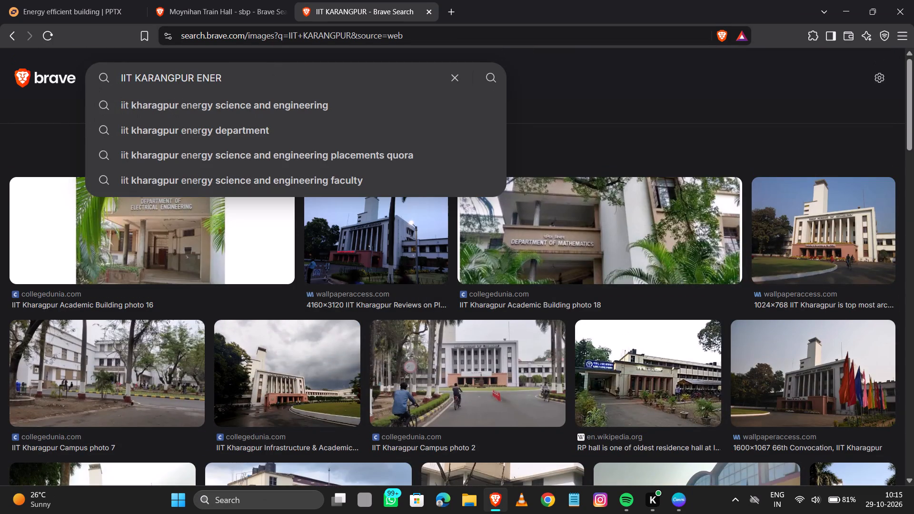
text(GY)
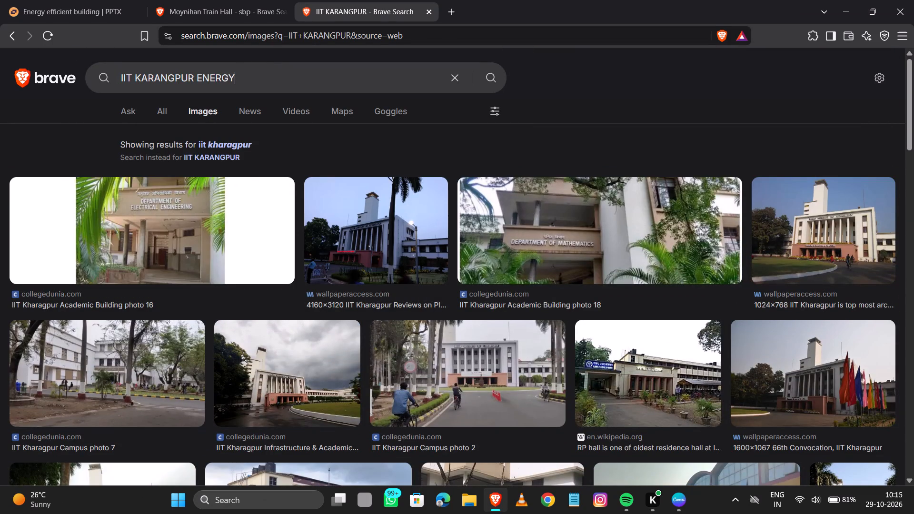
key(space)
text(EFFICIEN)
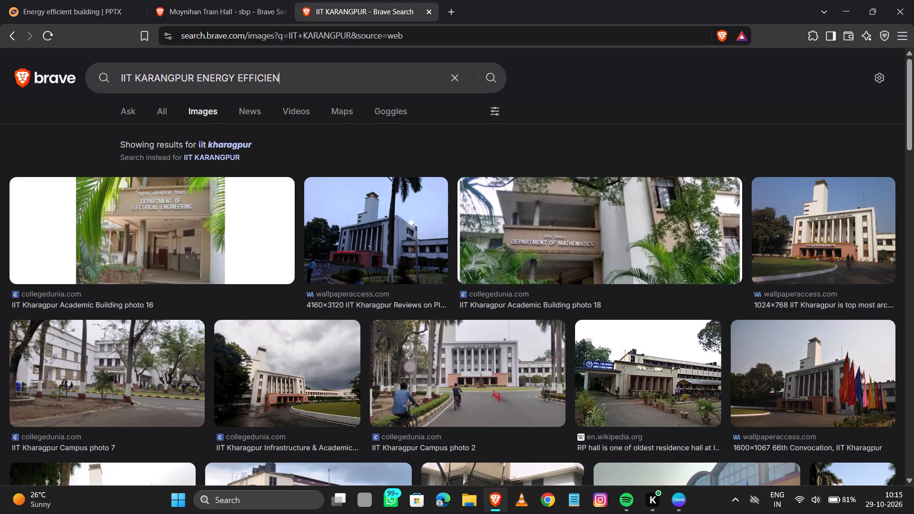
text(CY)
key(Return)
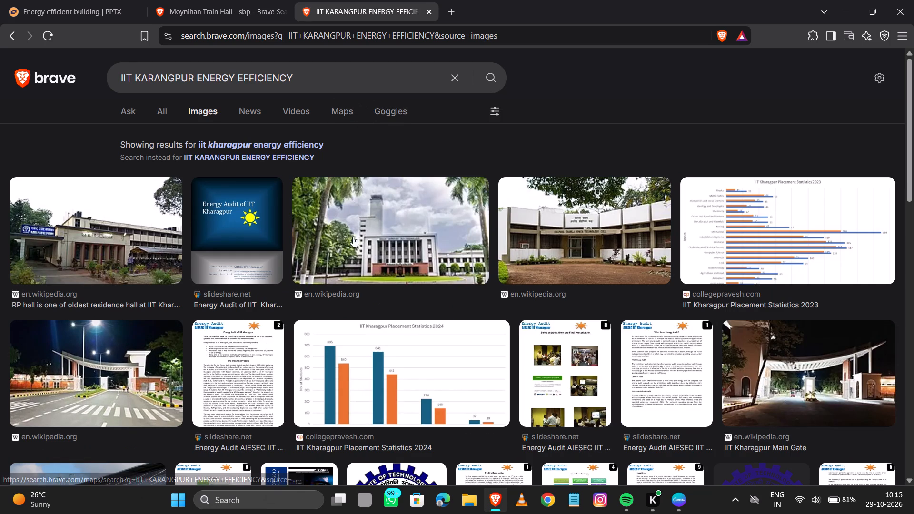
Copy the IIT Kharagpur main building photo from the image results, switch to Canva and paste it onto page 11.
scroll(353, 192, down, 1)
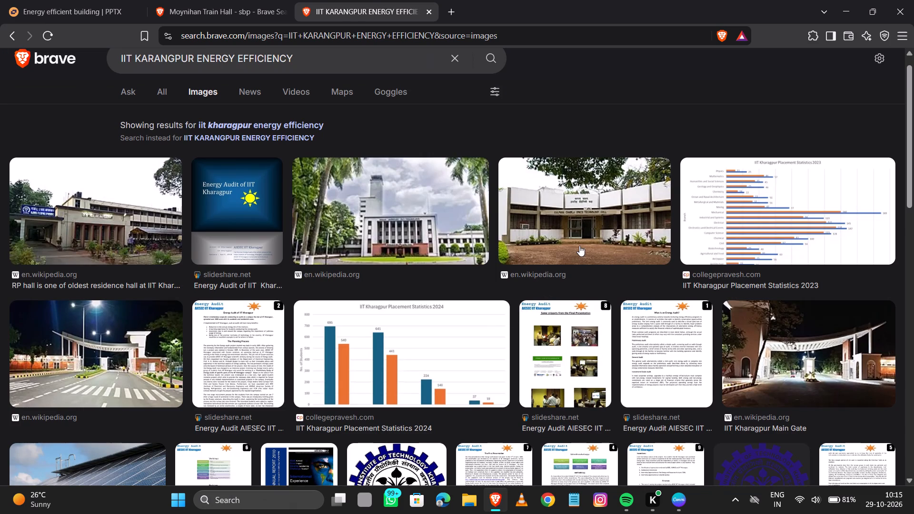
middle_drag(573, 220, 573, 225)
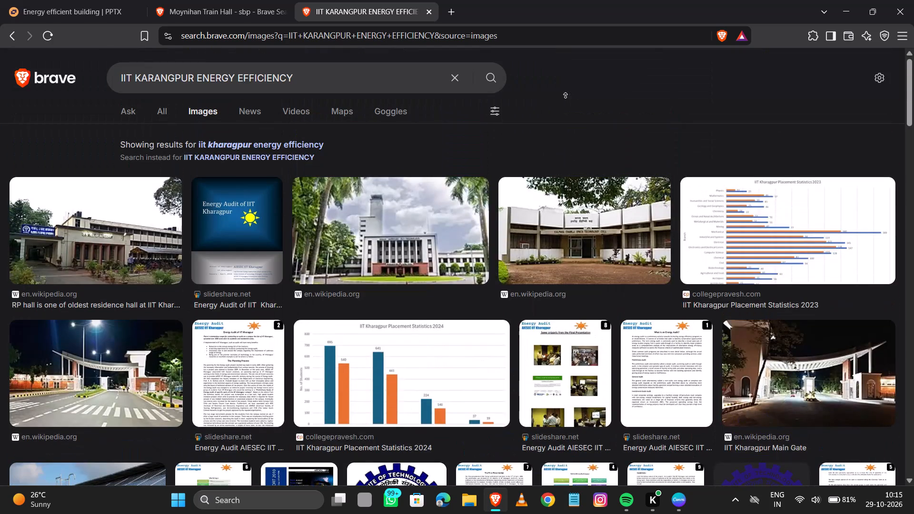
click(489, 217)
right_click(414, 234)
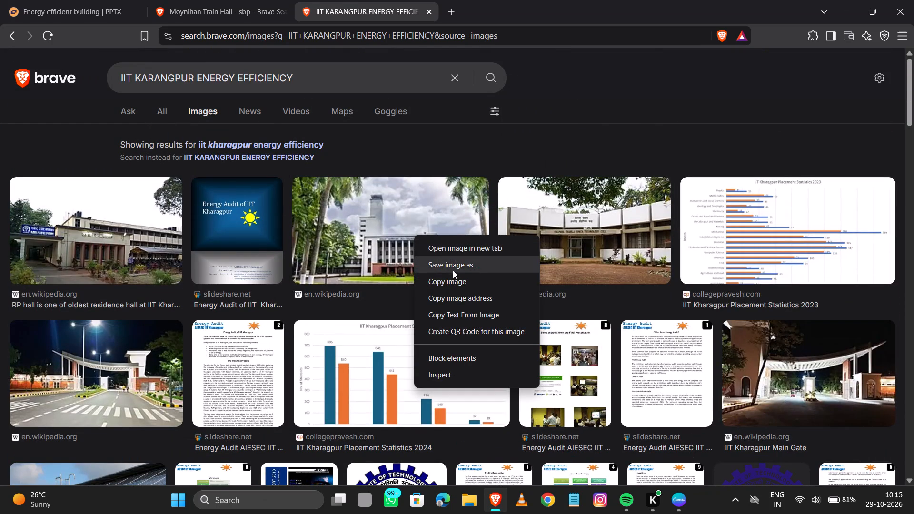
click(457, 280)
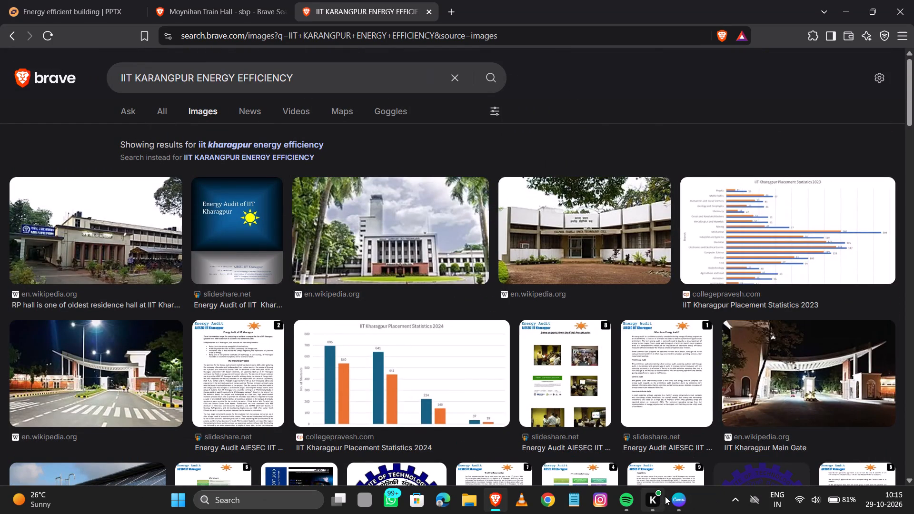
click(671, 500)
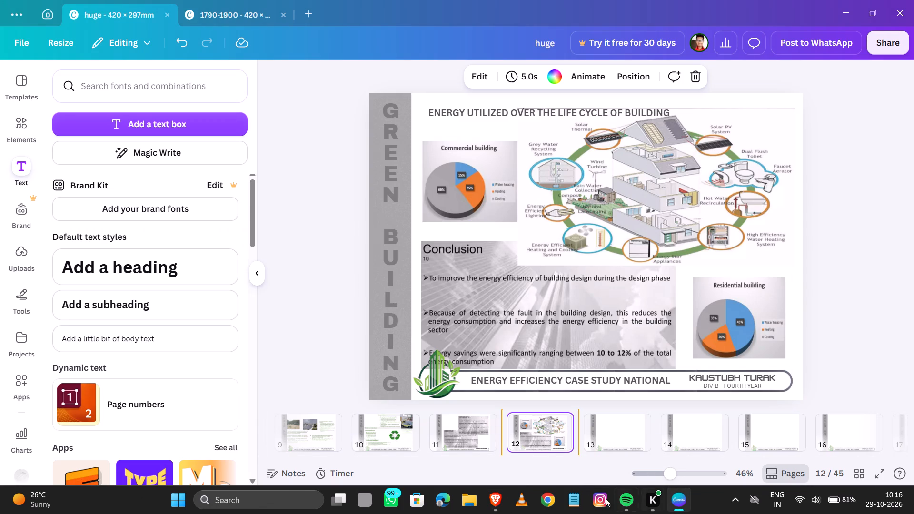
click(465, 441)
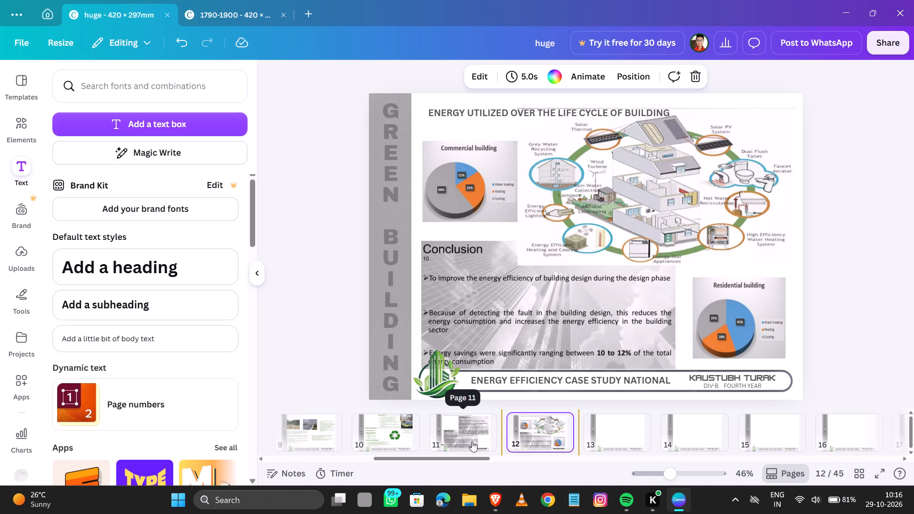
key(ctrl+v)
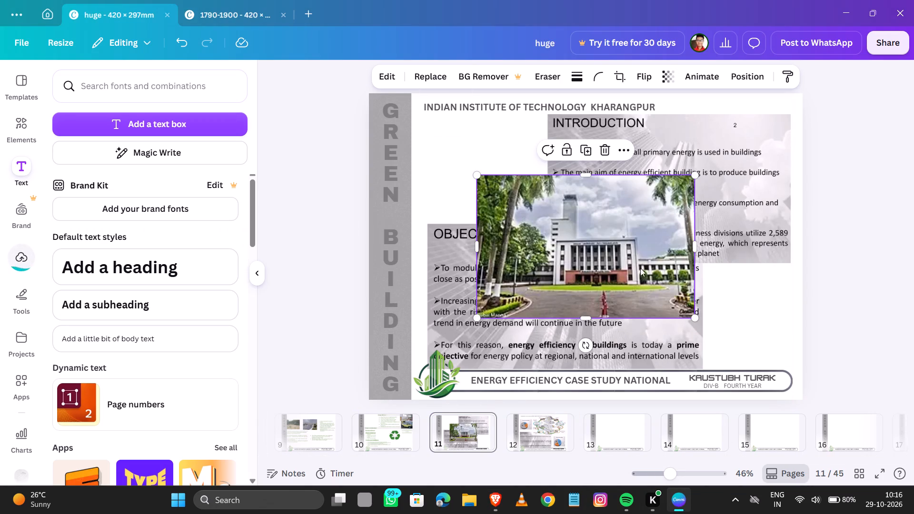
Crop the building photo's sides and bottom, scale it down and fit it above OBJECTIVE, beside the INTRODUCTION block on page 11.
drag(473, 250, 484, 250)
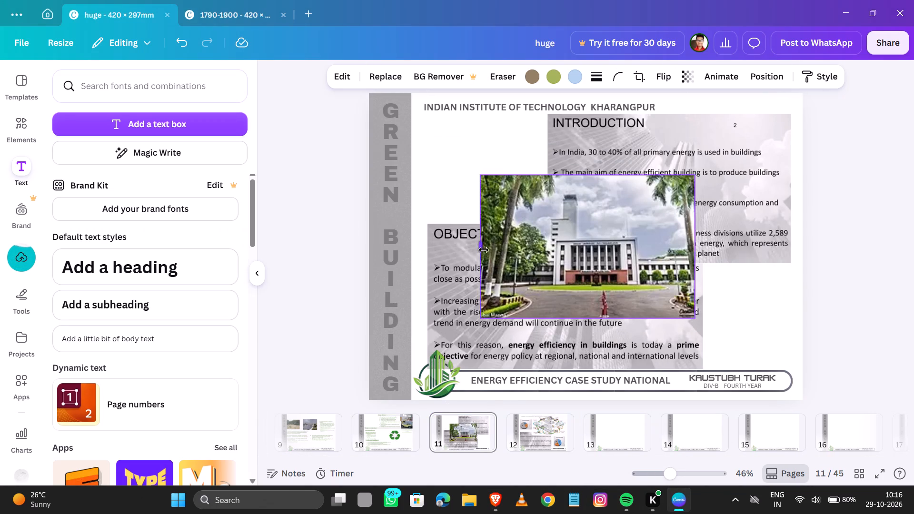
drag(484, 250, 516, 259)
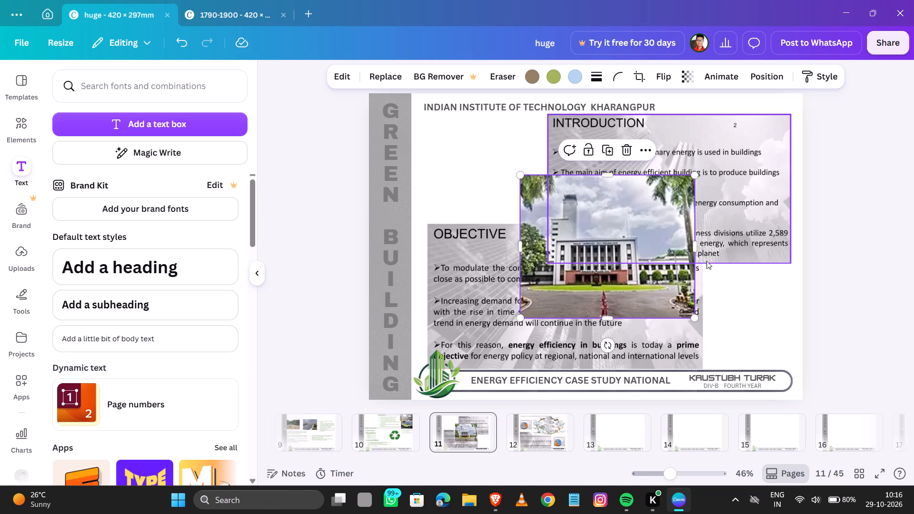
drag(696, 248, 675, 249)
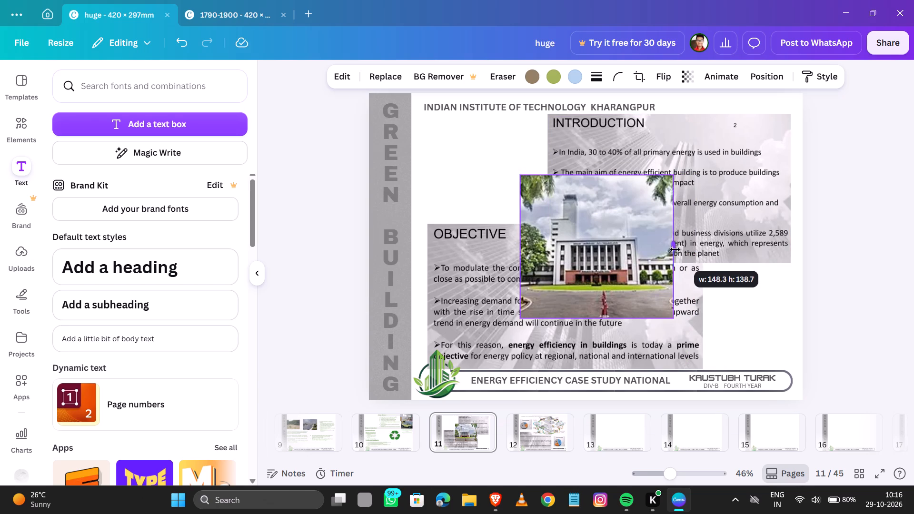
drag(675, 249, 673, 249)
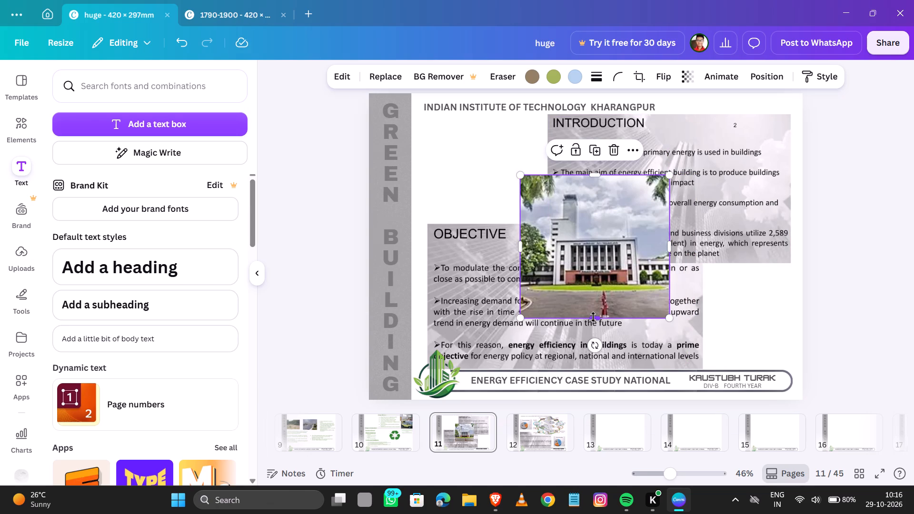
drag(593, 317, 593, 308)
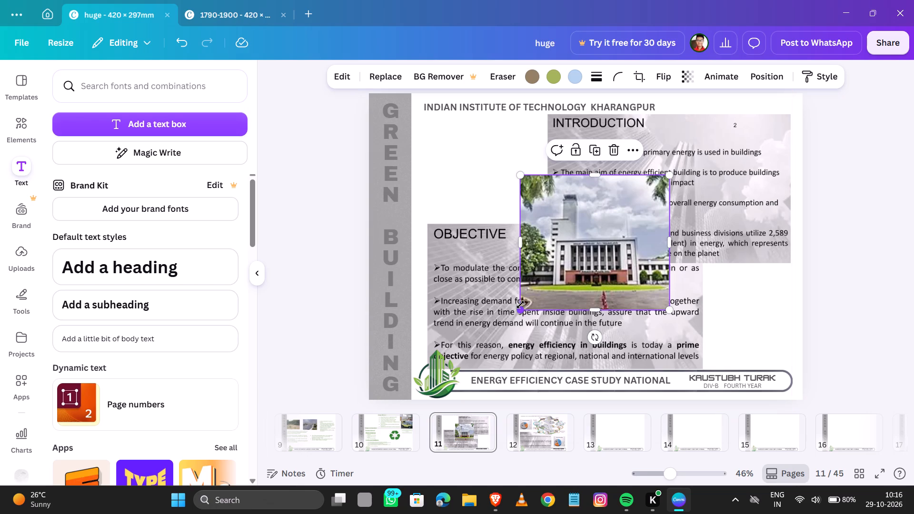
drag(520, 305, 589, 239)
drag(642, 215, 509, 162)
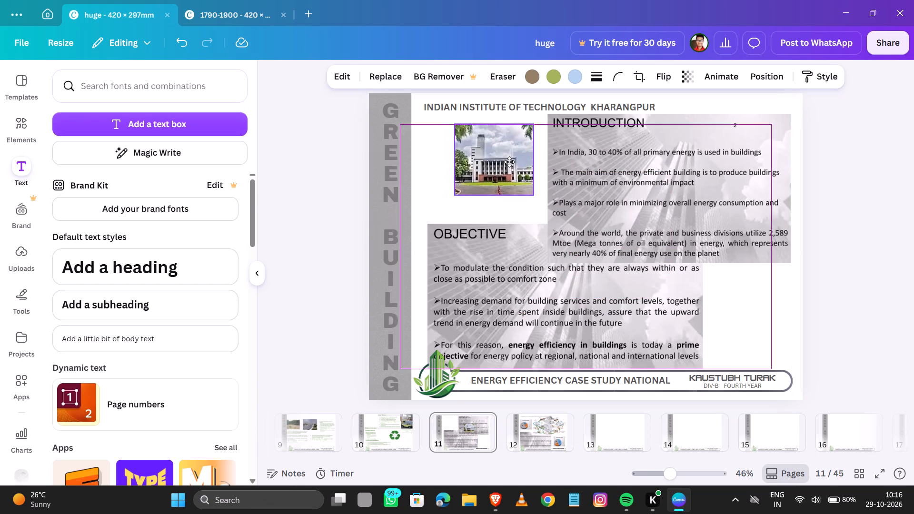
drag(509, 162, 514, 158)
drag(458, 192, 426, 217)
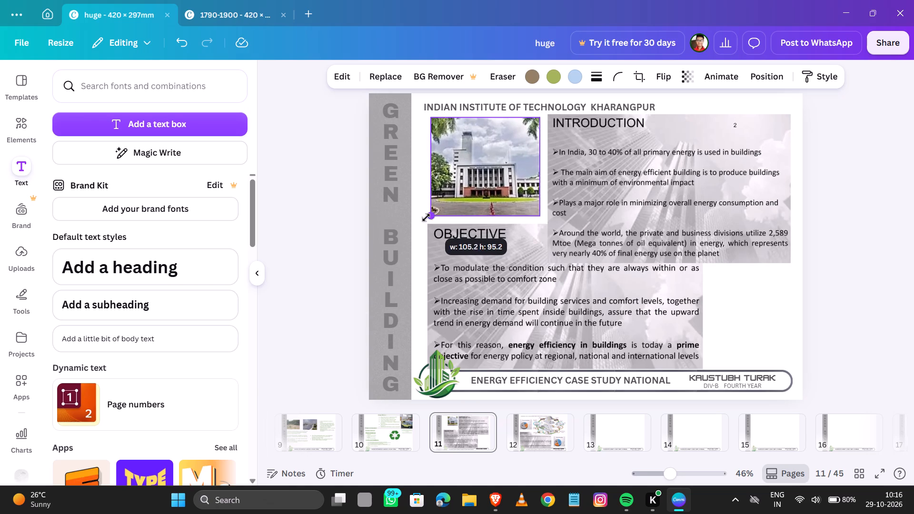
drag(426, 217, 423, 219)
click(834, 195)
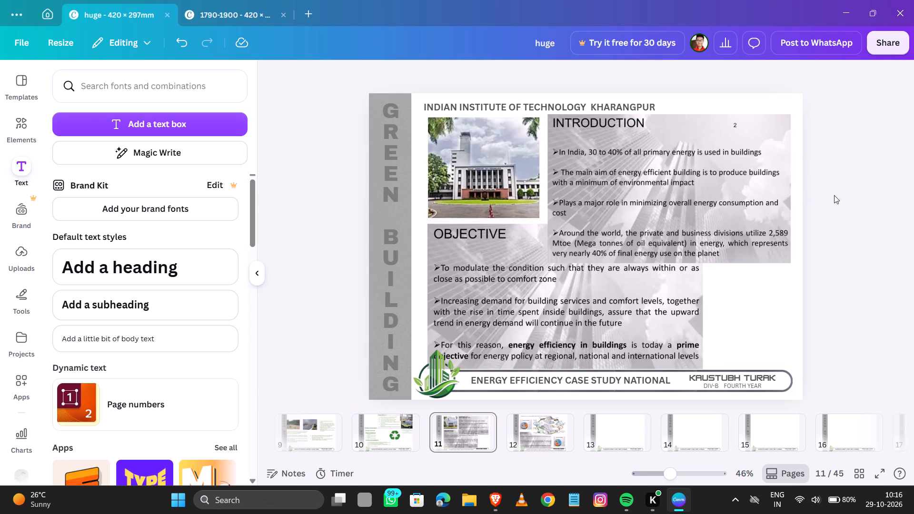
Nudge the INDIAN INSTITUTE OF TECHNOLOGY KHARANGPUR title slightly up and right to align with the photo's left edge.
click(511, 102)
key(Up)
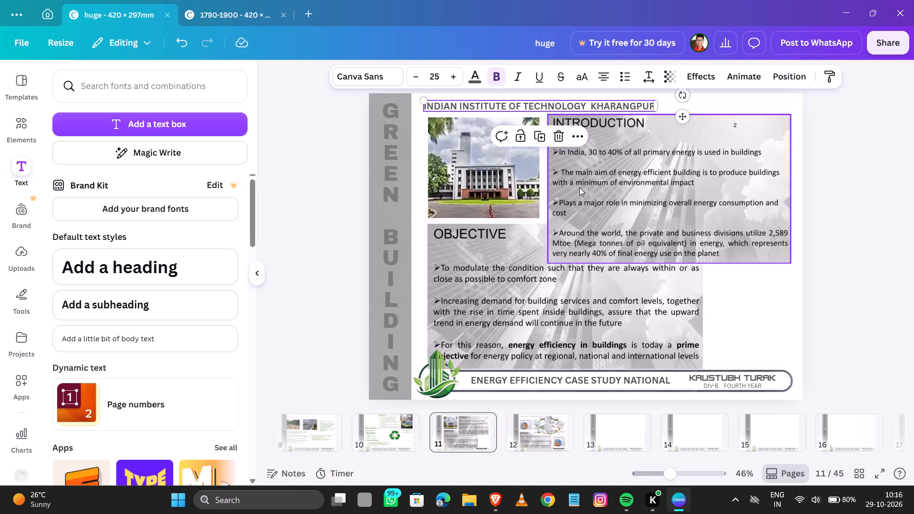
key(Right)
key(Right)
key(Right)
key(Right)
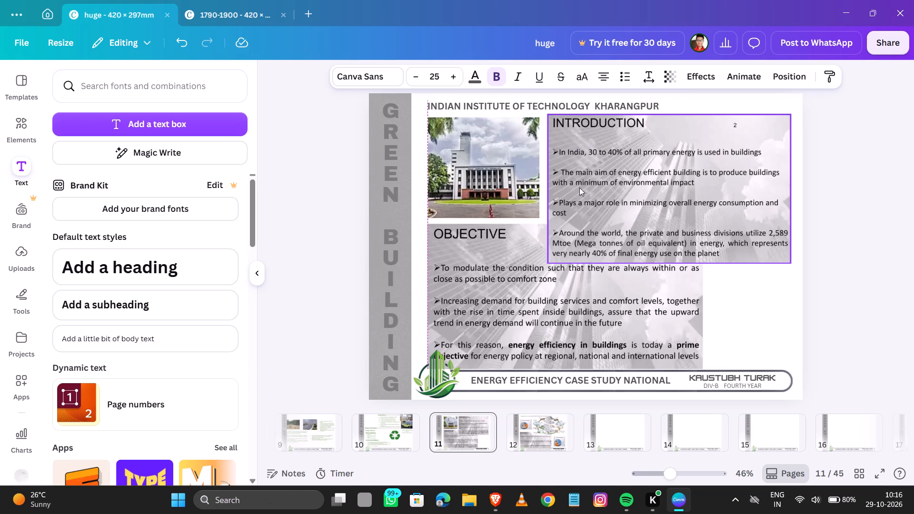
click(860, 227)
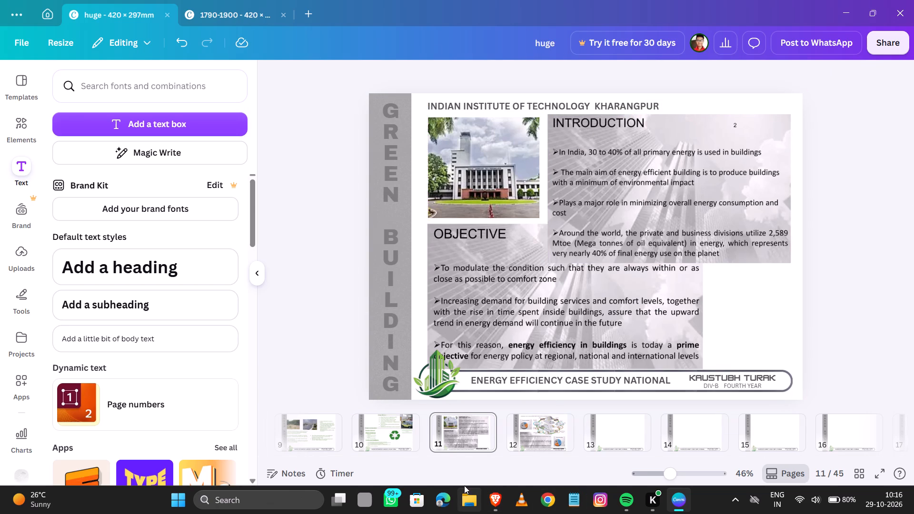
Switch to Brave and snip the three-box flowchart from Requirement definition to Data analysis on slide 9 of the energy efficient building presentation.
click(490, 508)
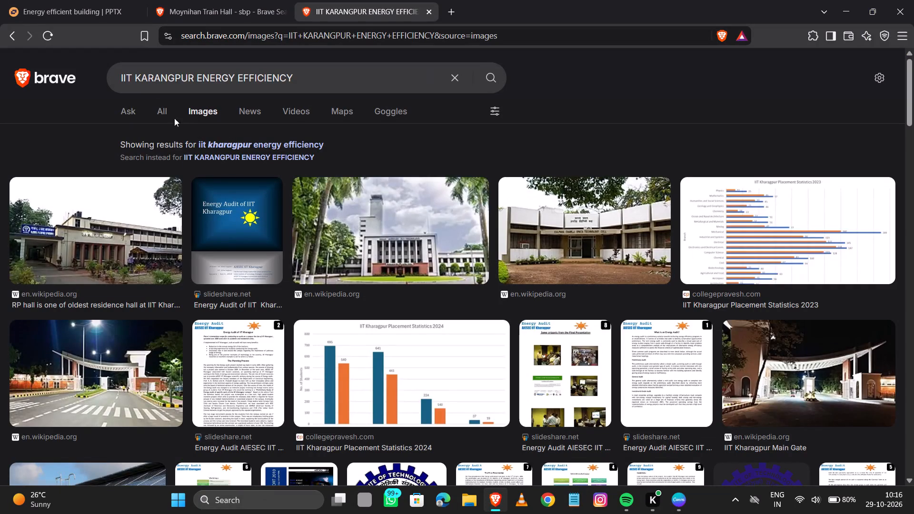
click(211, 4)
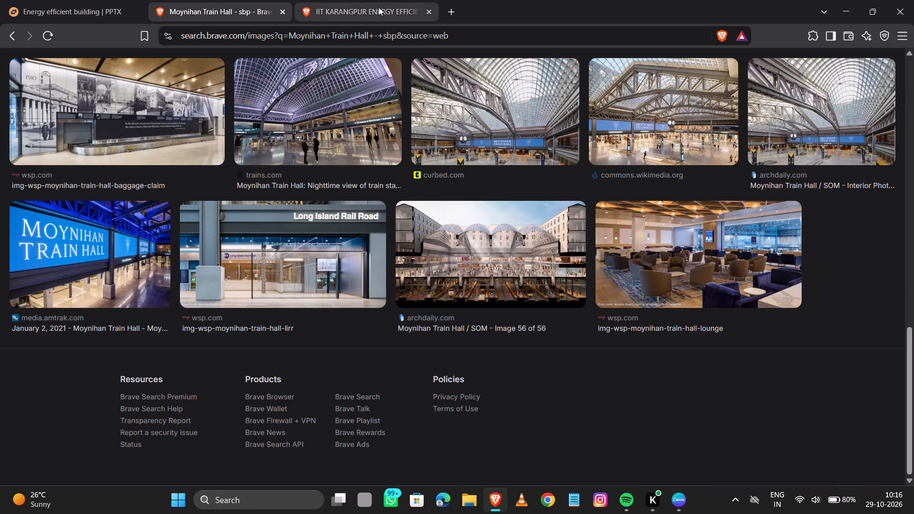
click(81, 0)
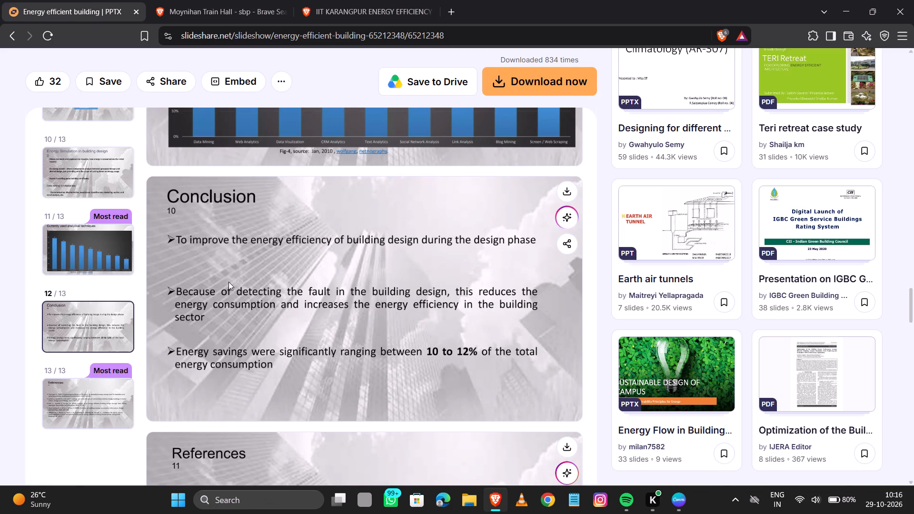
middle_click(228, 282)
scroll(228, 282, up, 1)
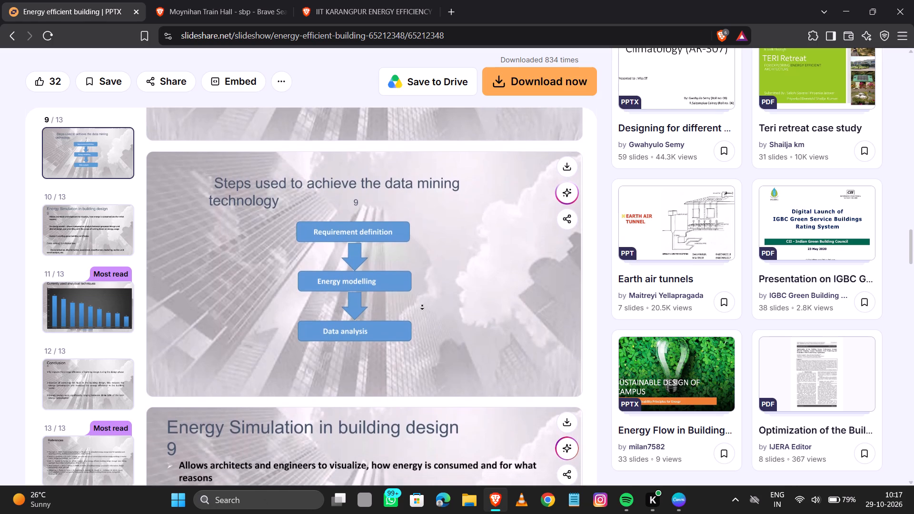
click(422, 306)
scroll(441, 266, up, 3)
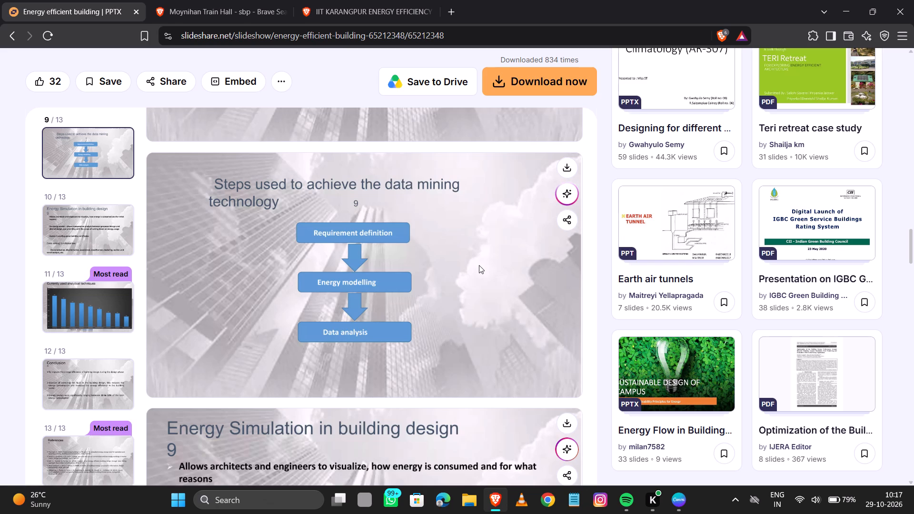
click(479, 265)
click(479, 265)
key(Print)
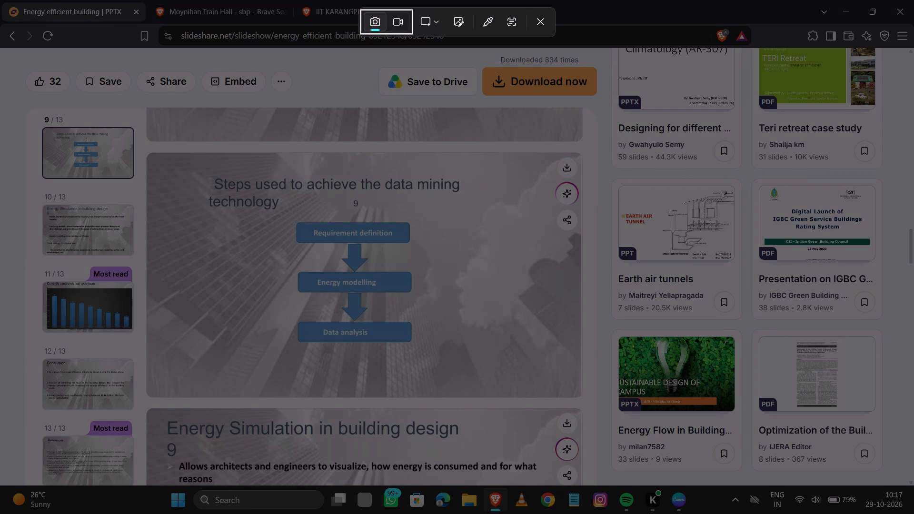
drag(289, 218, 338, 277)
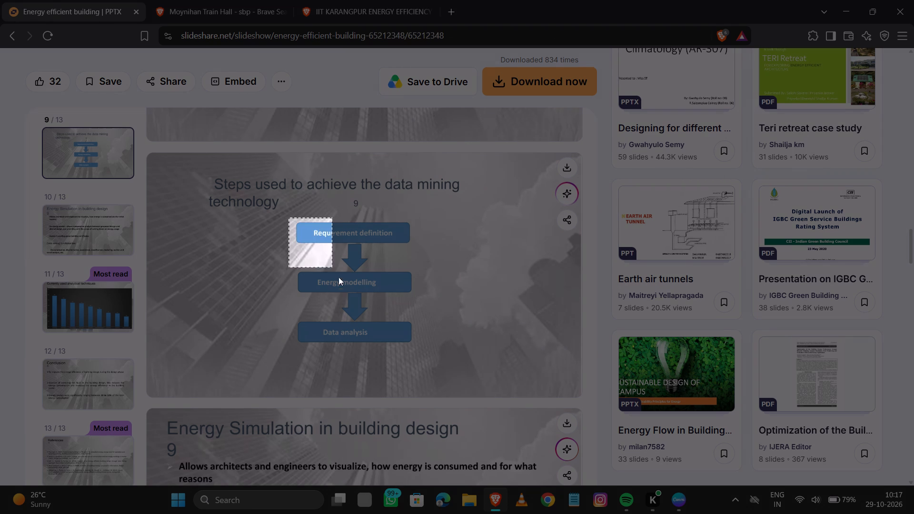
drag(338, 277, 419, 349)
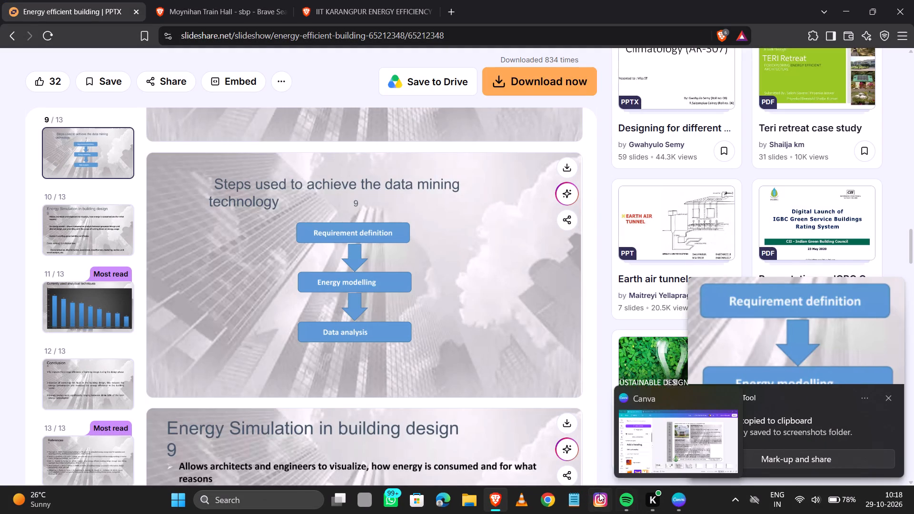
Paste the flowchart onto page 11 in Canva and resize it to fill the gap beside OBJECTIVE, under the INTRODUCTION block.
click(675, 504)
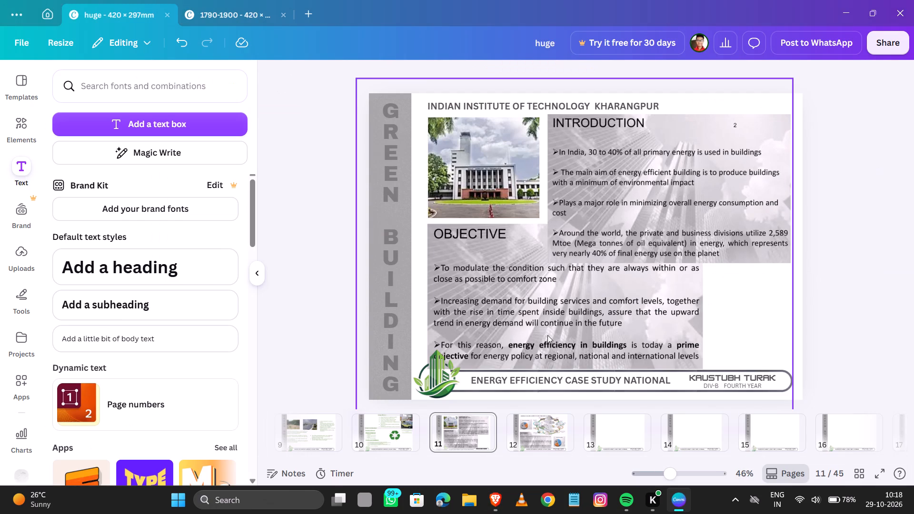
key(ctrl+v)
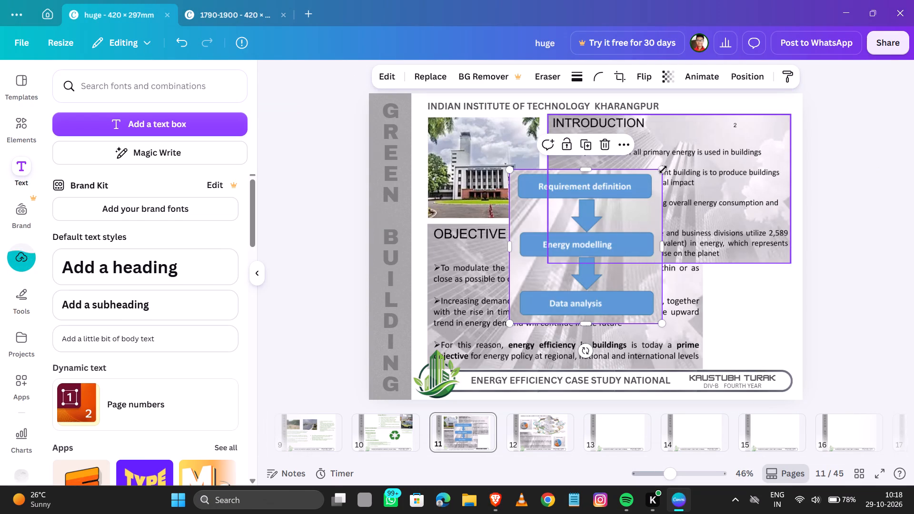
drag(663, 170, 590, 263)
drag(528, 280, 677, 331)
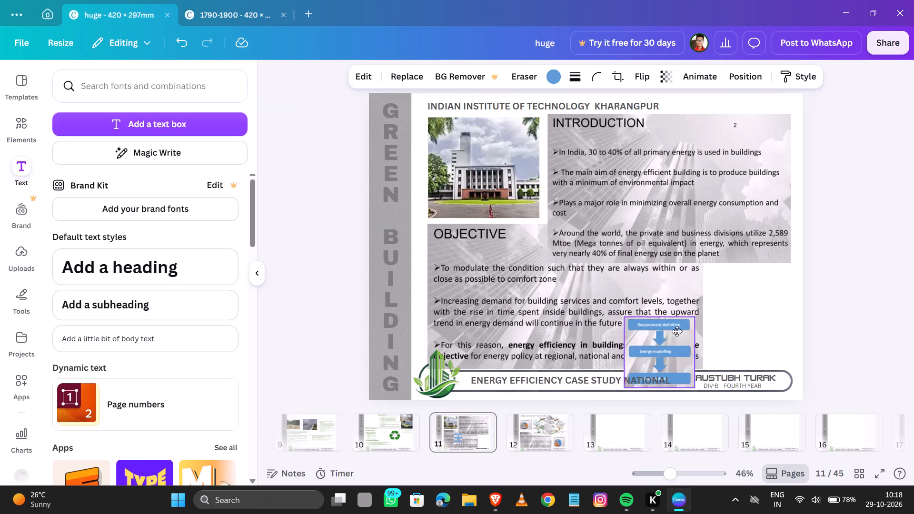
drag(677, 331, 740, 299)
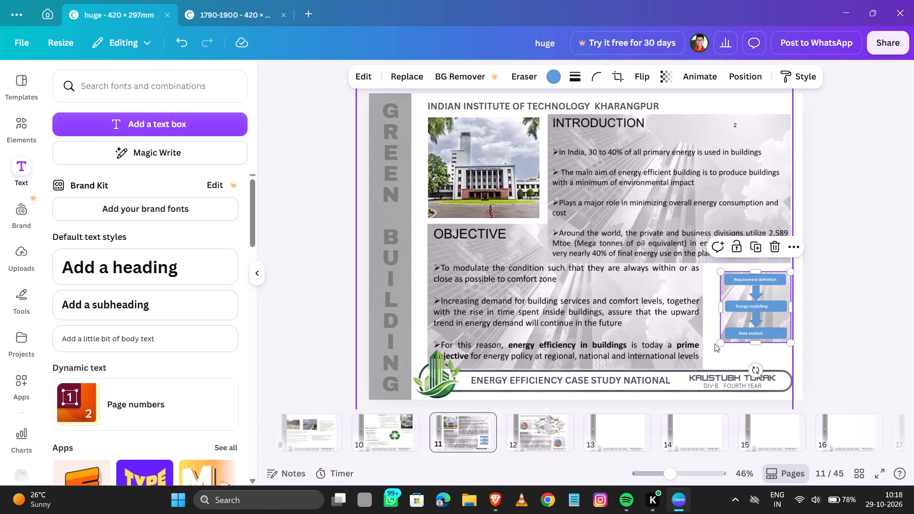
drag(722, 341, 718, 362)
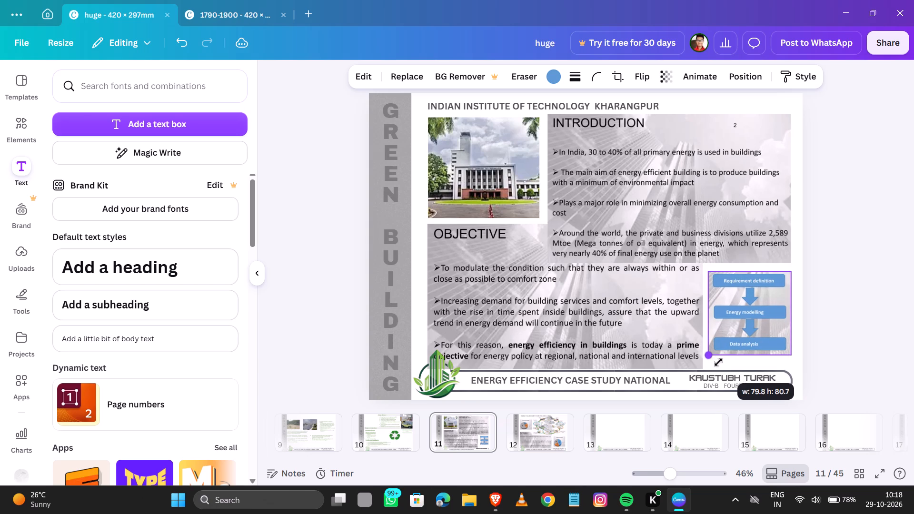
drag(718, 362, 717, 367)
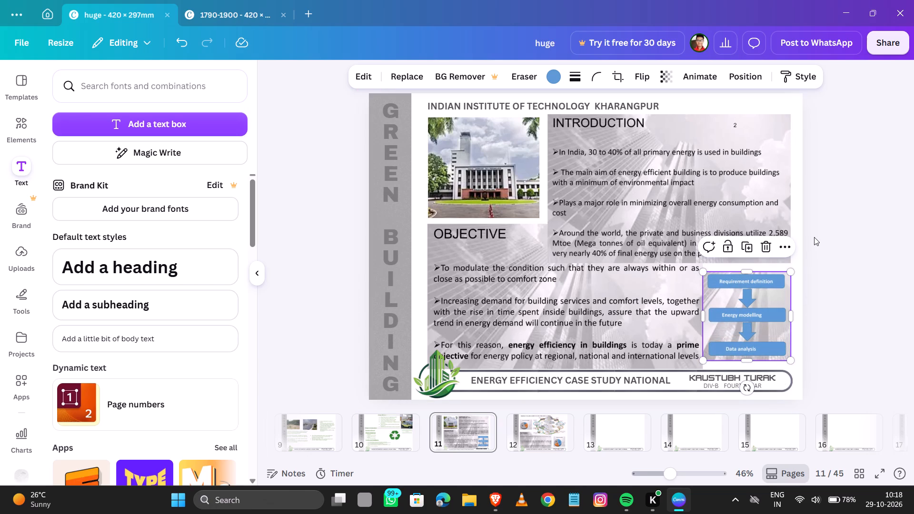
Nudge the flowchart slightly down to space it evenly between the INTRODUCTION block and the footer.
key(Down)
key(Down)
key(Down)
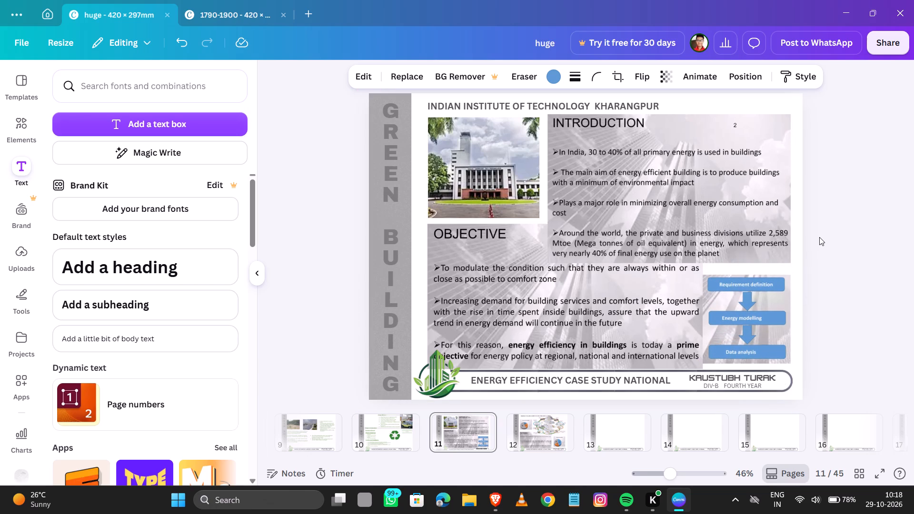
key(Down)
key(Down)
click(829, 247)
key(Up)
key(Up)
key(Up)
key(Up)
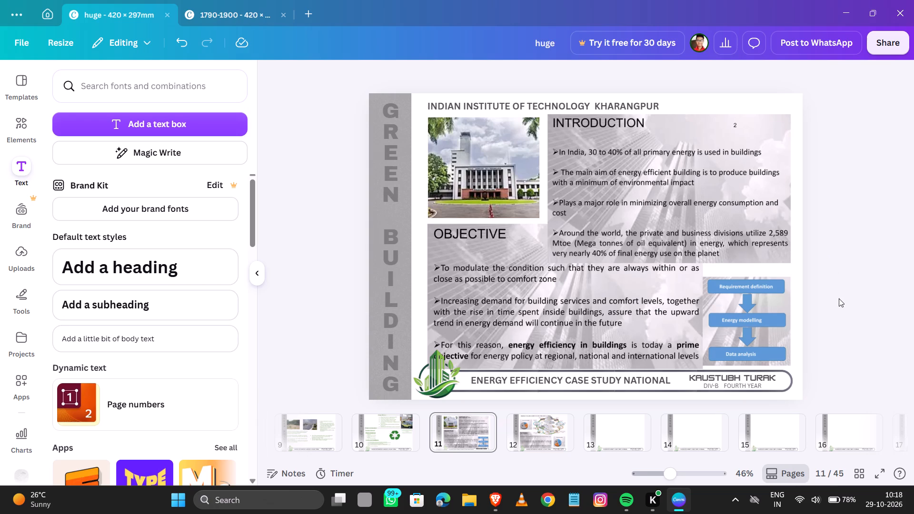
click(772, 326)
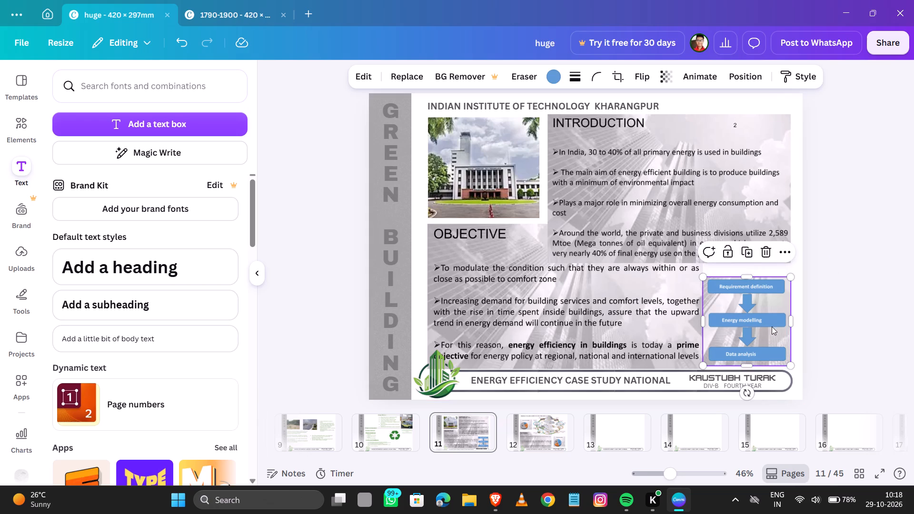
key(Up)
key(Up)
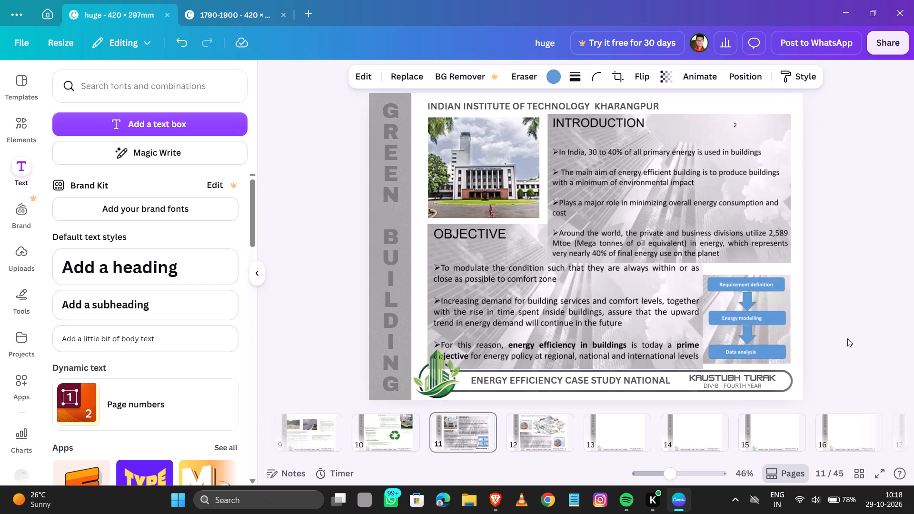
click(872, 339)
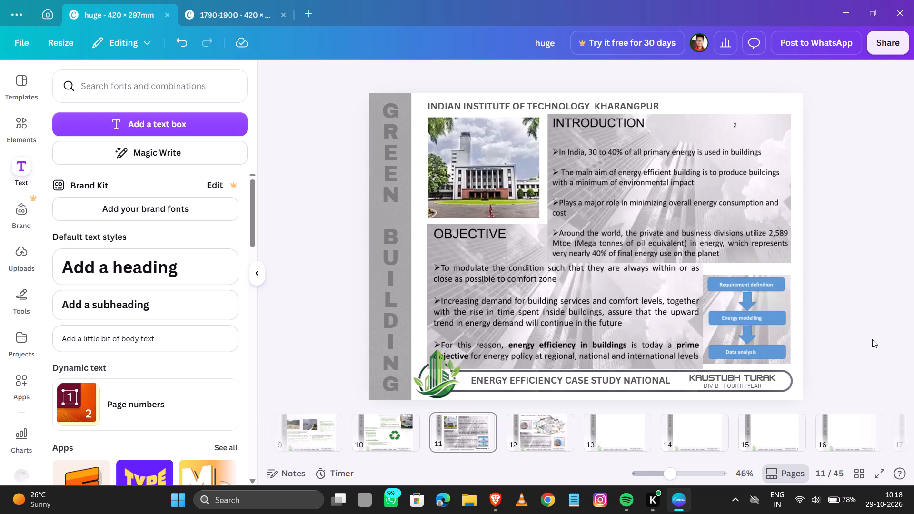
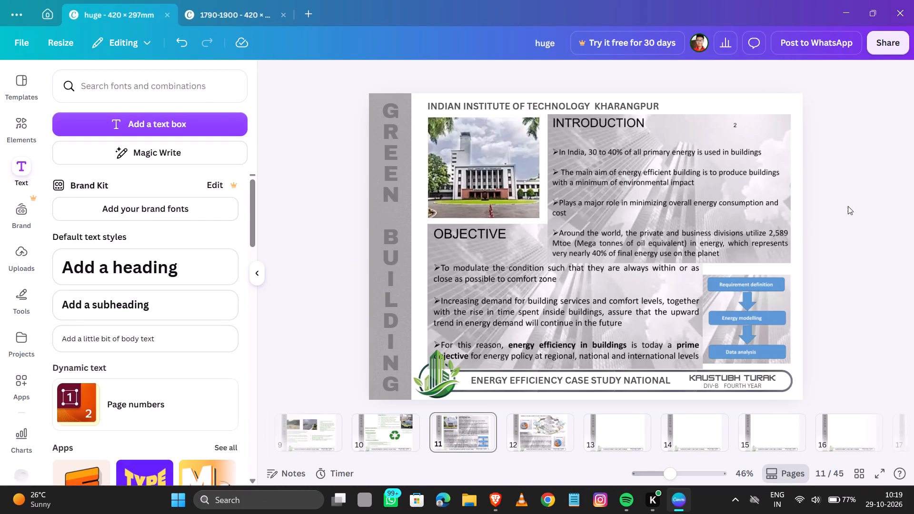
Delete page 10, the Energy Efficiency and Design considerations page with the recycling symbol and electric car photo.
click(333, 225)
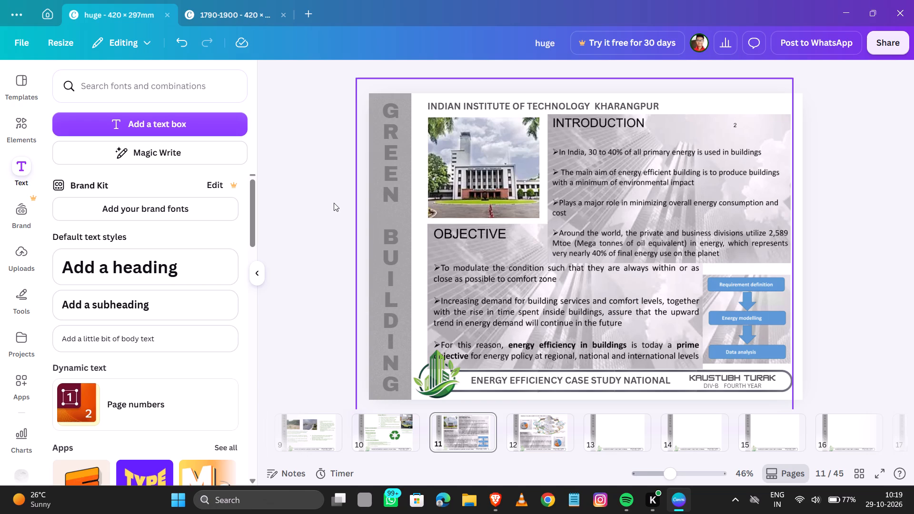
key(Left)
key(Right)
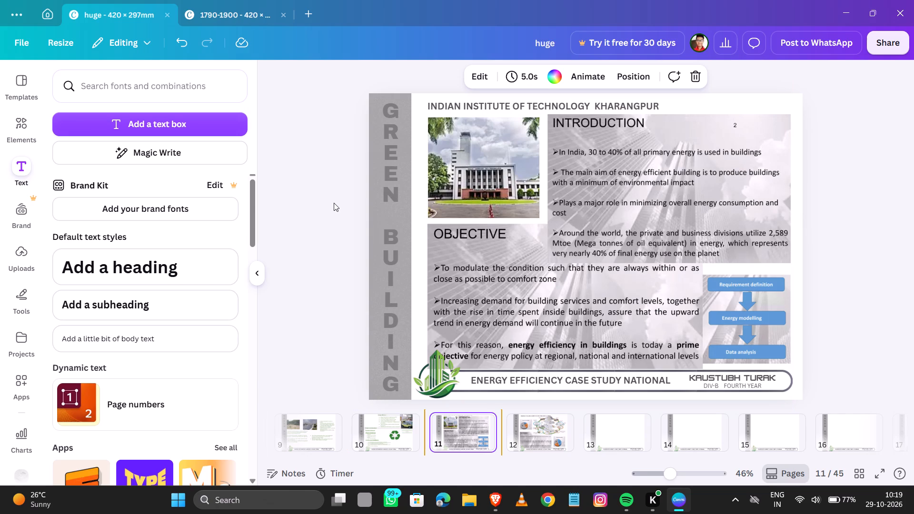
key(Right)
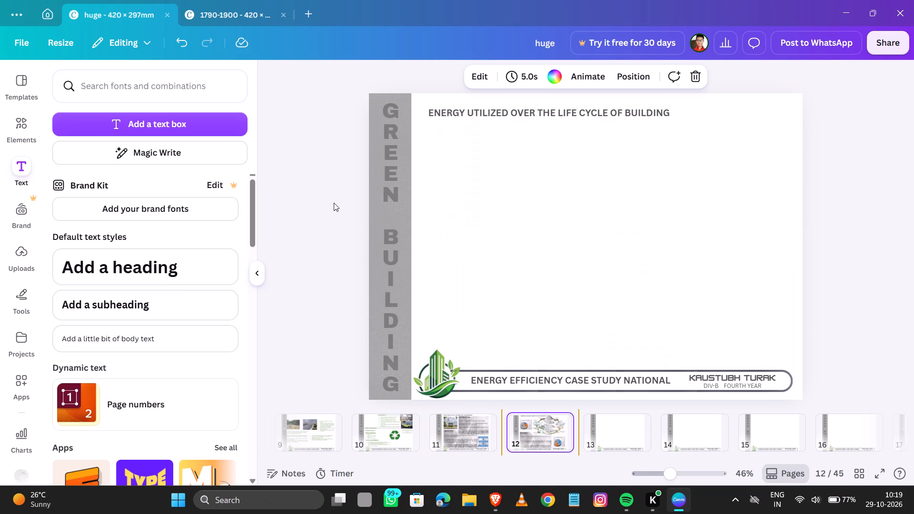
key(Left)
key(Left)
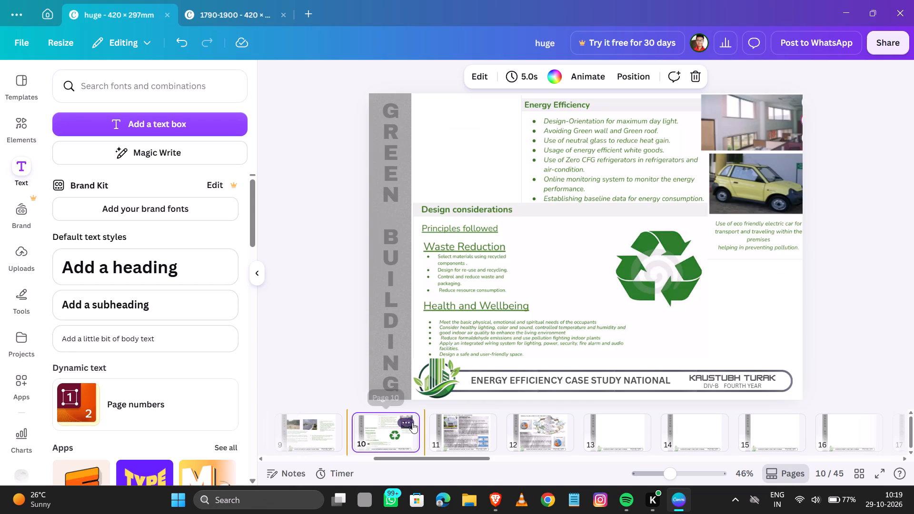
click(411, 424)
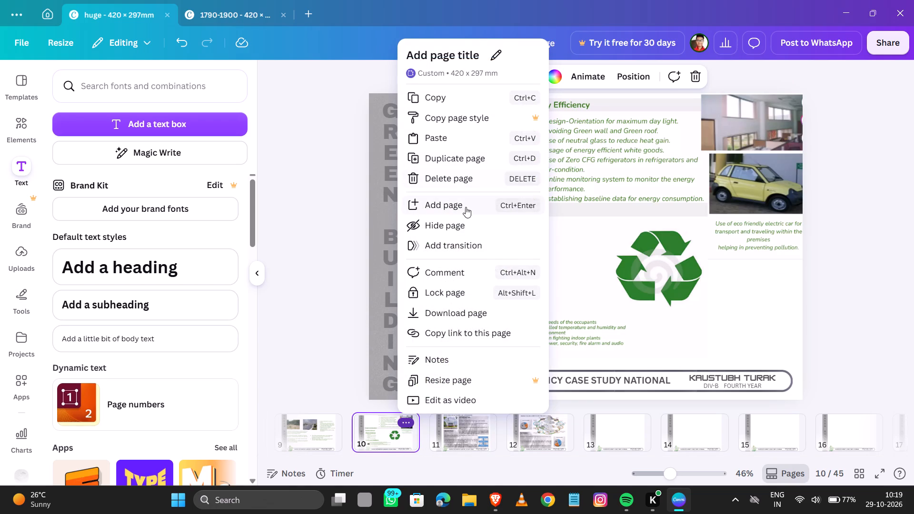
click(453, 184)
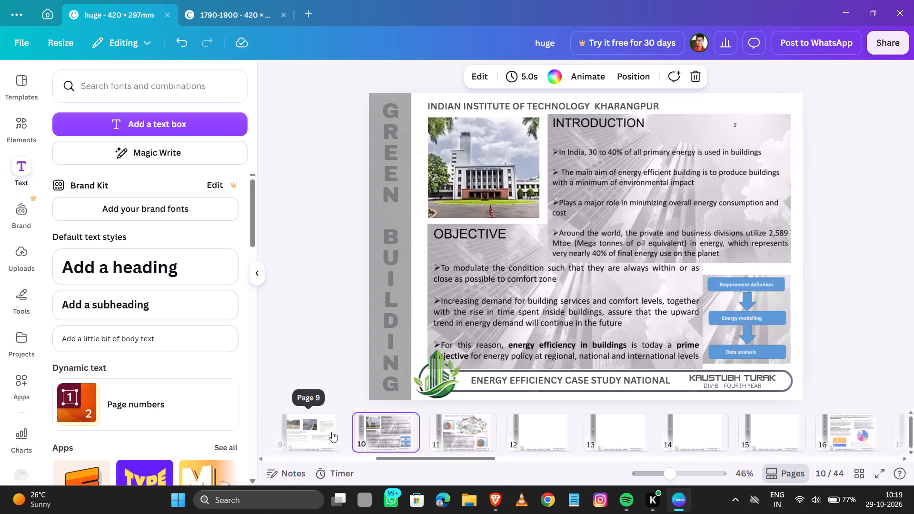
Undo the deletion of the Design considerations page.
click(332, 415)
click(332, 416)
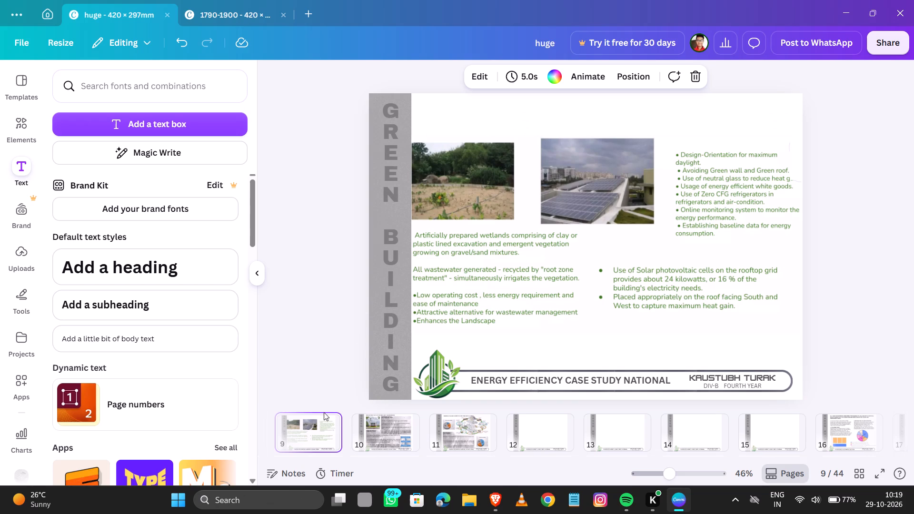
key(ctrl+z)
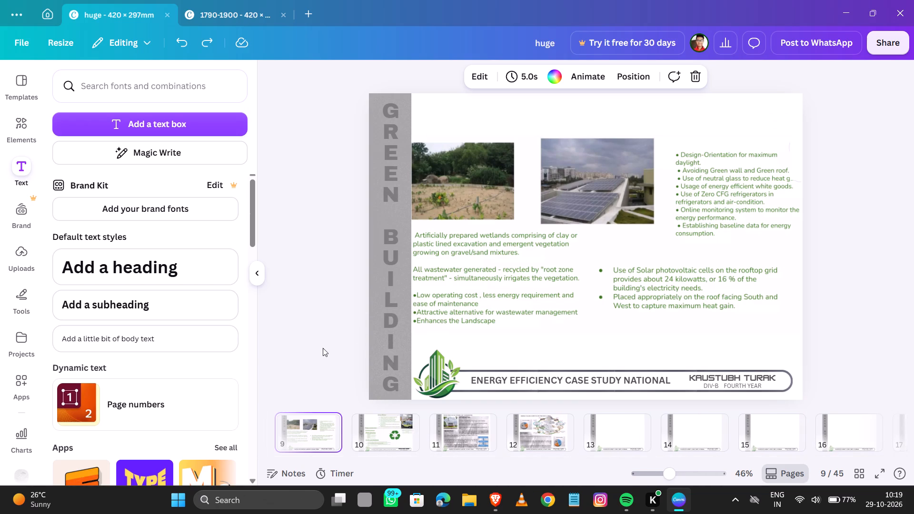
Review the energy efficiency layouts on pages 10 to 12 and the WATER EFFICIENCY CASE STUDY NATIONAL page 13.
click(322, 343)
key(Right)
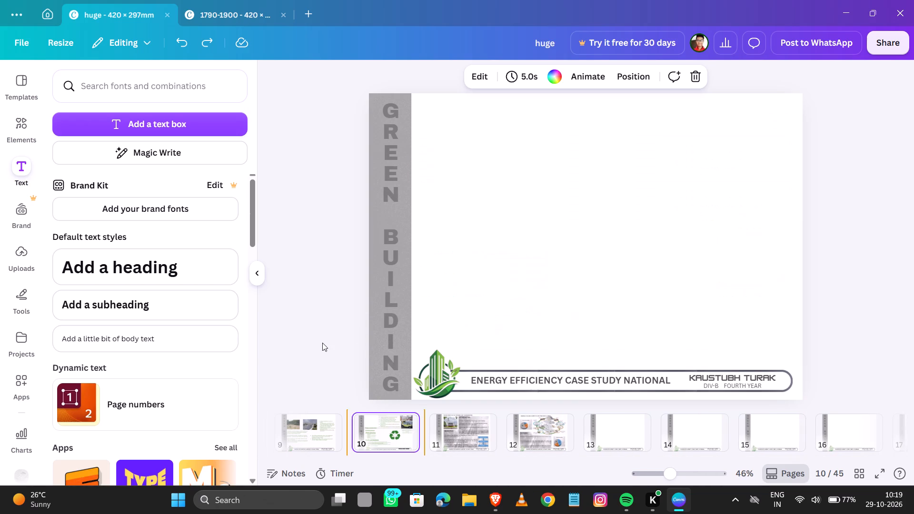
key(Right)
key(Right)
key(Left)
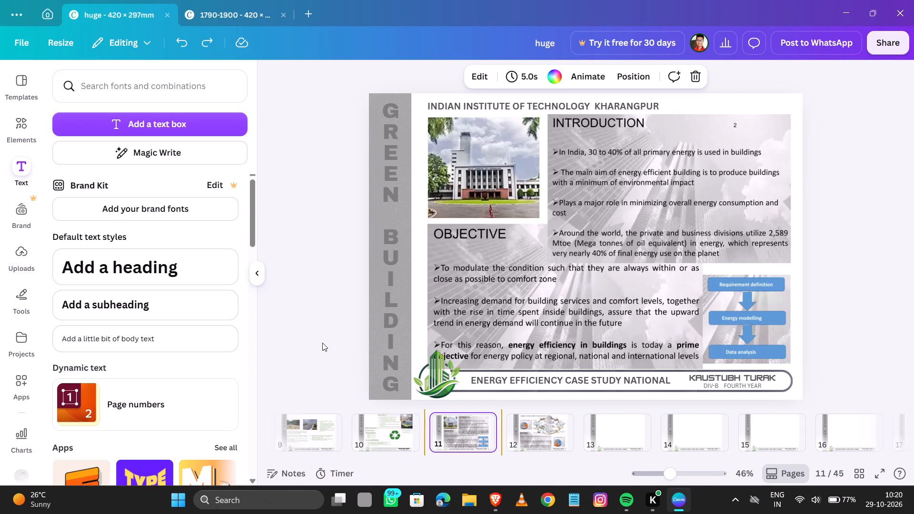
key(Right)
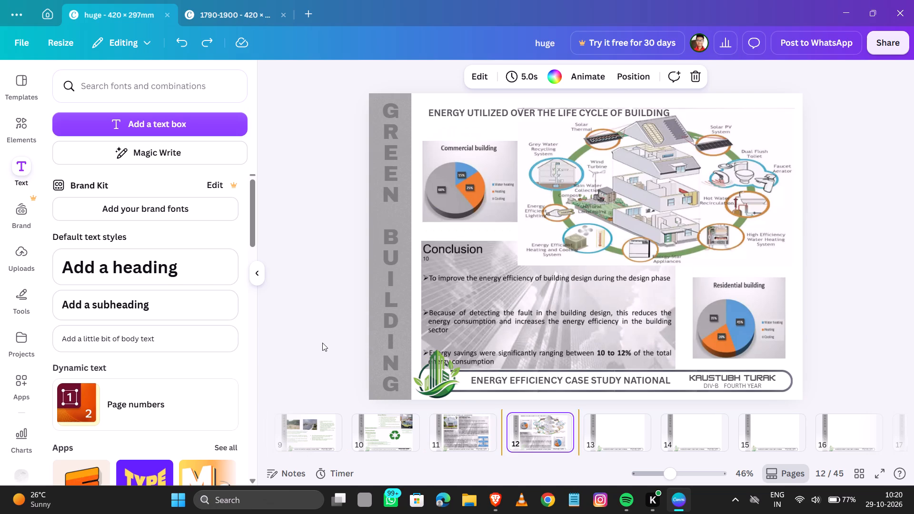
key(Right)
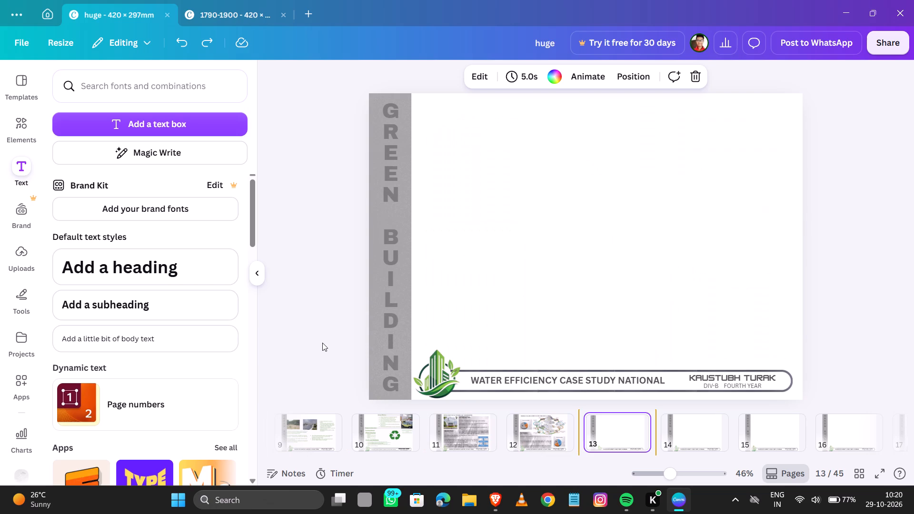
key(Left)
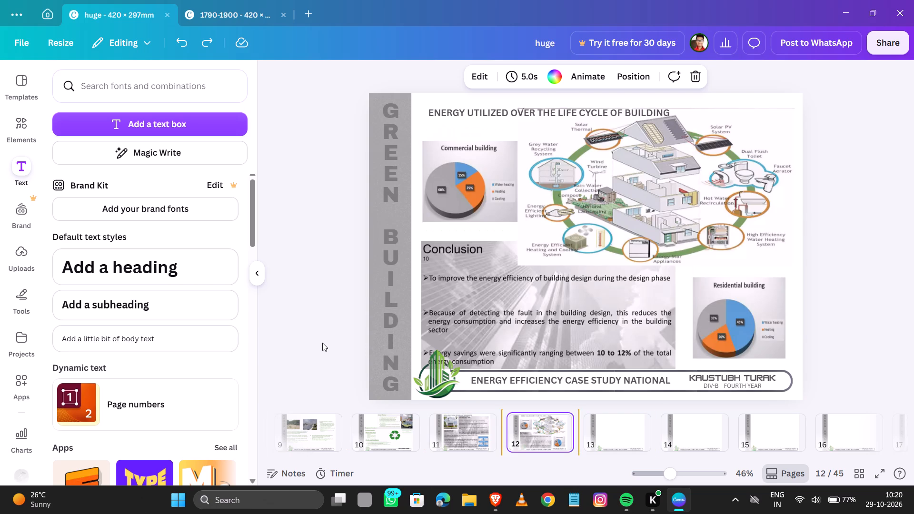
key(Right)
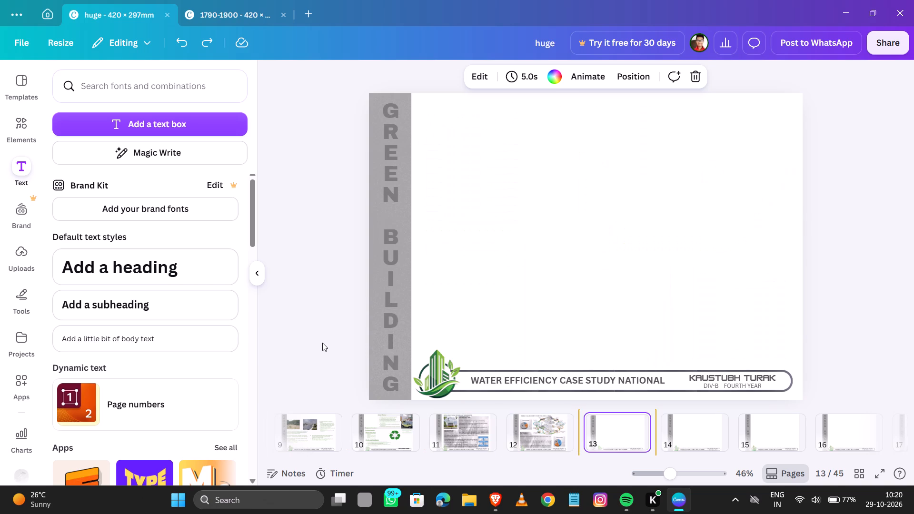
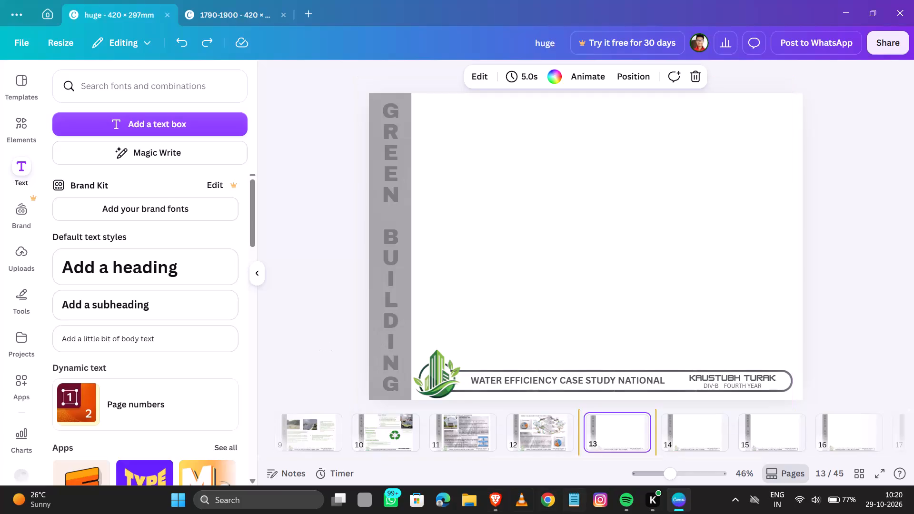
In Brave, return to the energy efficiency case study results and search for ENERGY EFFICIENCY CASESTUDY OF INTERNATIONAL BUILDING SLIDE SHARE instead.
click(494, 495)
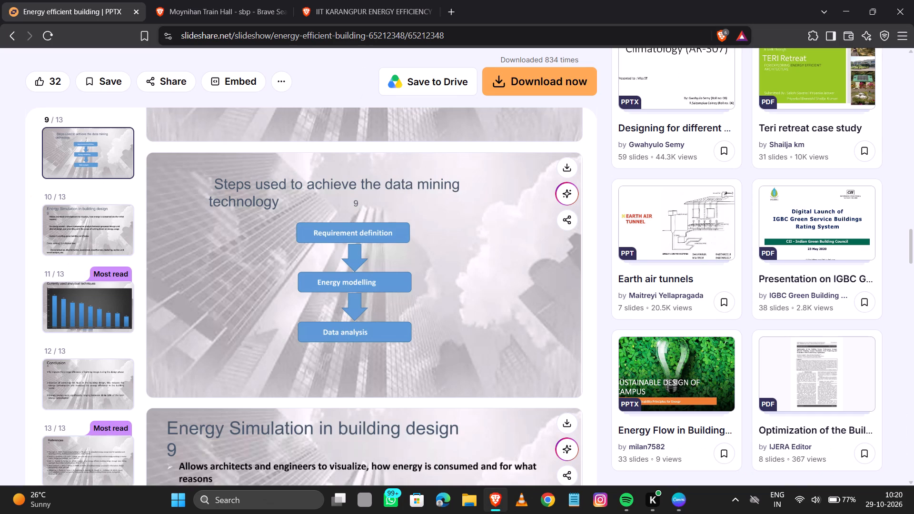
click(171, 11)
click(11, 41)
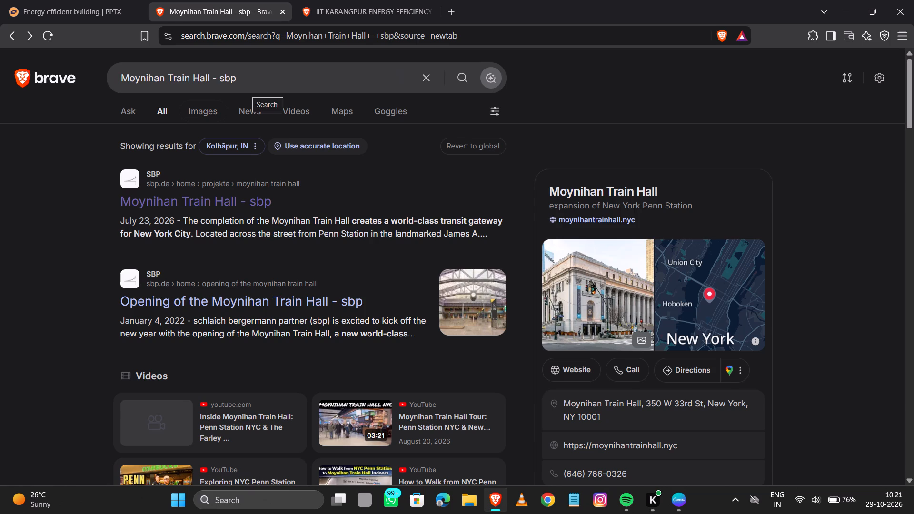
click(61, 0)
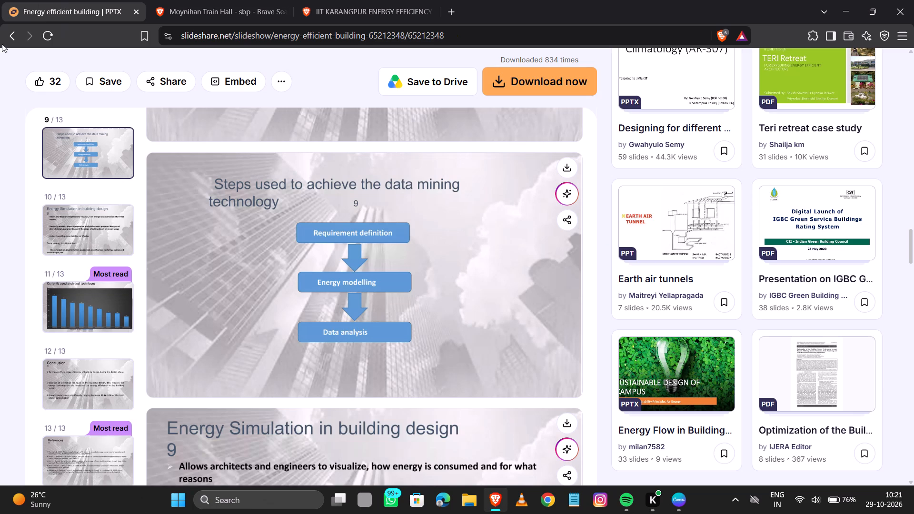
click(6, 41)
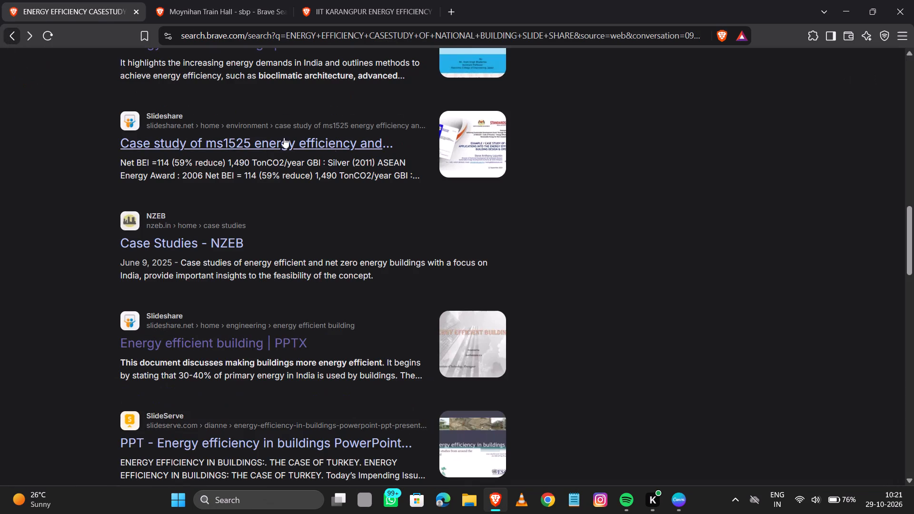
scroll(298, 119, up, 3)
middle_click(913, 353)
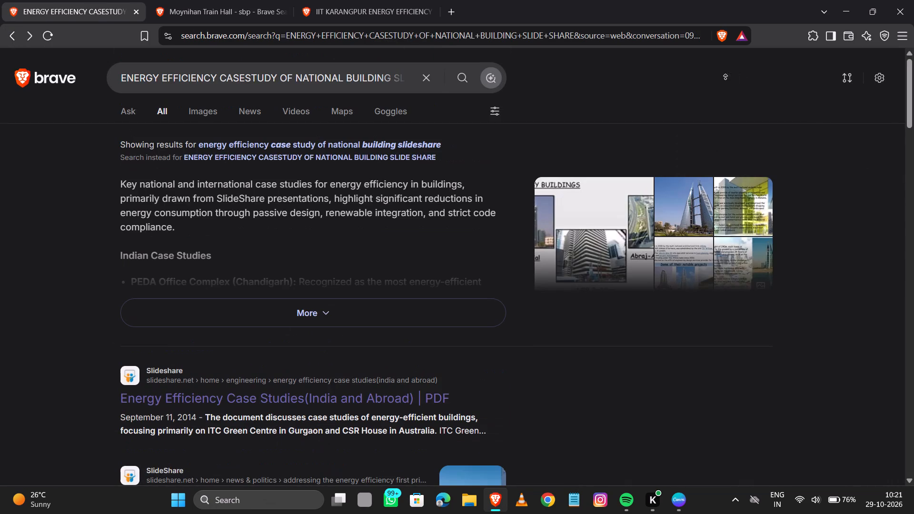
click(718, 81)
click(303, 81)
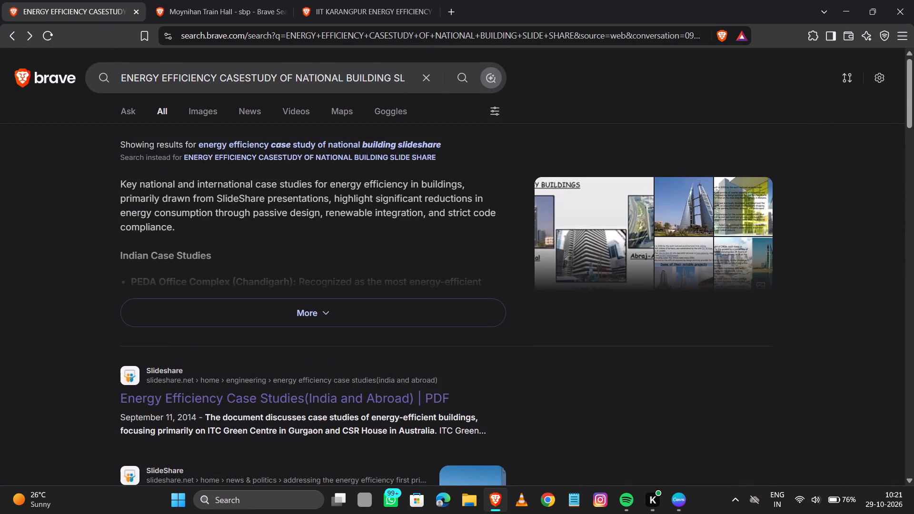
key(Left)
text(INTER)
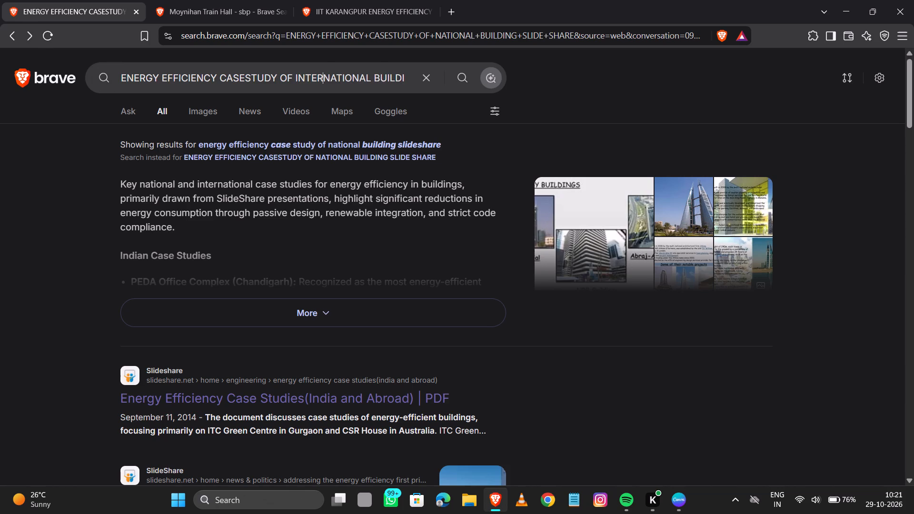
key(Return)
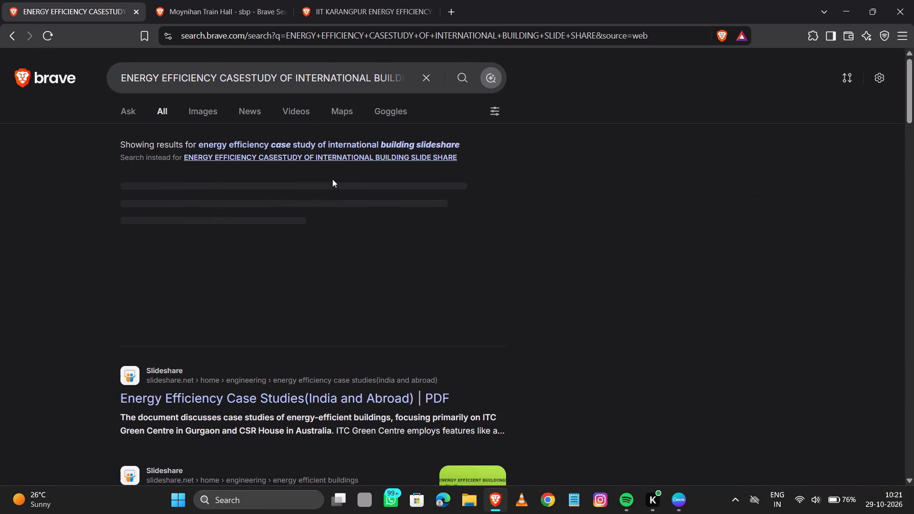
Open the SlideShare presentation Energy efficient buildings from the results and examine its opening slides and contents list.
scroll(335, 188, down, 5)
scroll(512, 253, down, 5)
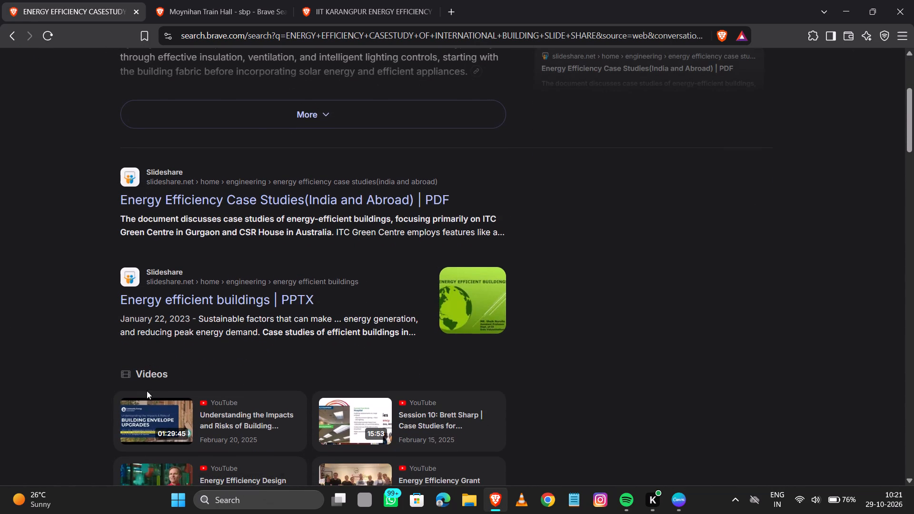
click(193, 307)
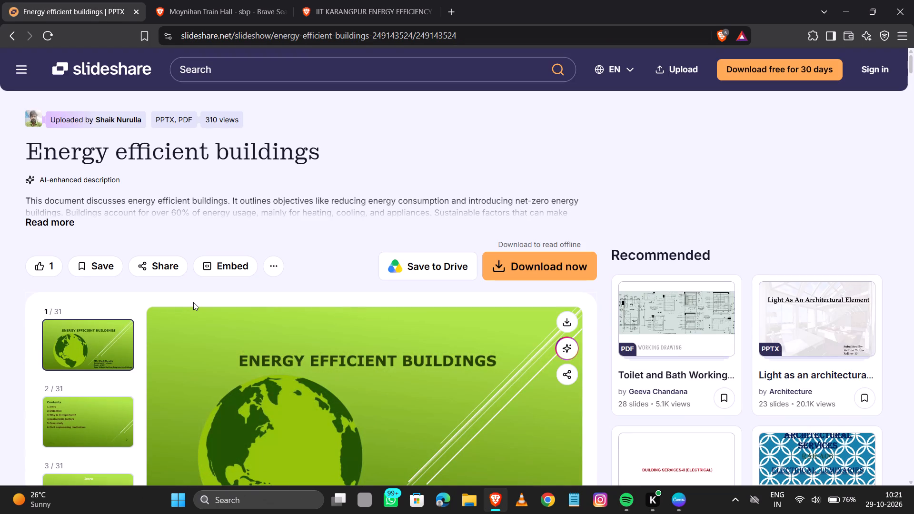
middle_click(401, 300)
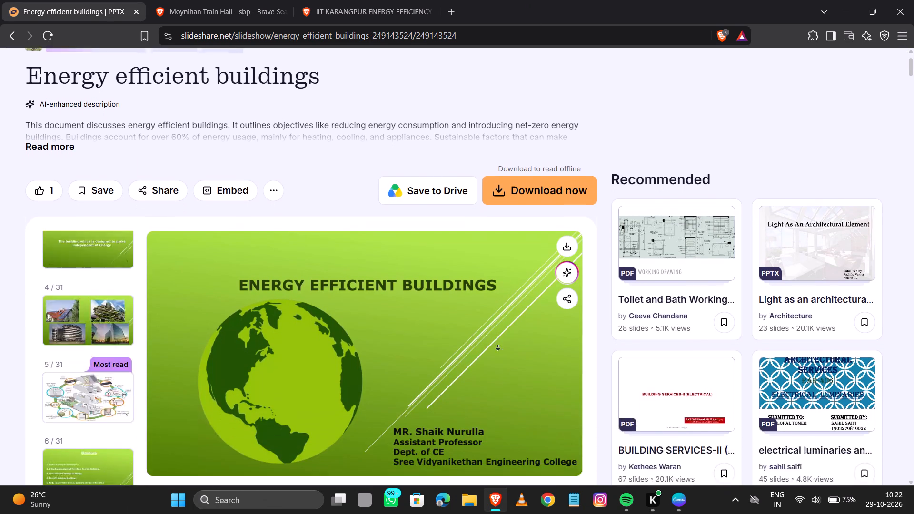
click(498, 346)
scroll(498, 346, up, 4)
scroll(498, 346, down, 4)
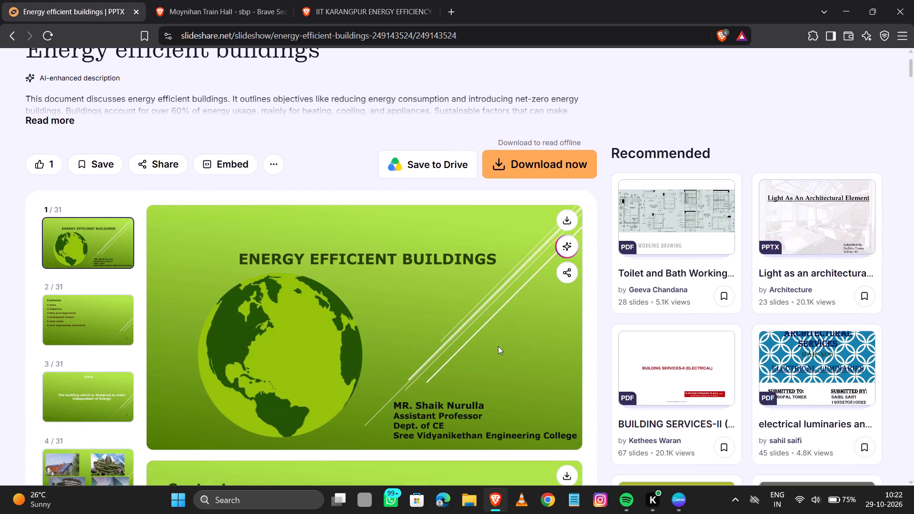
middle_click(498, 346)
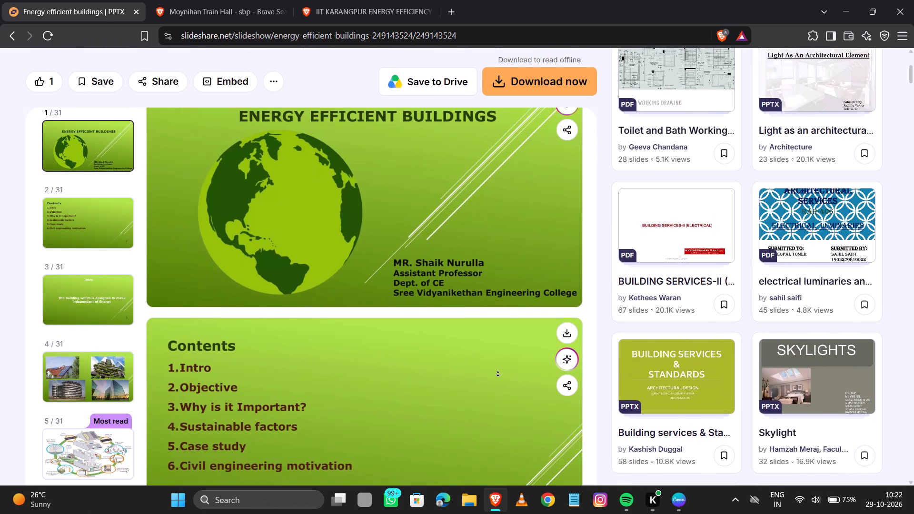
click(498, 372)
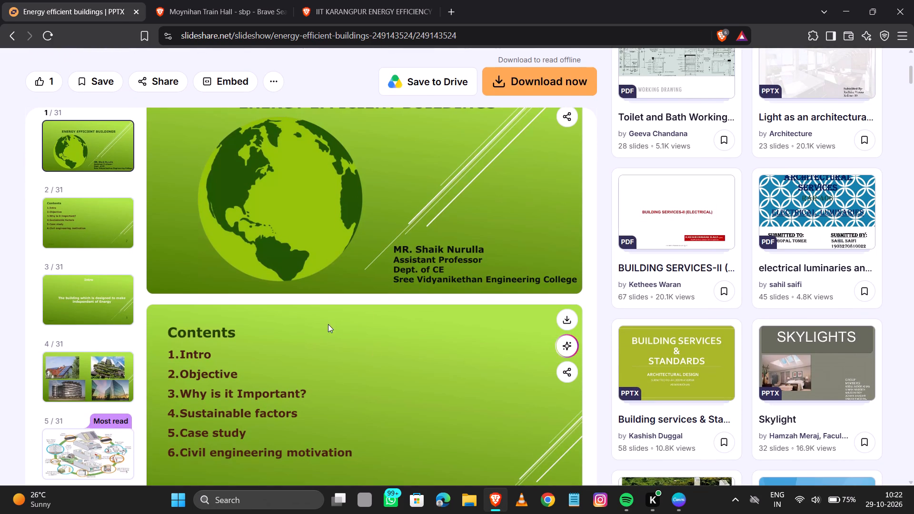
Try the Energy Efficiency Case Studies (India and Abroad) result, browse SlideShare by category, and return to the search results.
click(10, 30)
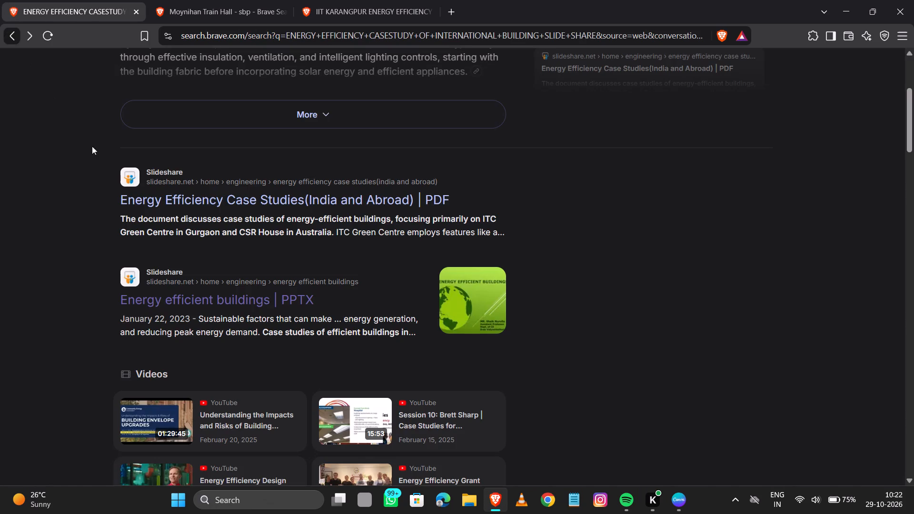
scroll(257, 325, down, 5)
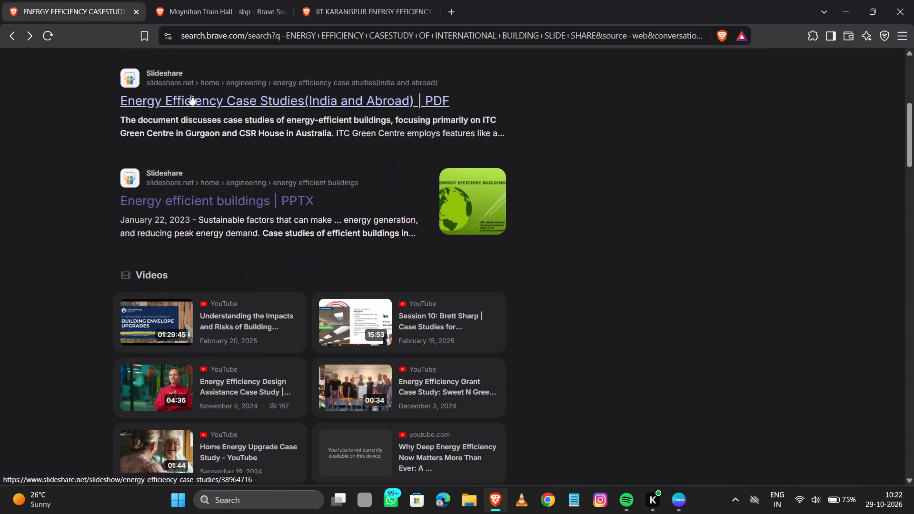
click(190, 95)
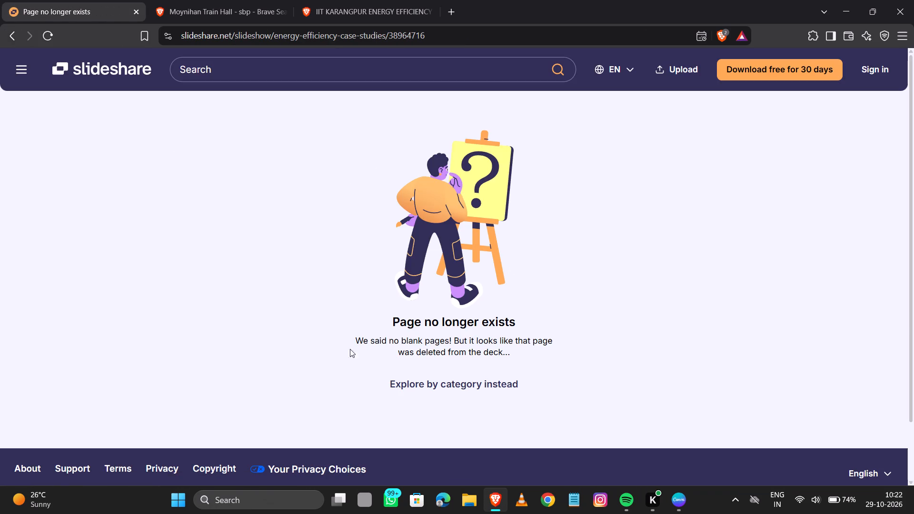
click(419, 385)
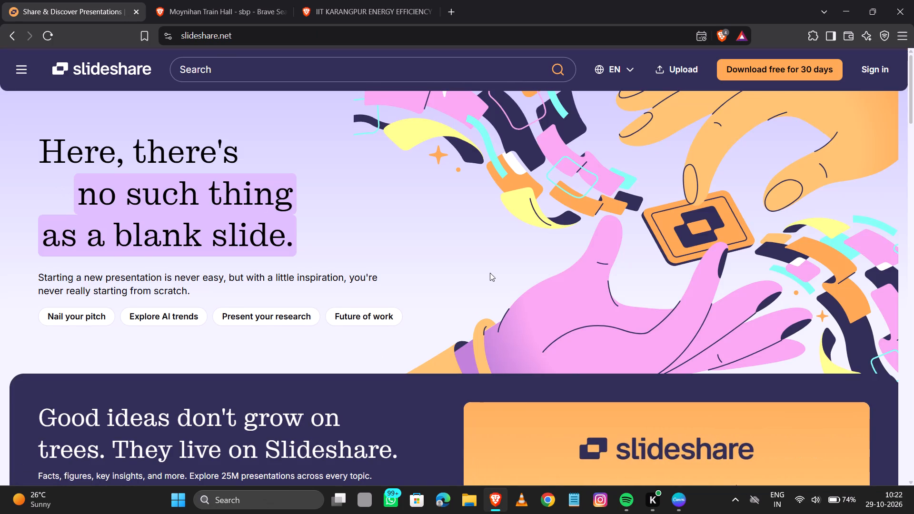
middle_click(490, 274)
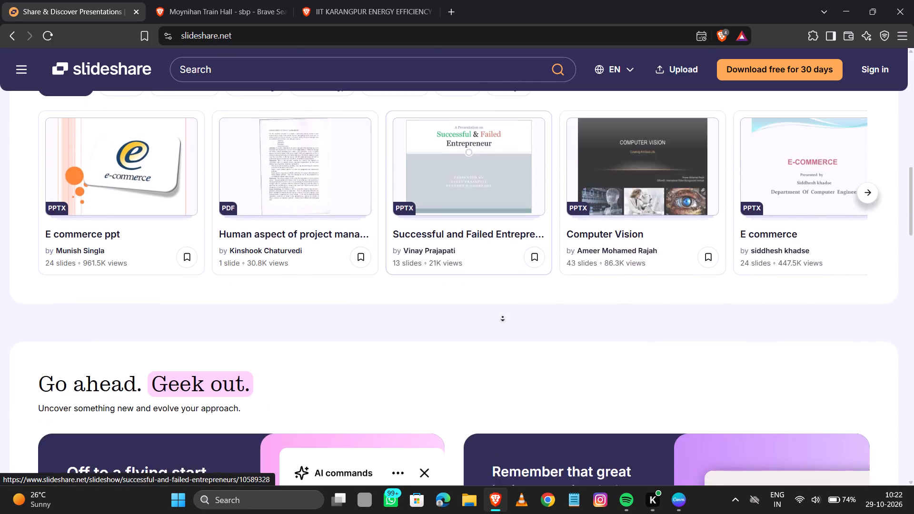
click(492, 328)
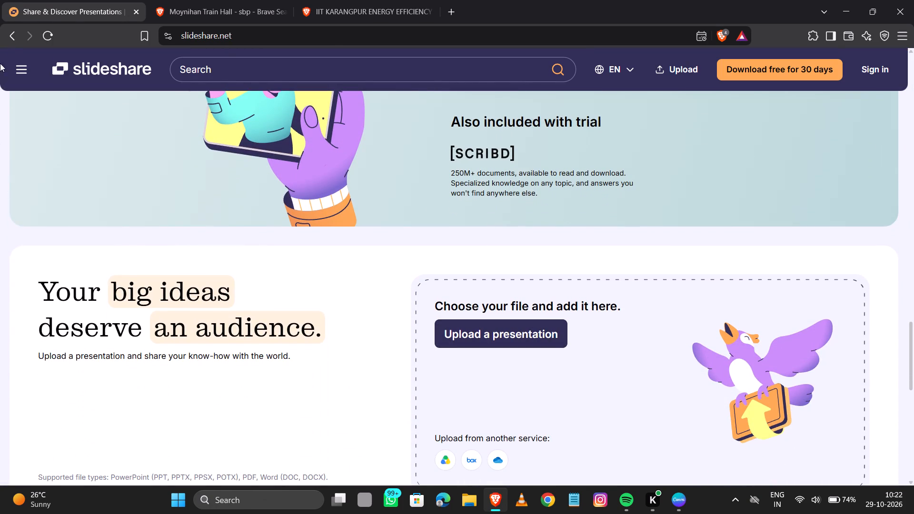
click(9, 30)
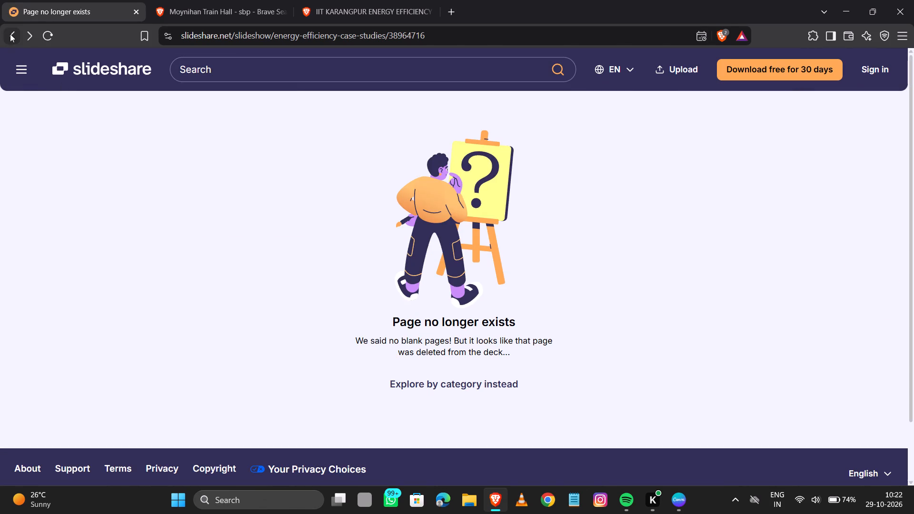
click(10, 34)
Open the IJLTEMAS paper Case Study of Energy Efficient Building from the results and read through its conservation sections.
scroll(507, 320, down, 4)
middle_click(570, 252)
scroll(576, 280, up, 1)
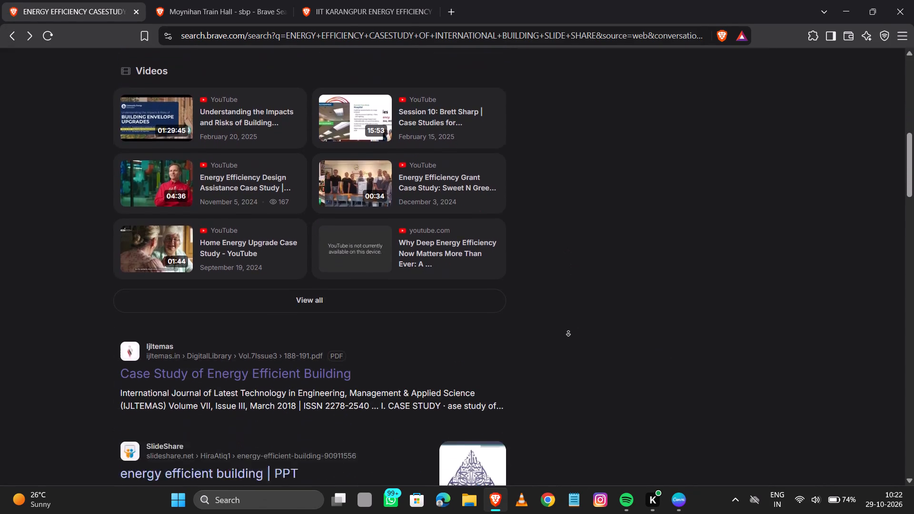
click(569, 306)
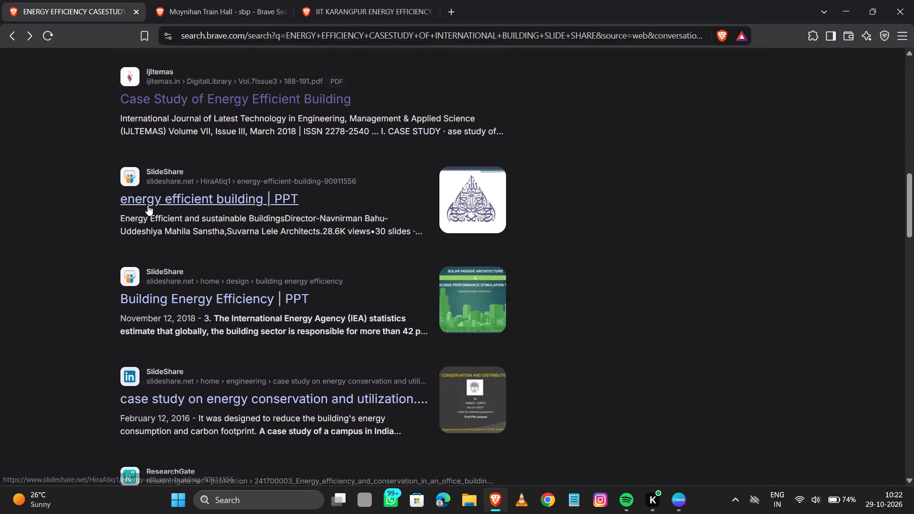
click(188, 102)
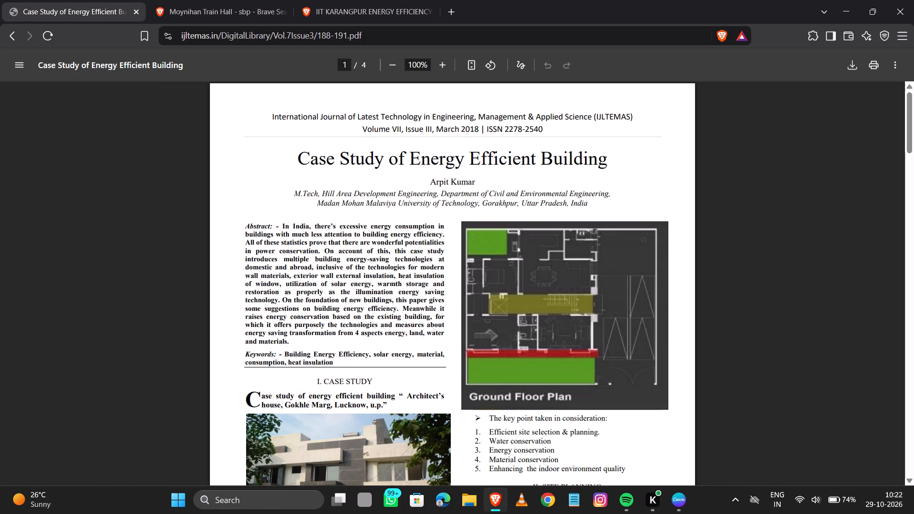
middle_click(441, 217)
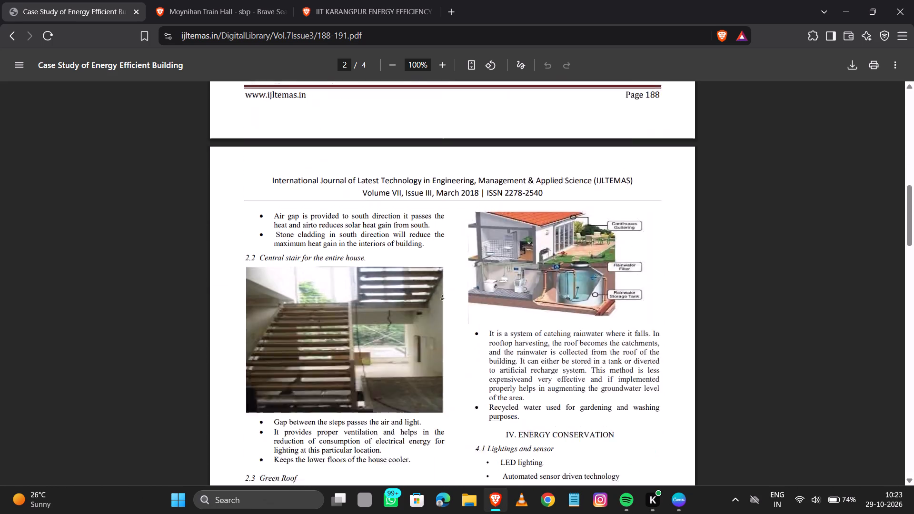
click(442, 286)
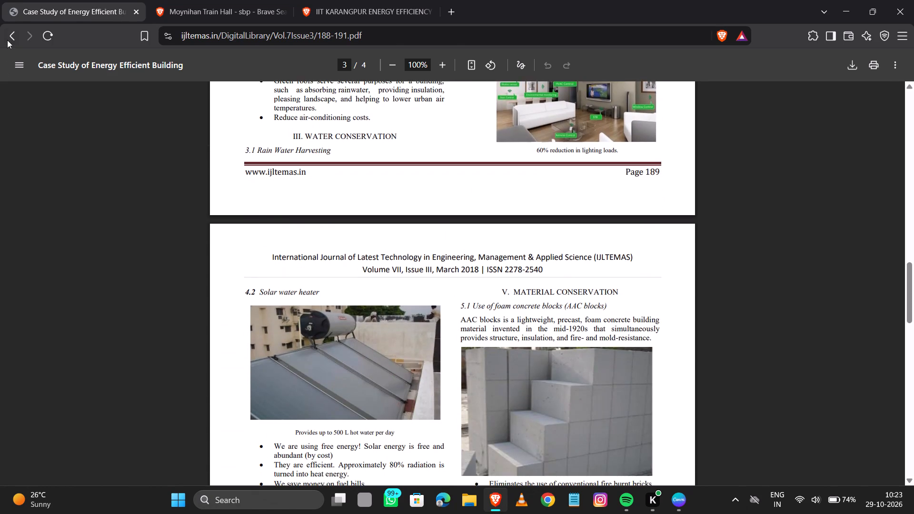
Return to the search results, look through them, and rerun the international building energy efficiency case study search.
click(7, 40)
scroll(260, 272, down, 5)
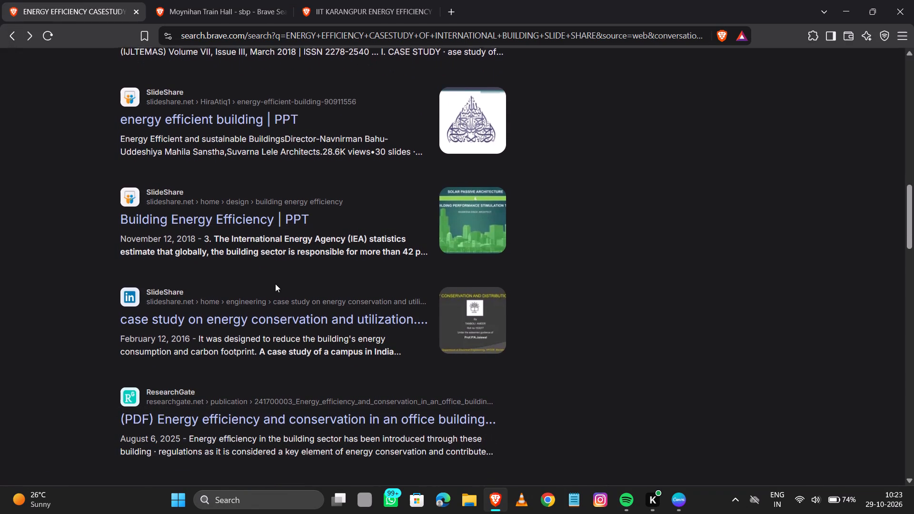
middle_click(571, 288)
scroll(570, 271, up, 1)
click(574, 130)
click(337, 82)
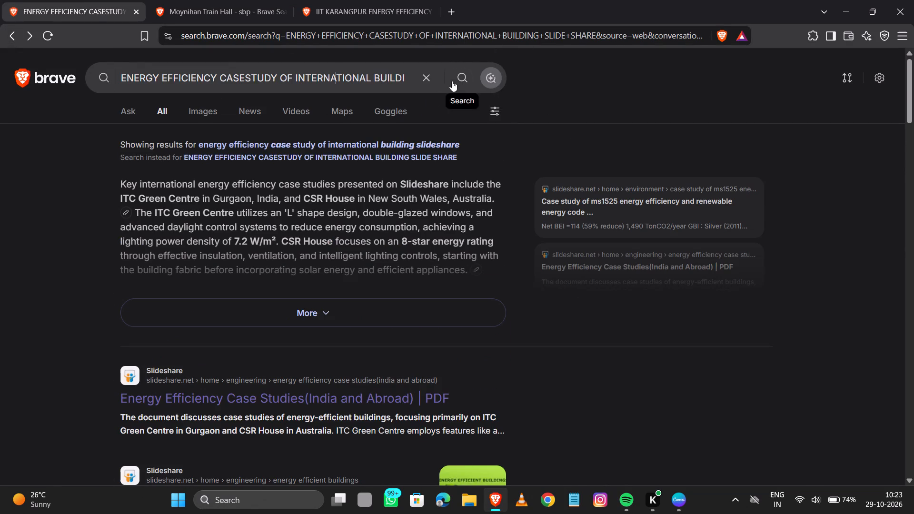
click(465, 81)
Open the NZEB Case Studies page from the search results and examine its case study overview and region list.
scroll(440, 213, down, 4)
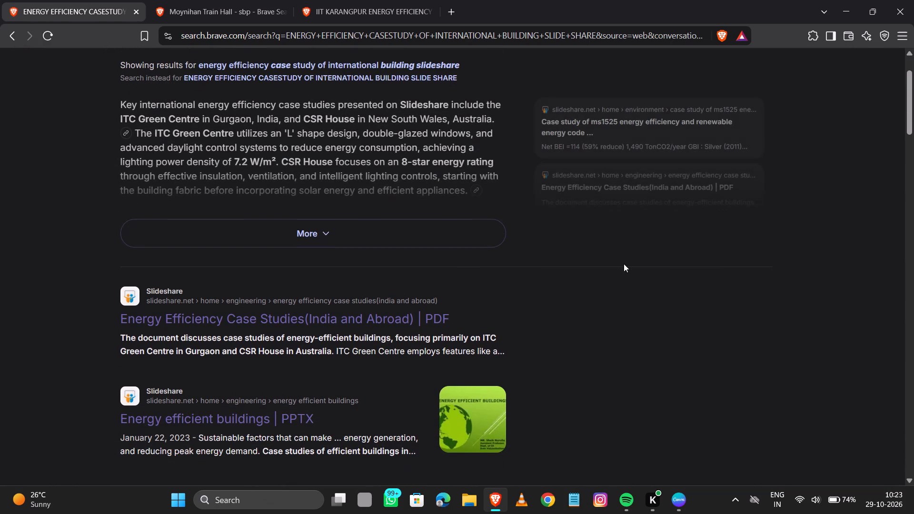
middle_click(626, 263)
click(623, 334)
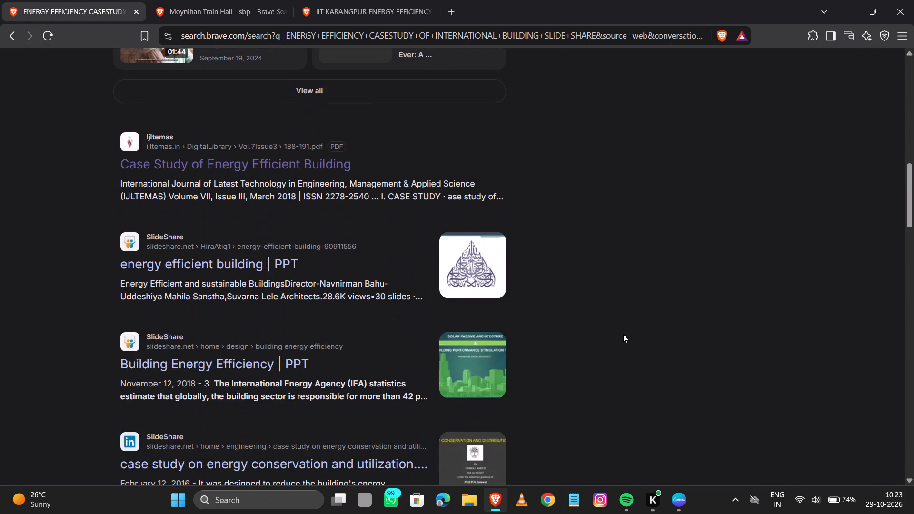
scroll(579, 297, down, 1)
middle_click(581, 297)
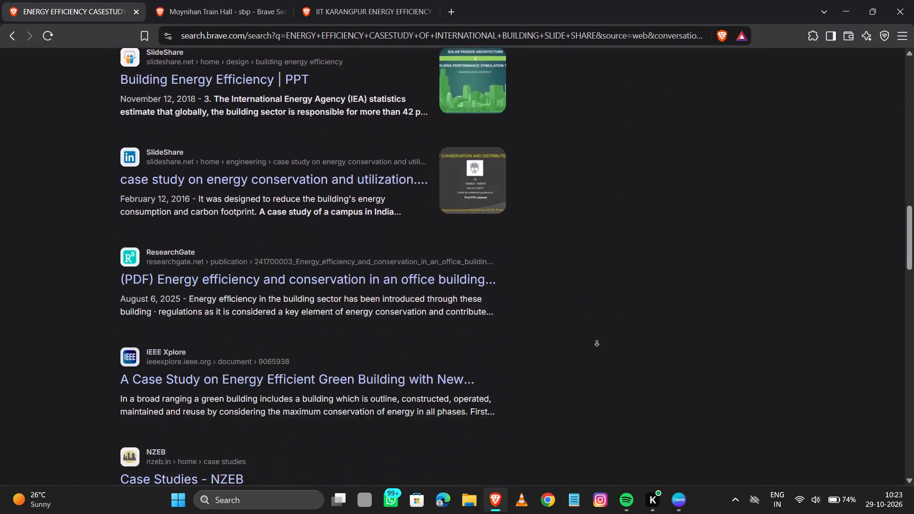
click(598, 342)
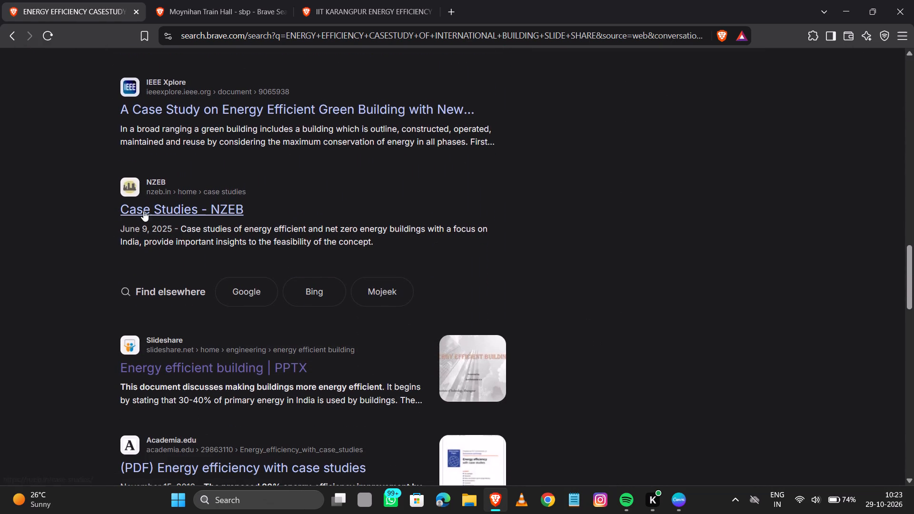
click(145, 214)
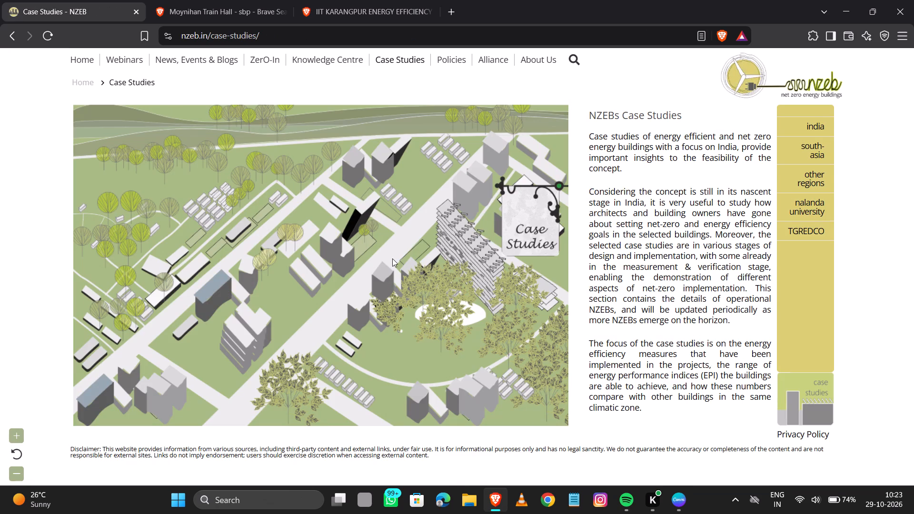
middle_click(392, 258)
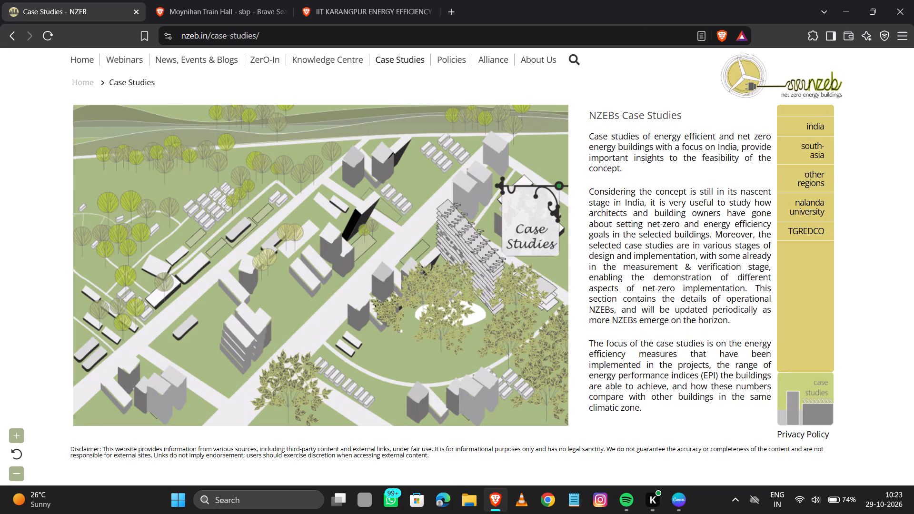
middle_click(741, 283)
scroll(741, 284, up, 1)
scroll(663, 322, down, 8)
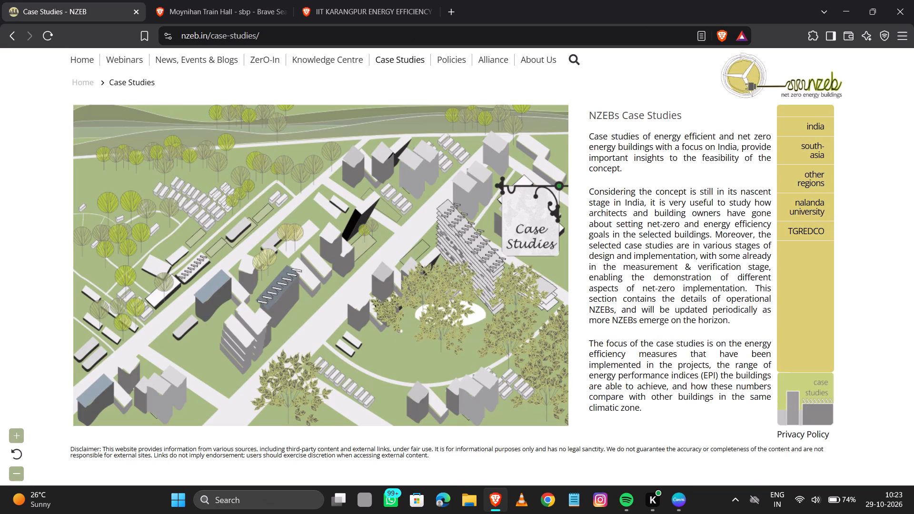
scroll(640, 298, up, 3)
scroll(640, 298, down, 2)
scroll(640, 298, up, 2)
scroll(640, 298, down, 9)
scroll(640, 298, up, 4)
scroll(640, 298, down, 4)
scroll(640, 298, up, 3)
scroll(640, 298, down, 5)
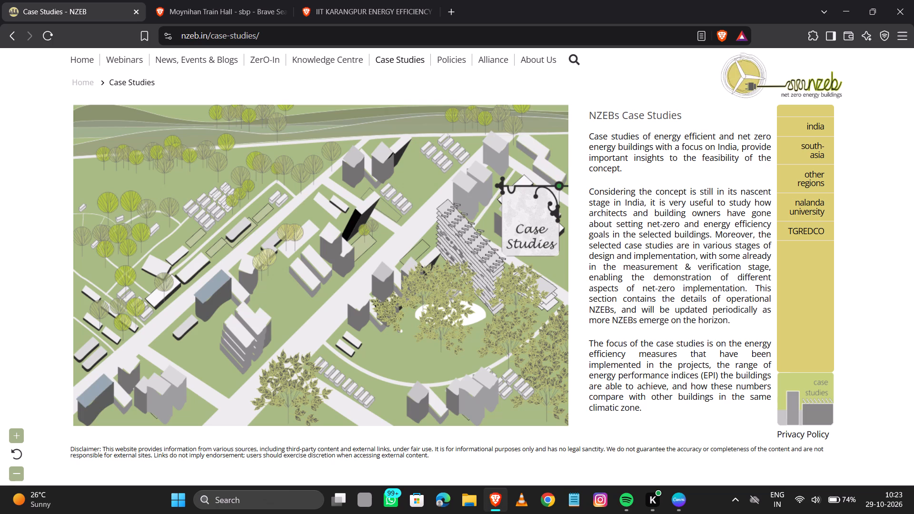
Return to the search results, open the Academia paper Energy efficiency with case studies, and skim its opening sections.
click(12, 39)
scroll(369, 358, down, 5)
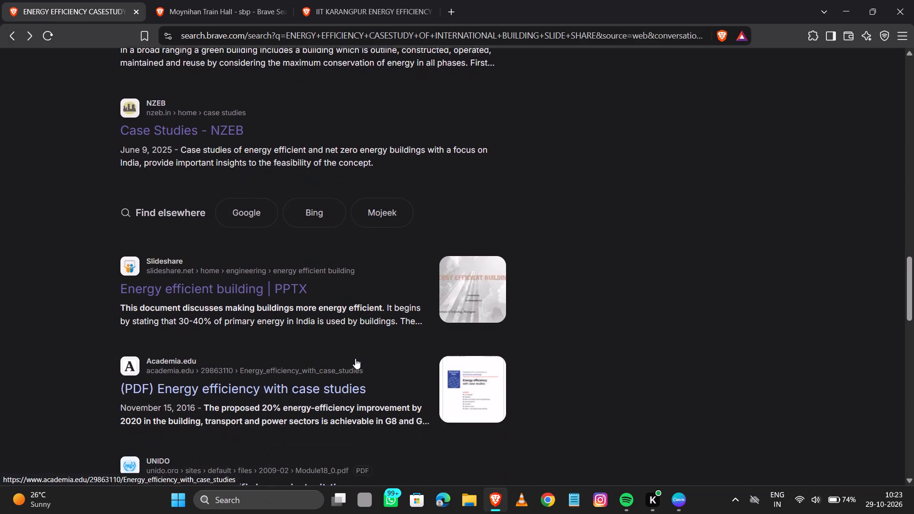
scroll(355, 358, down, 2)
click(253, 336)
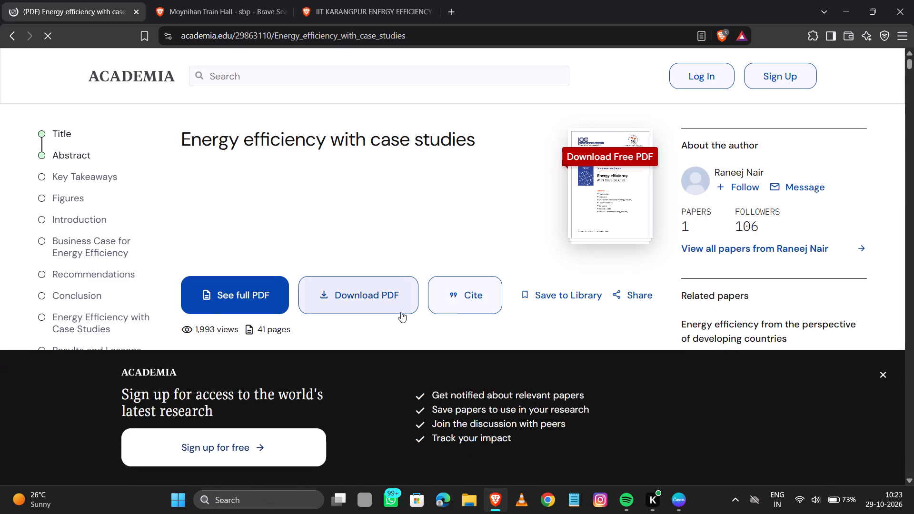
middle_click(447, 231)
scroll(447, 229, down, 1)
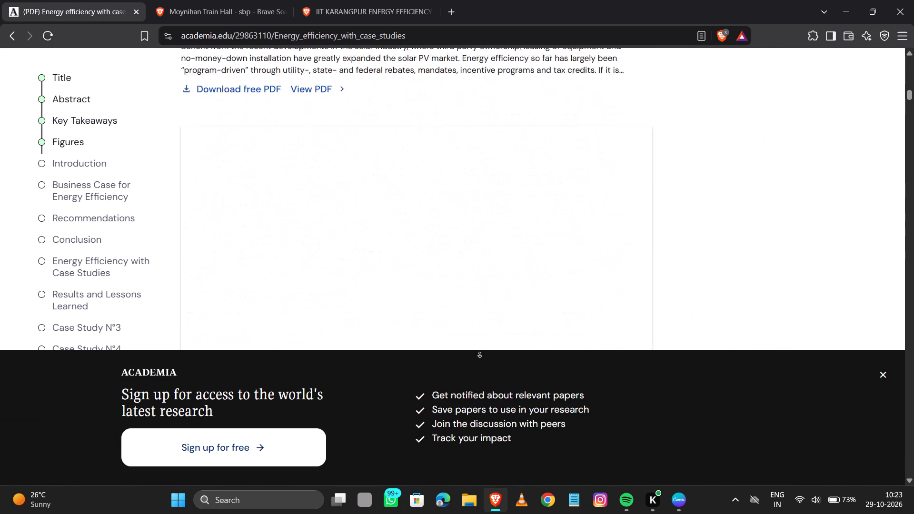
click(468, 257)
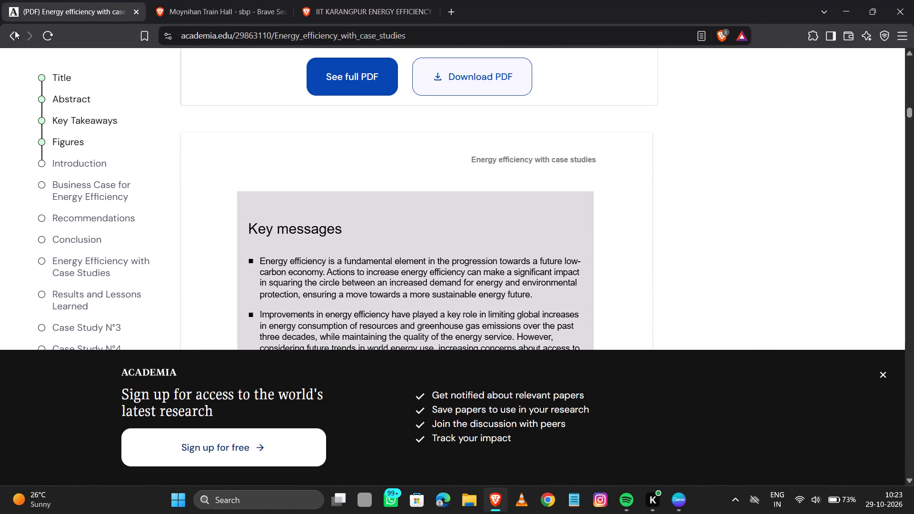
Return to the search results, open the SlideShare case study of MS1525, and read through to the Low Energy Office (LEO) Building, Putrajaya slide.
click(10, 30)
scroll(353, 241, down, 4)
scroll(485, 272, down, 4)
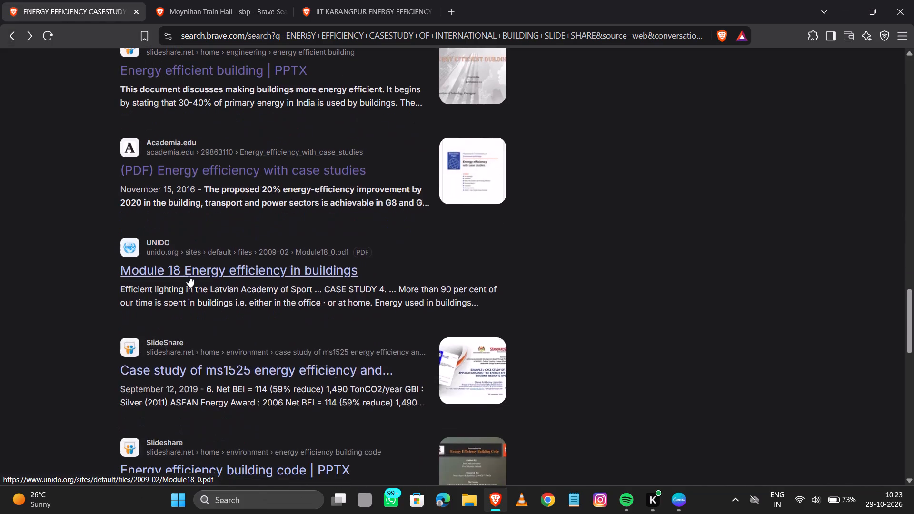
scroll(189, 276, down, 3)
click(174, 306)
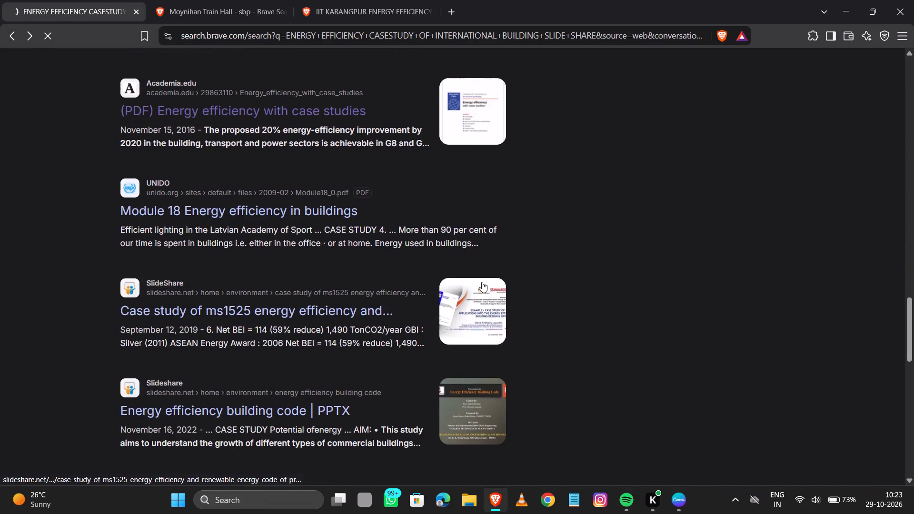
scroll(361, 308, down, 1)
middle_click(341, 308)
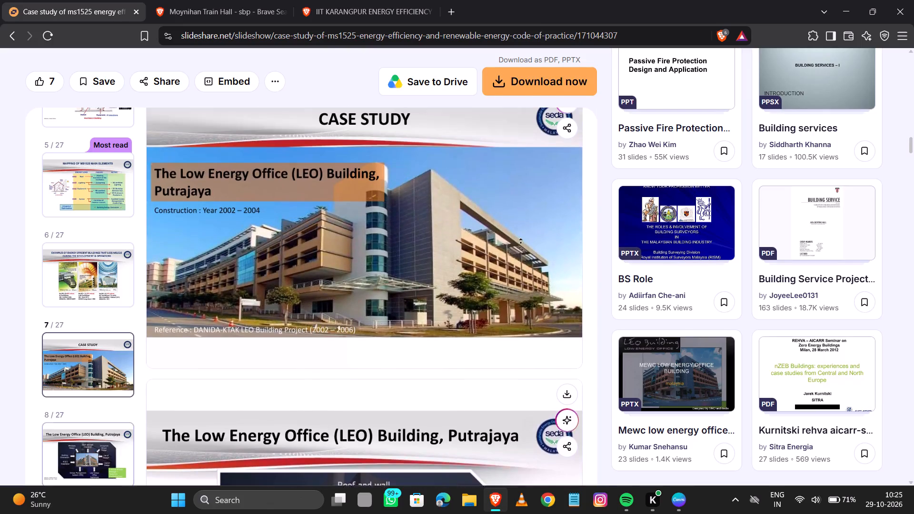
click(521, 278)
scroll(521, 278, down, 2)
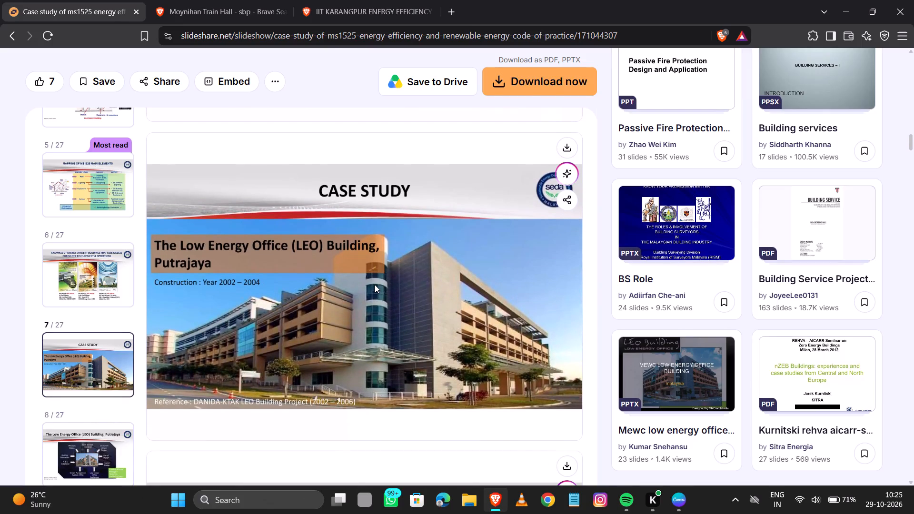
Search the web for LEO BUILDING PUTRAJAYA in a new tab and show the image results.
click(449, 1)
click(410, 168)
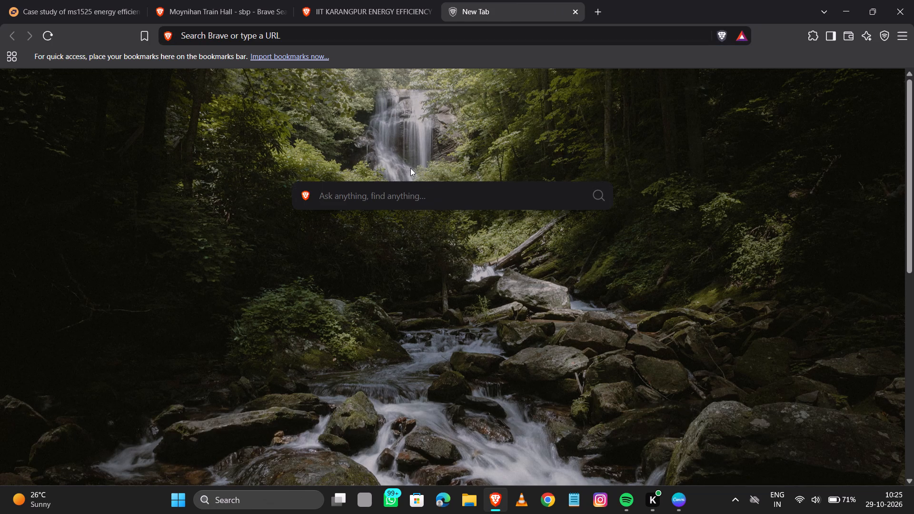
text(LEO BUIL)
text(DING)
key(space)
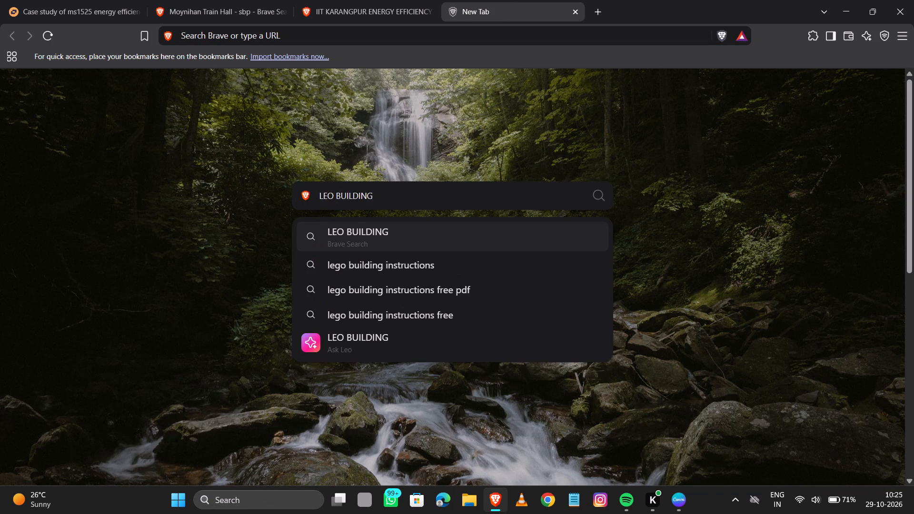
click(59, 13)
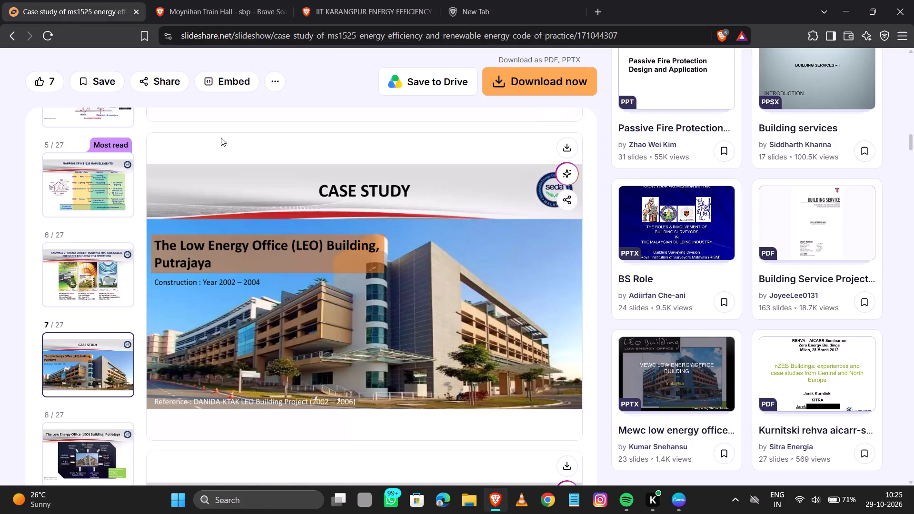
click(518, 18)
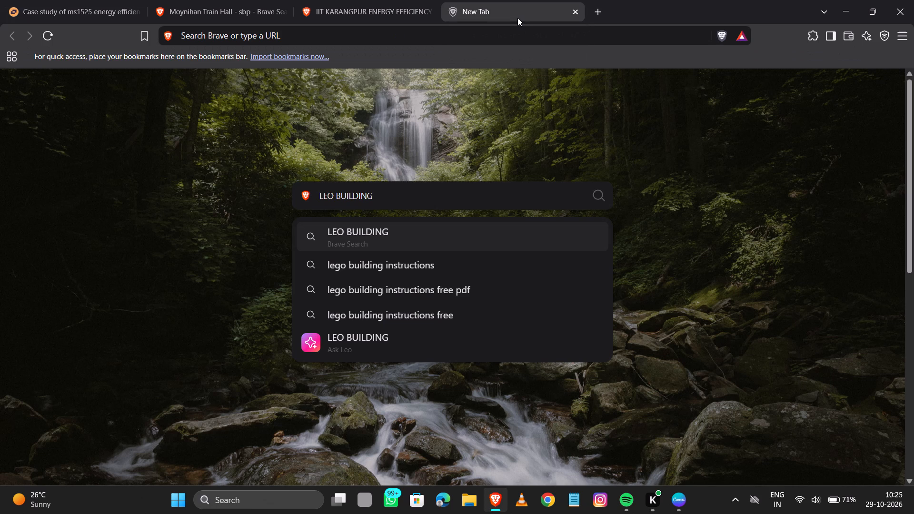
text(PUTRA)
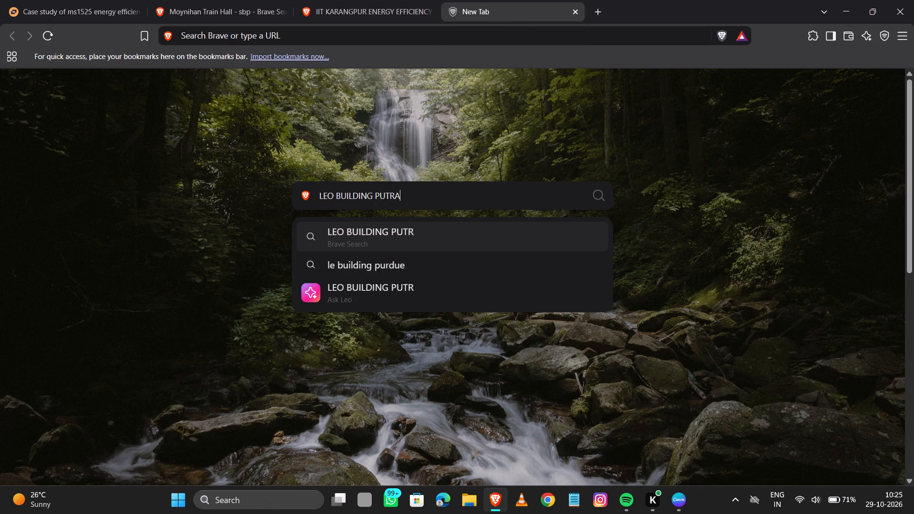
text(JAT)
key(BackSpace)
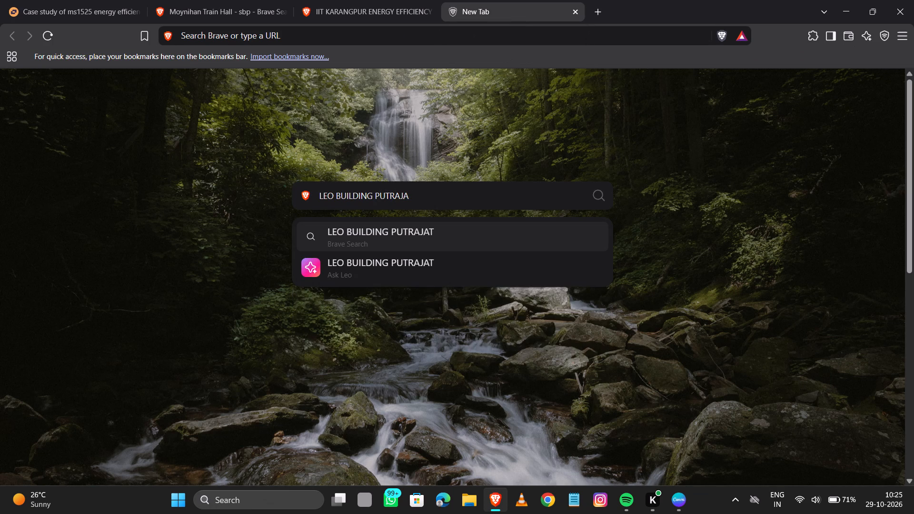
text(YA)
key(Return)
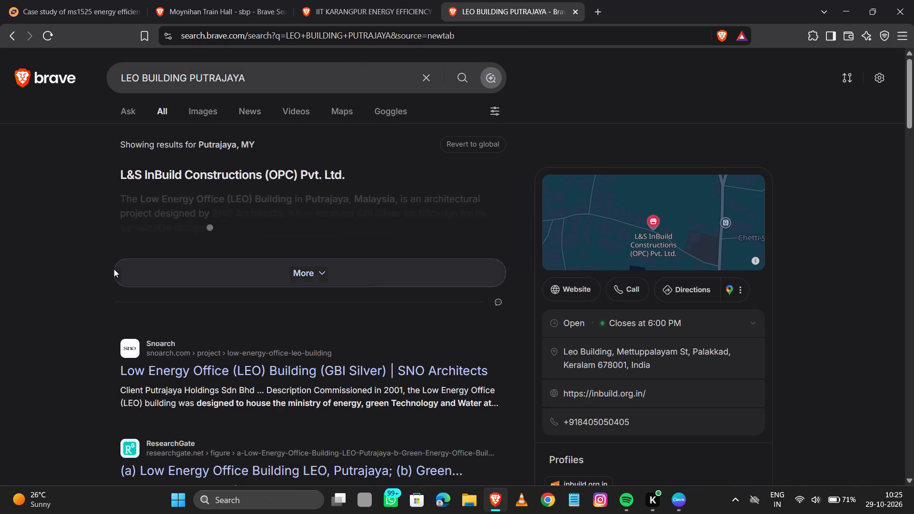
click(192, 111)
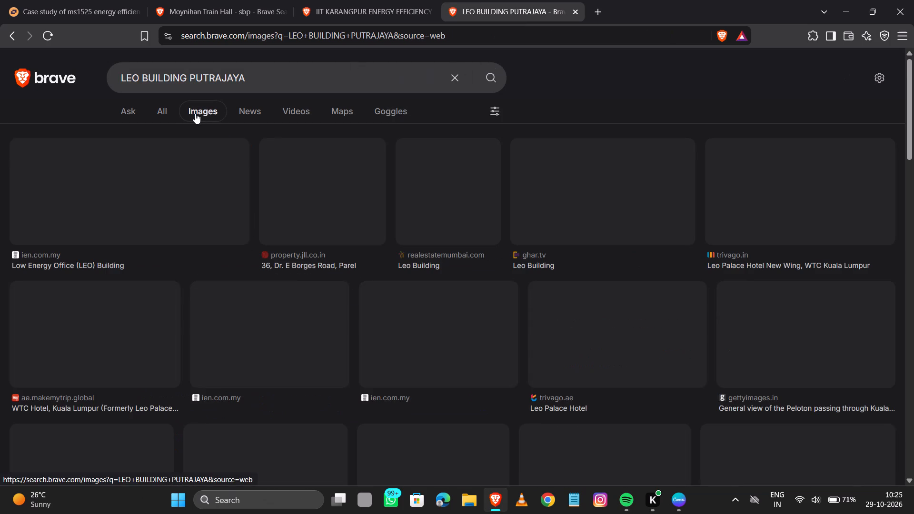
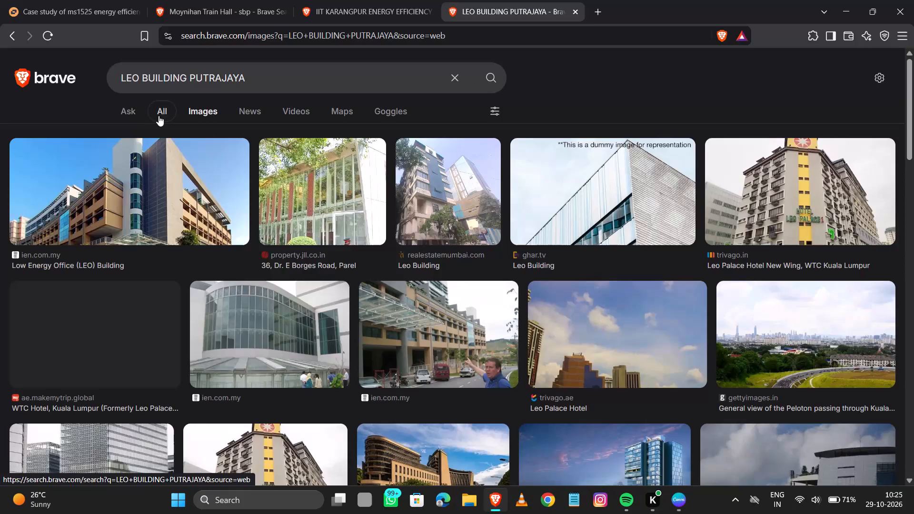
Show all web results for the LEO BUILDING PUTRAJAYA search instead of images.
click(159, 116)
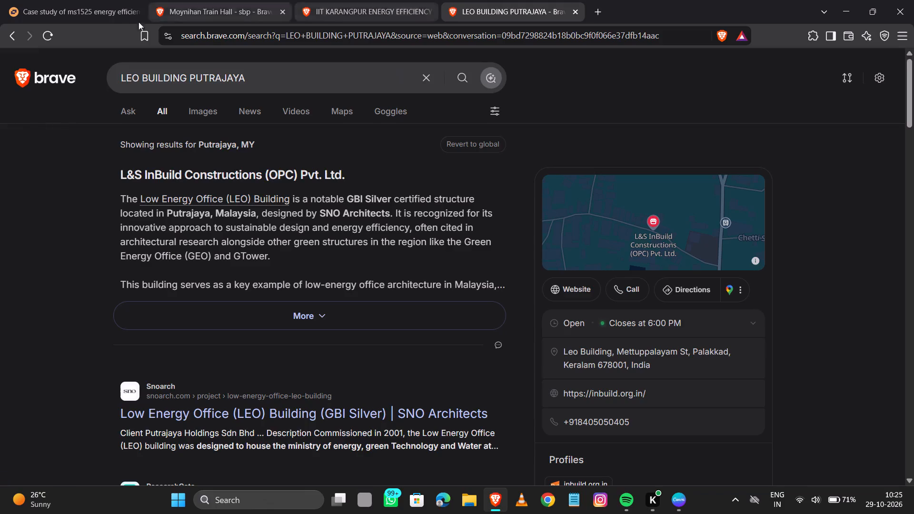
Return to the SlideShare case study and capture a screenshot of the LEO Building picture with its title on slide 7.
click(88, 12)
scroll(381, 266, down, 1)
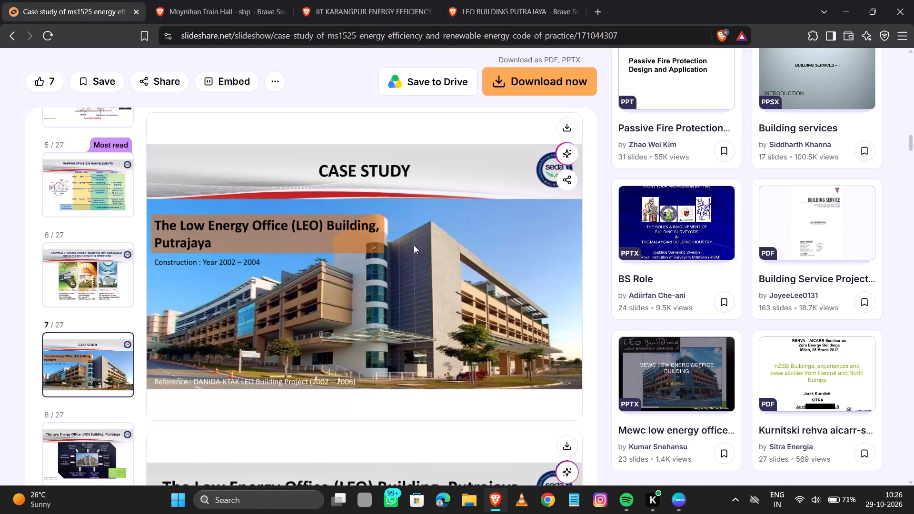
key(Print)
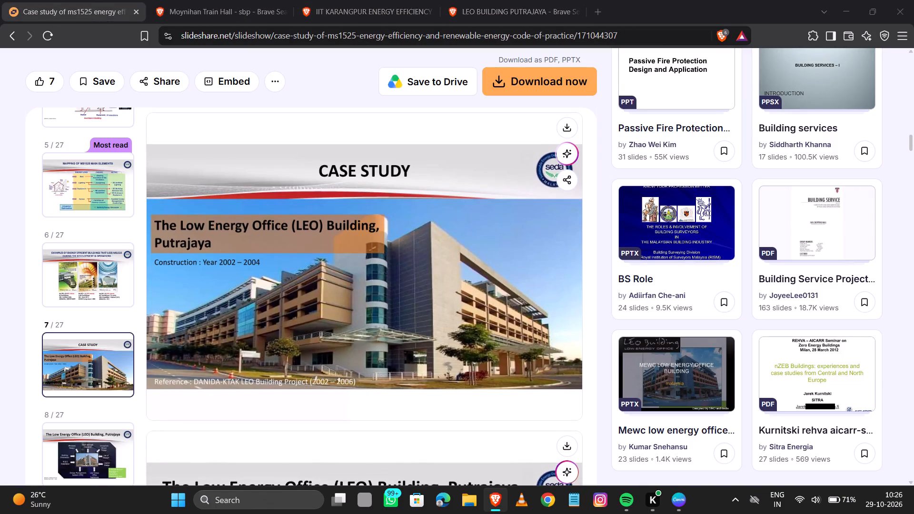
drag(146, 199, 241, 267)
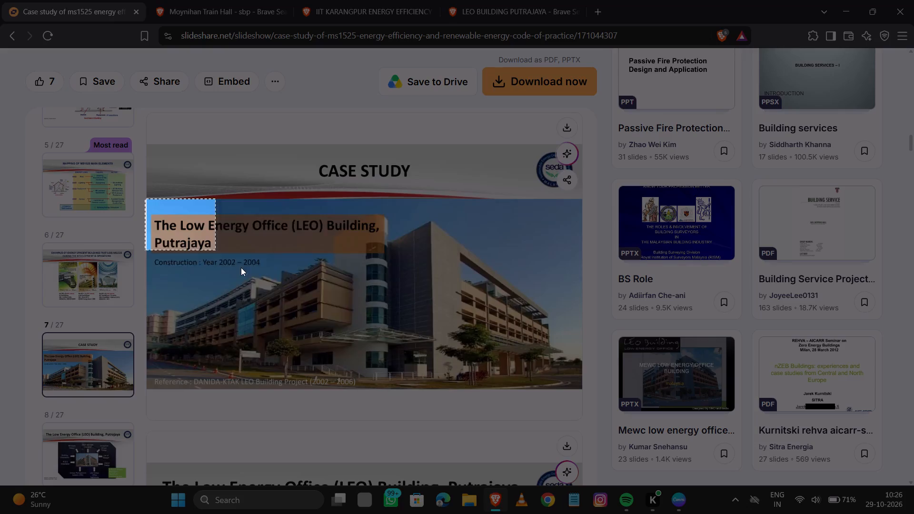
drag(241, 267, 575, 385)
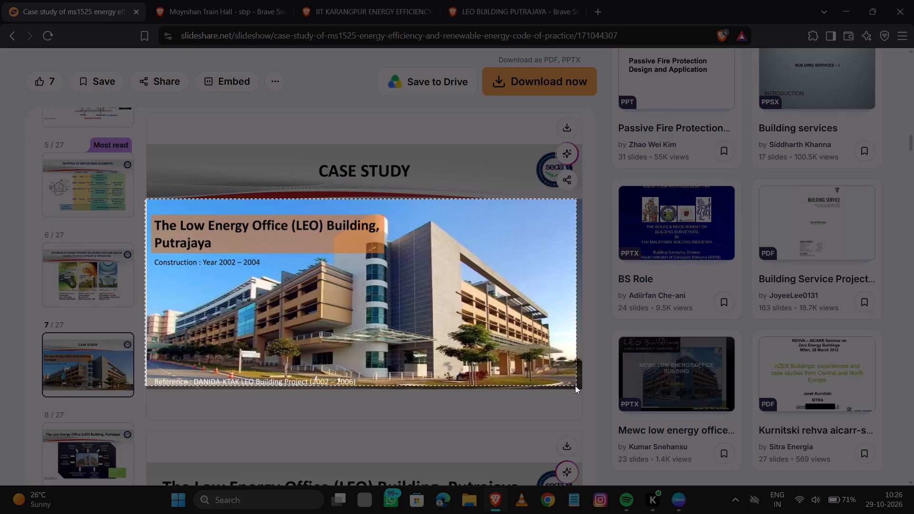
drag(575, 385, 569, 385)
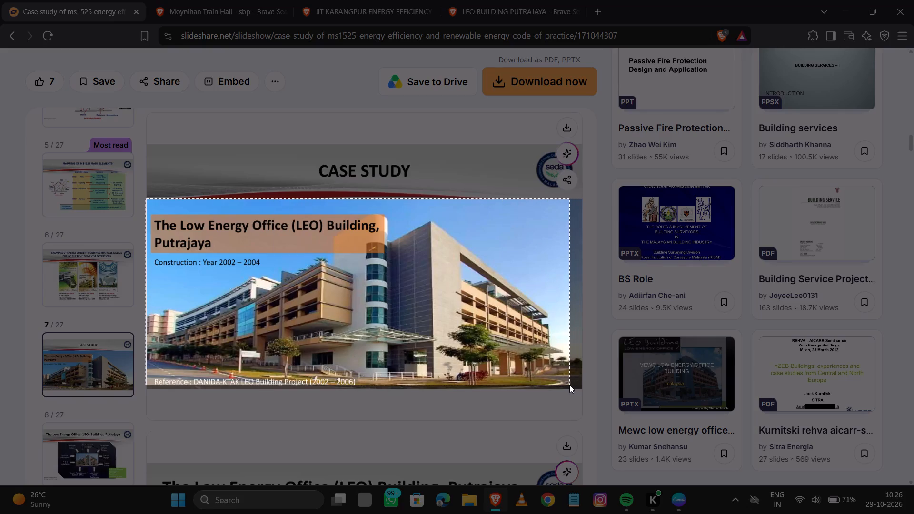
drag(569, 385, 569, 378)
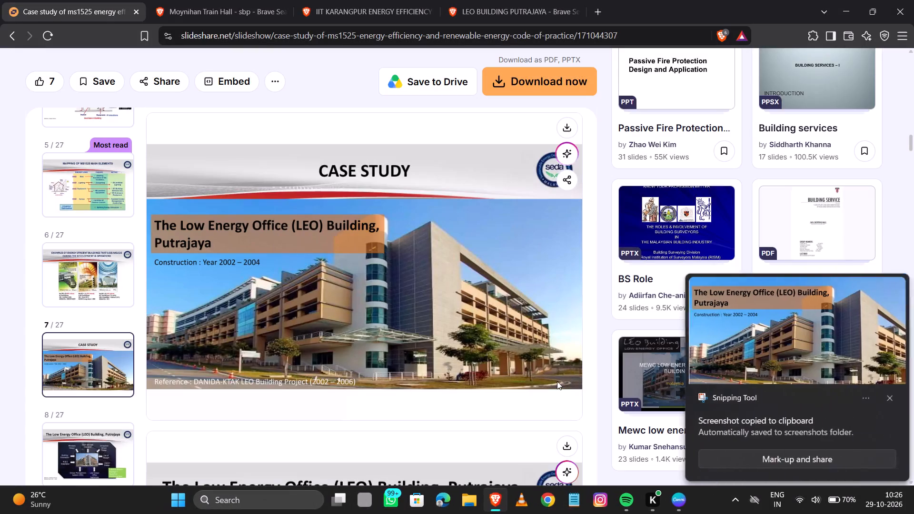
Switch to Canva and change page 13's footer title to ENERGY EFFICIENCY CASE STUDY INTERNATIONAL.
click(681, 499)
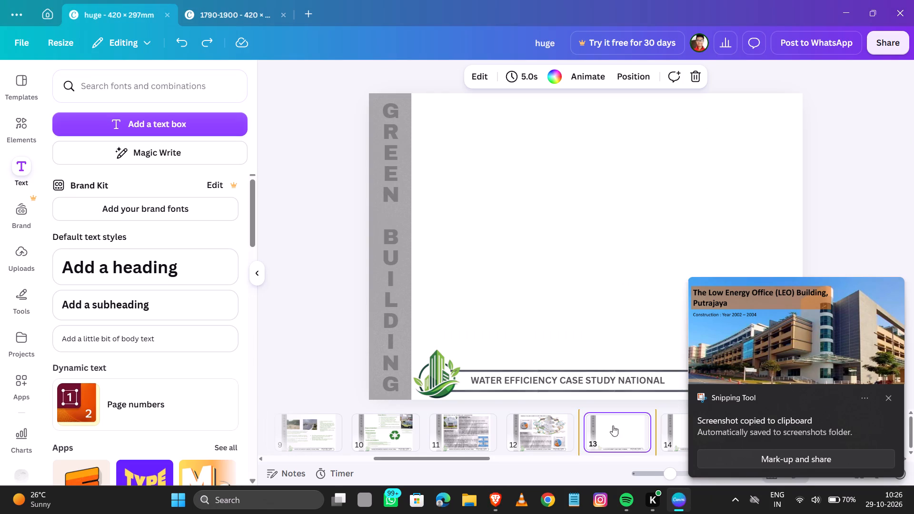
double_click(489, 379)
click(499, 377)
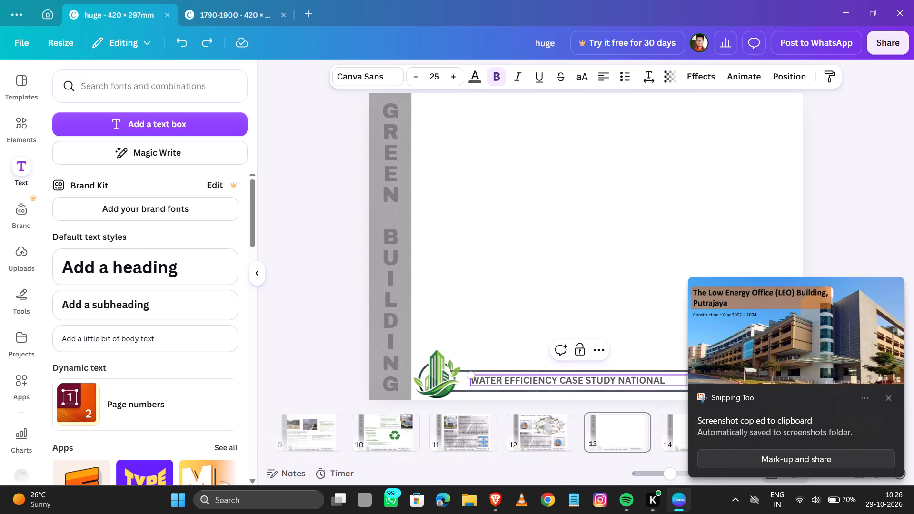
key(BackSpace)
key(BackSpace)
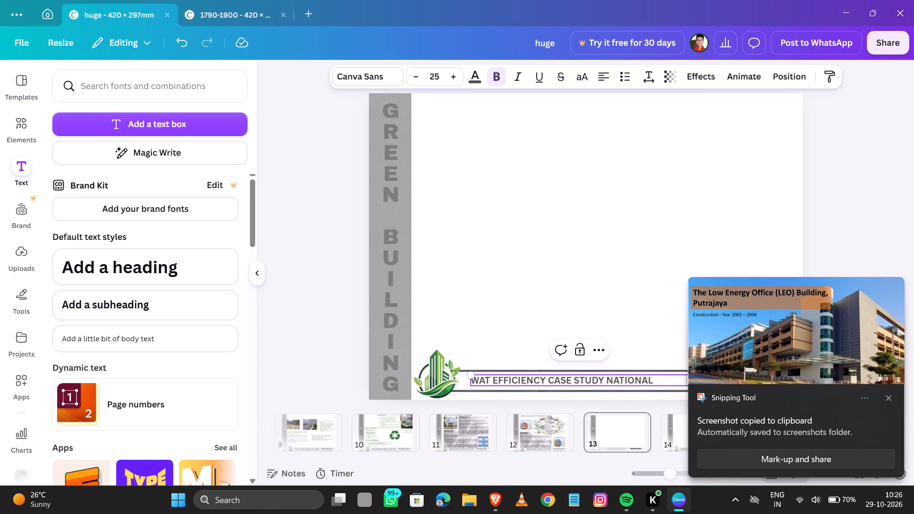
key(BackSpace)
key(BackSpace)
key(BackSpace)
text(ENER)
text(GY)
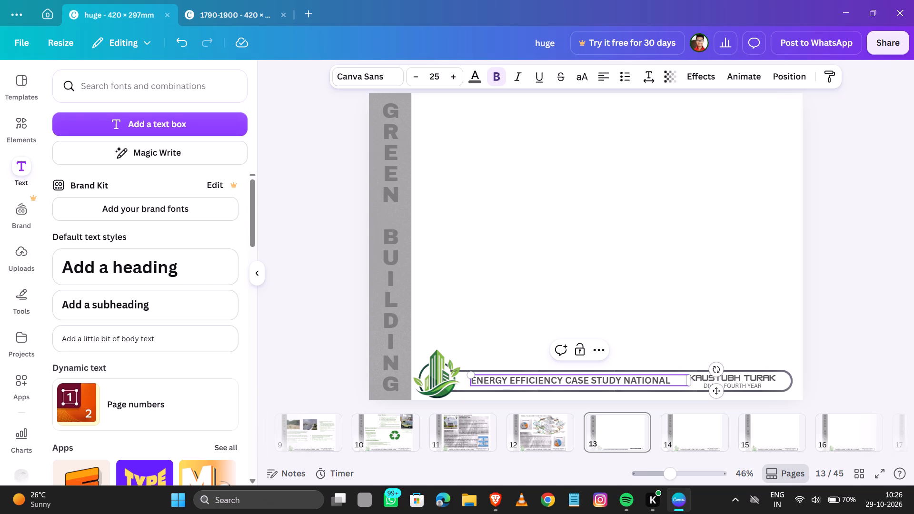
click(629, 378)
key(Left)
text(INTER)
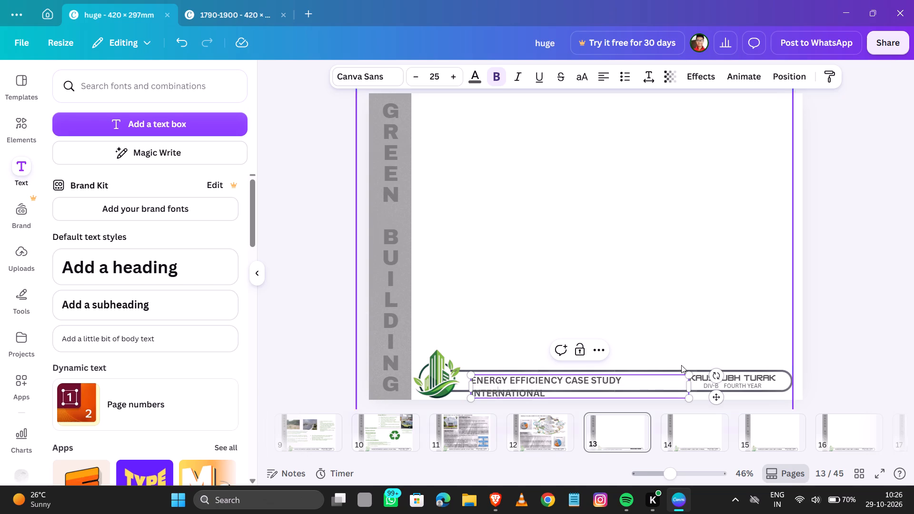
Resize the footer title's text box on page 13 so the title fits on one line with little spare width.
drag(689, 390, 732, 390)
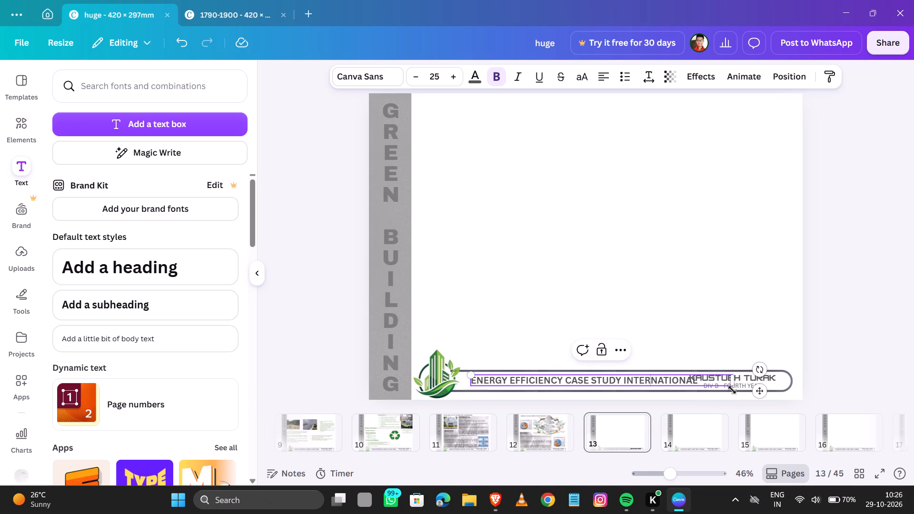
key(Left)
key(Left)
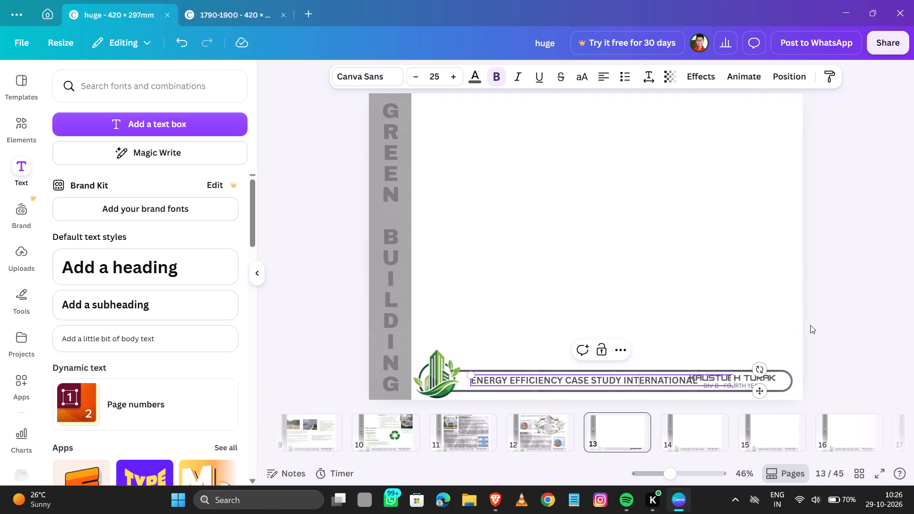
key(Left)
click(812, 326)
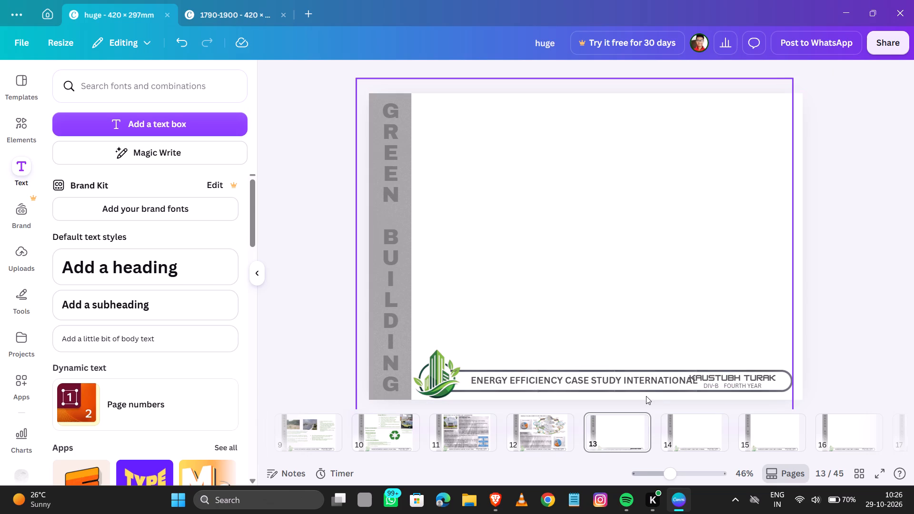
click(646, 383)
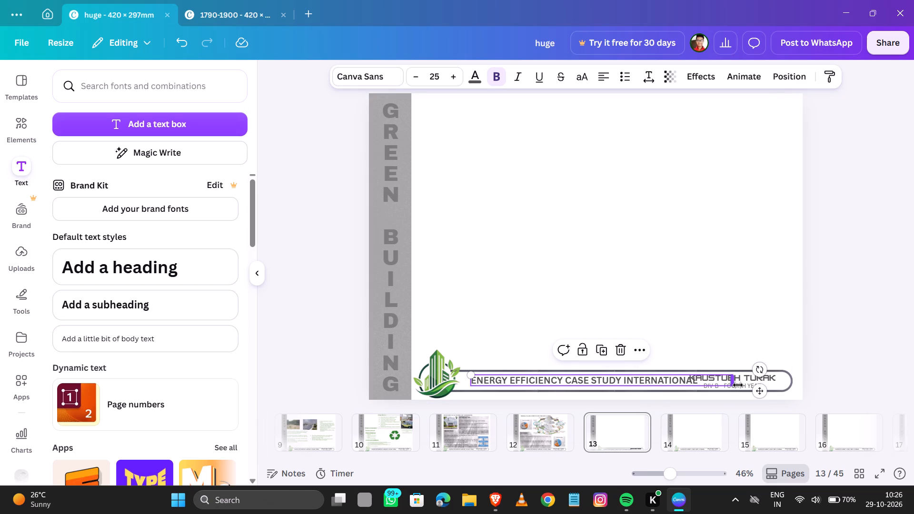
drag(738, 385, 709, 385)
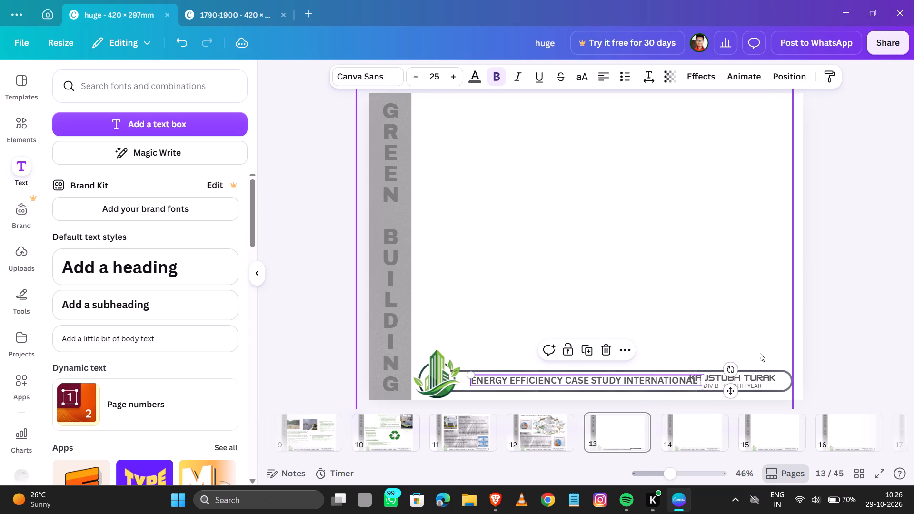
click(843, 345)
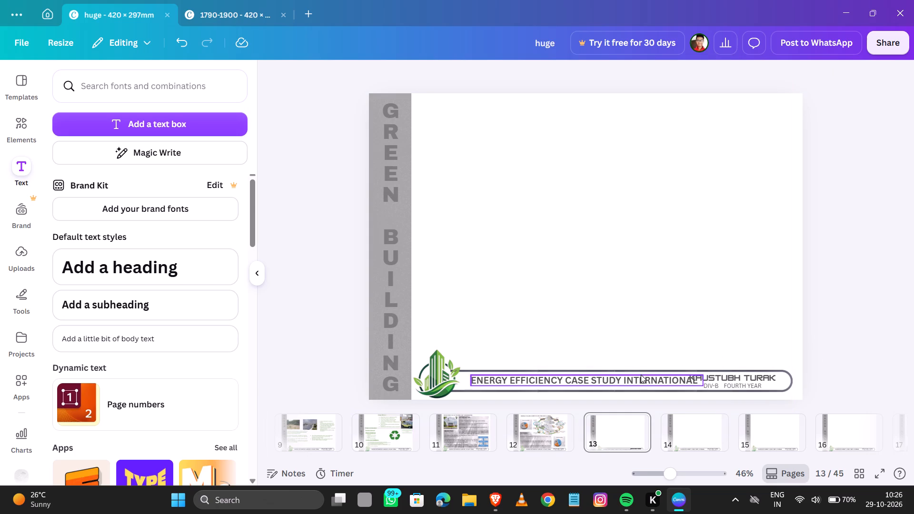
Nudge page 13's footer title toward the green building logo until it clears the student name block.
click(641, 378)
key(Left)
key(Left)
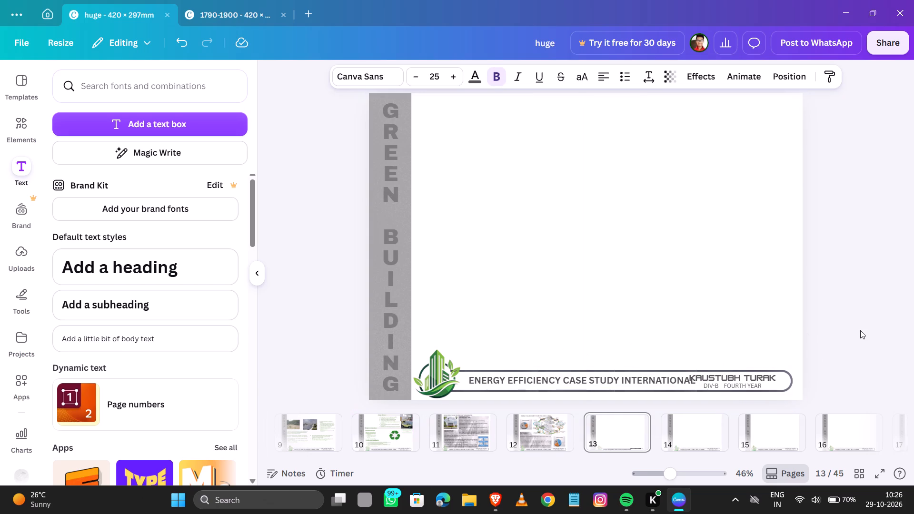
key(Left)
key(Left)
key(Left)
key(Left)
key(Left)
key(Left)
key(Left)
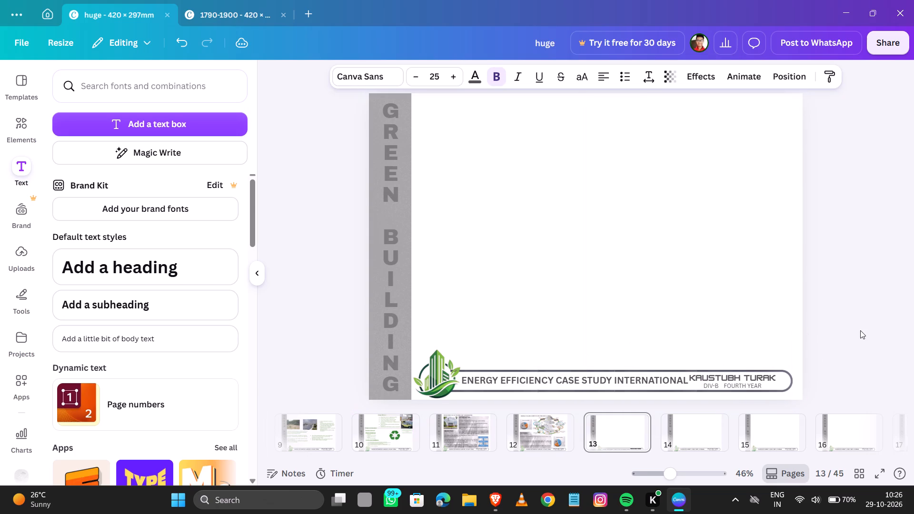
key(Left)
key(Left)
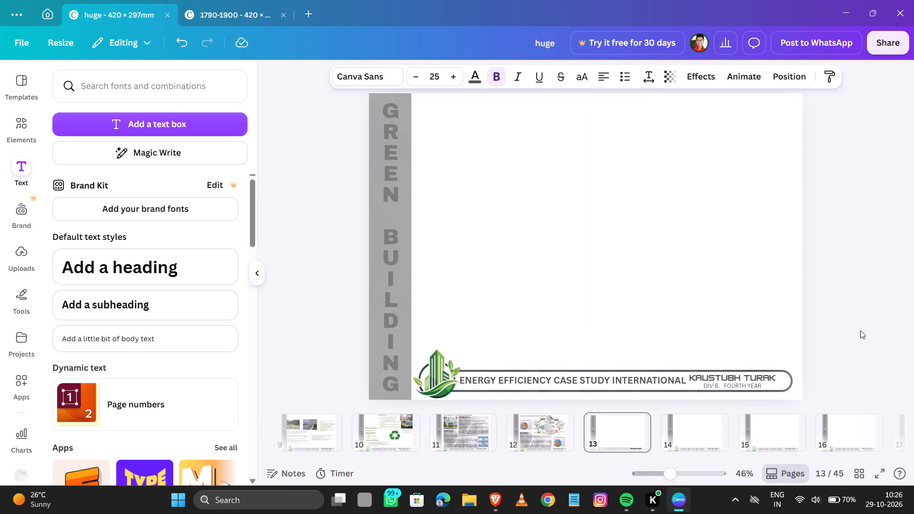
click(860, 326)
Replace page 14's WATER EFFICIENCY CASE STUDY NATIONAL footer title with a copy of the page 13 title.
click(650, 376)
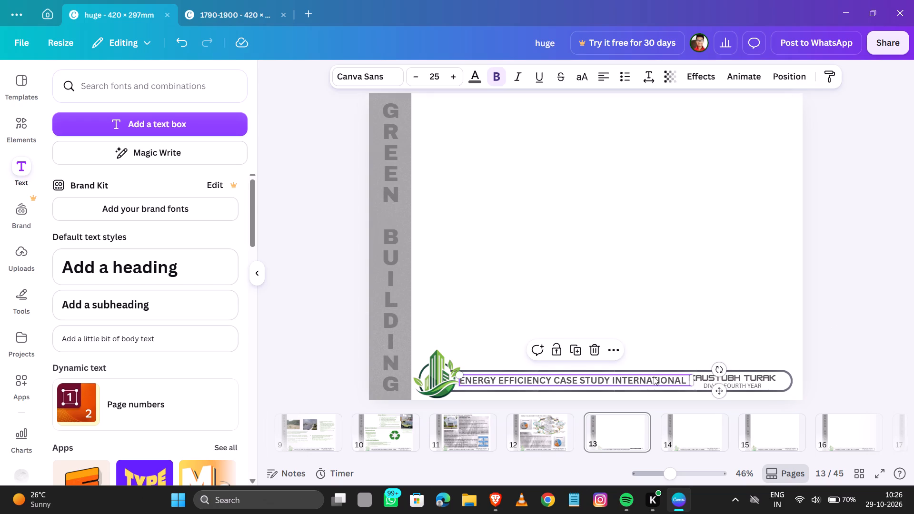
key(ctrl+c)
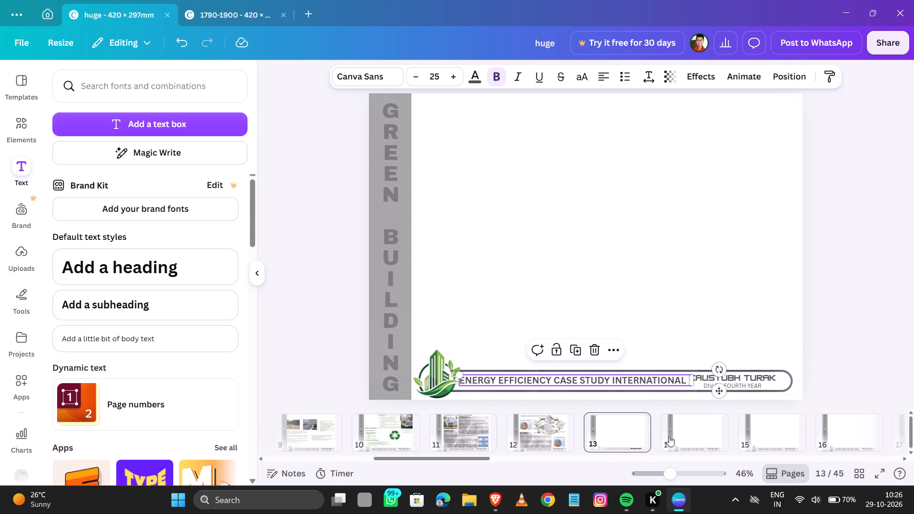
click(689, 433)
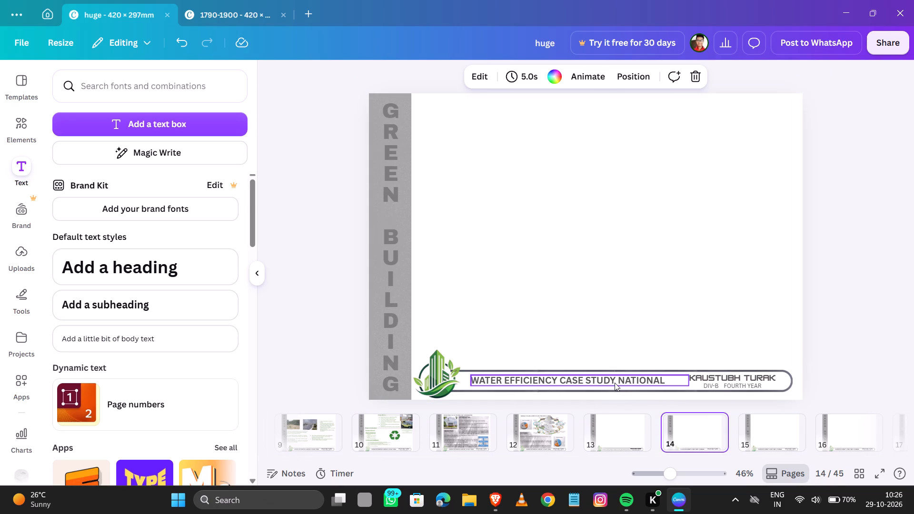
click(615, 383)
key(Delete)
key(ctrl+v)
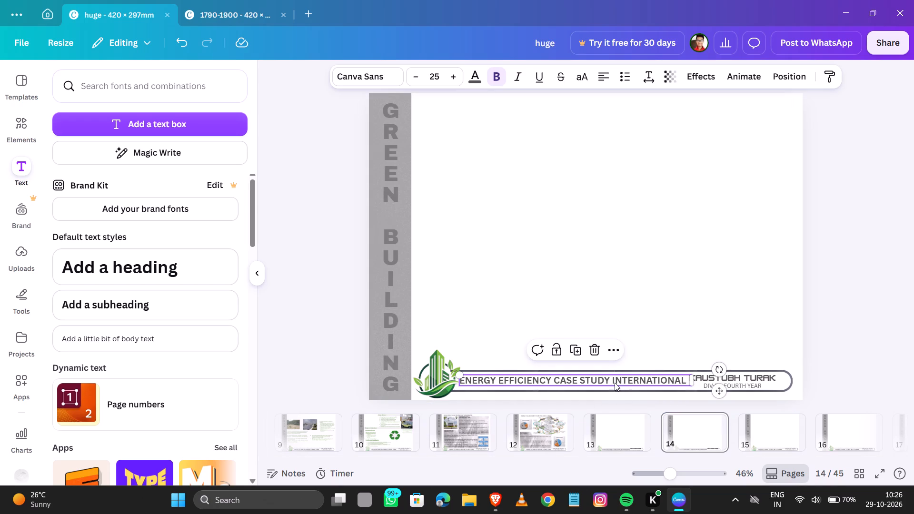
click(863, 296)
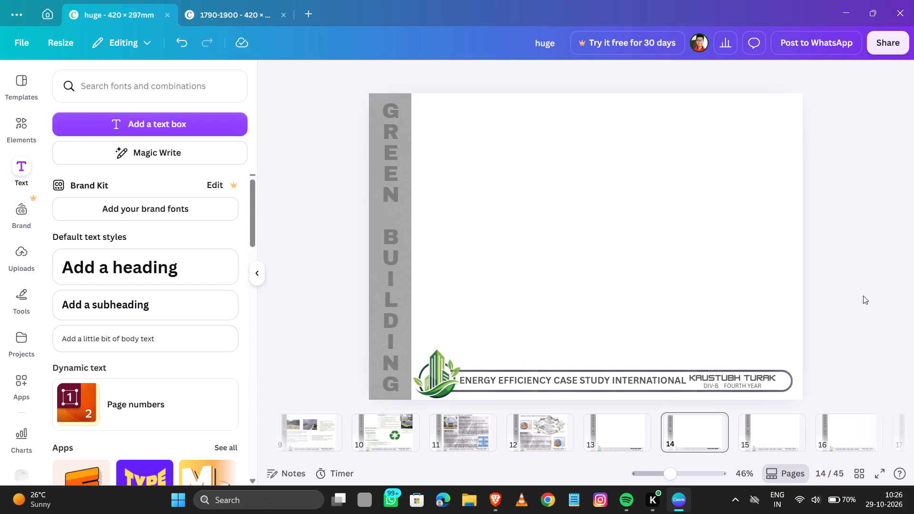
Copy the saved LEO Building screenshot from the File Explorer Gallery and paste it onto page 13 in Canva.
key(Left)
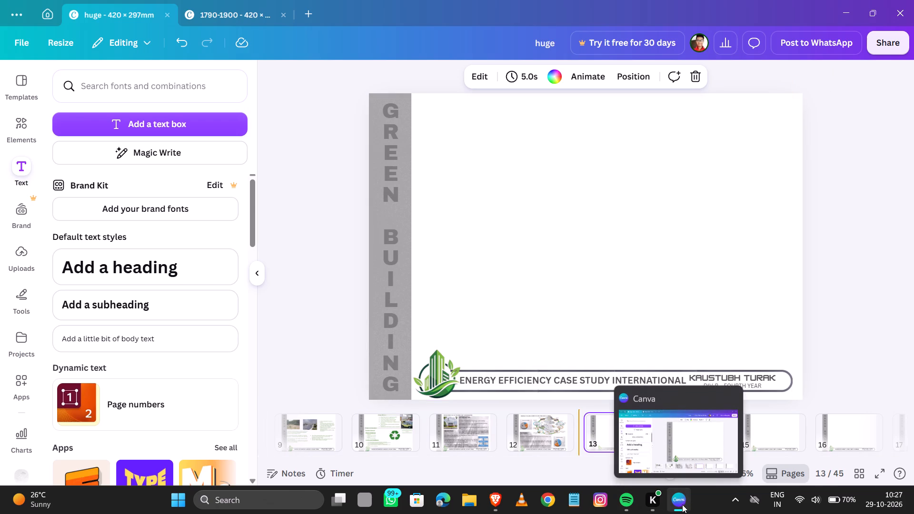
click(499, 500)
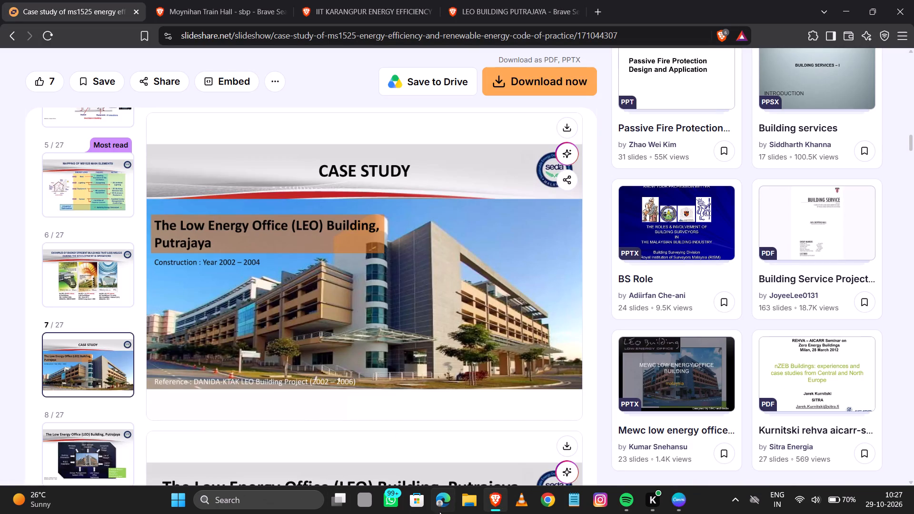
click(470, 500)
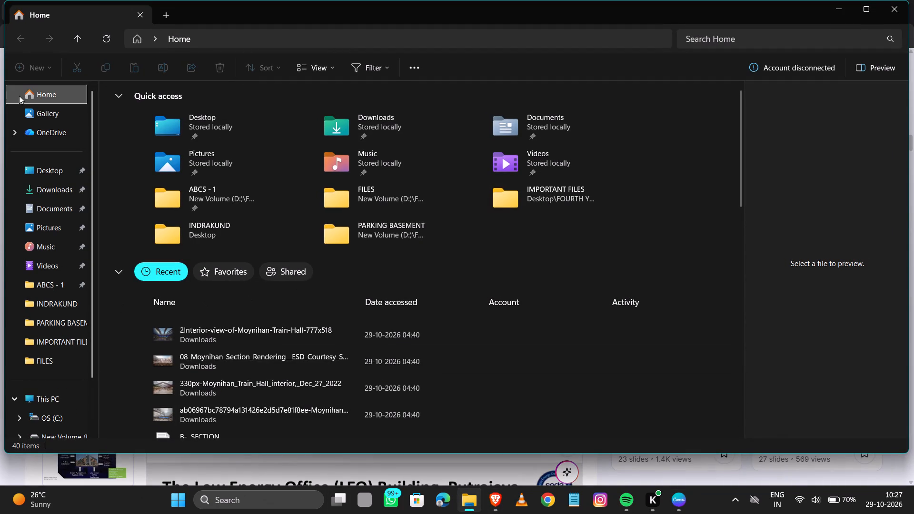
click(26, 109)
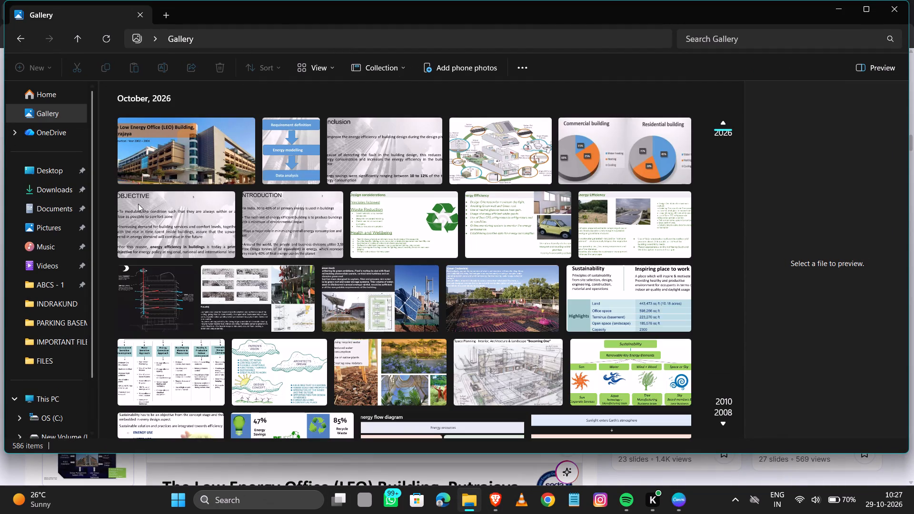
click(154, 161)
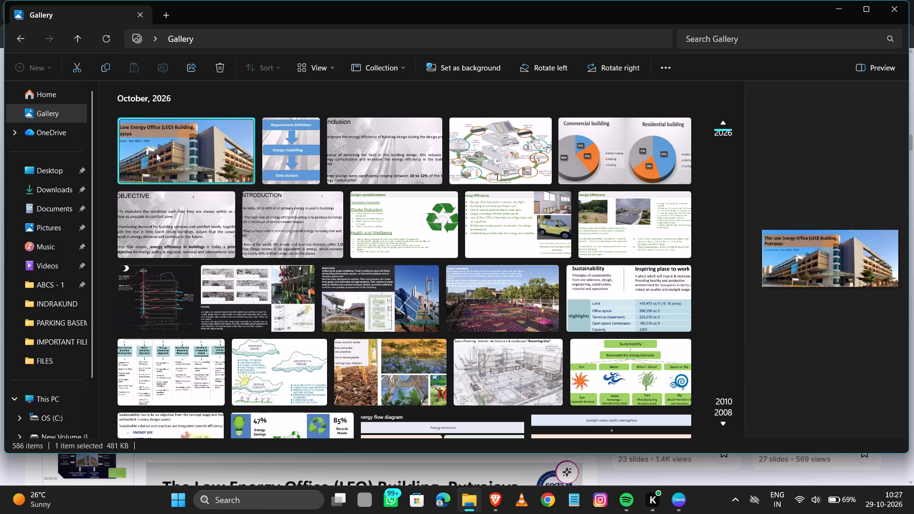
key(ctrl+c)
click(687, 506)
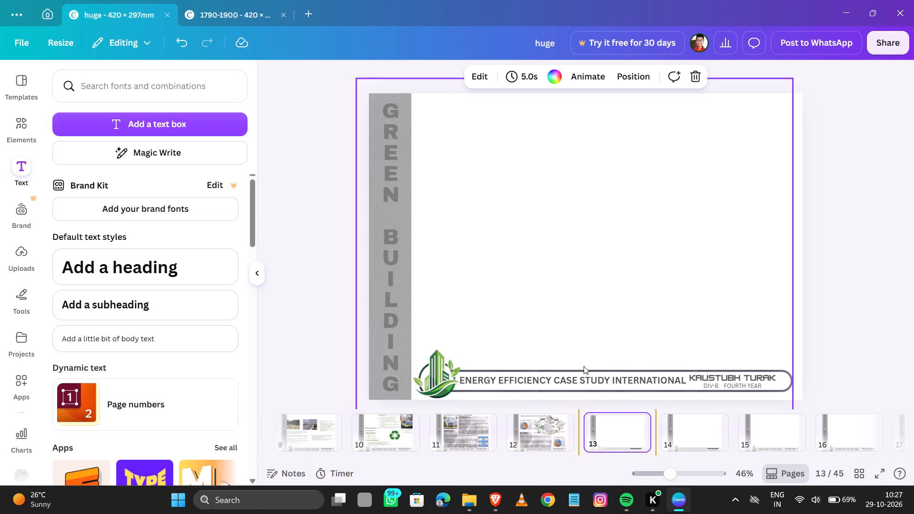
key(ctrl+v)
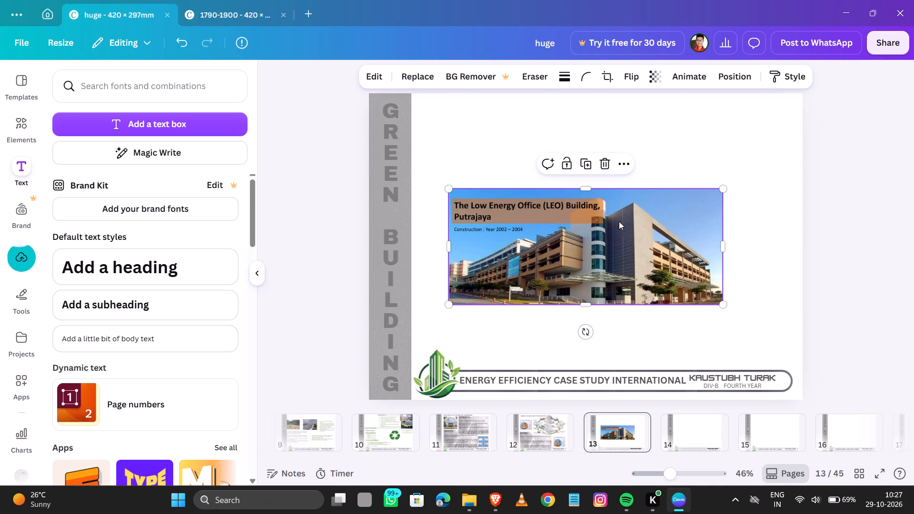
ctrl+scroll(643, 192, up, 2)
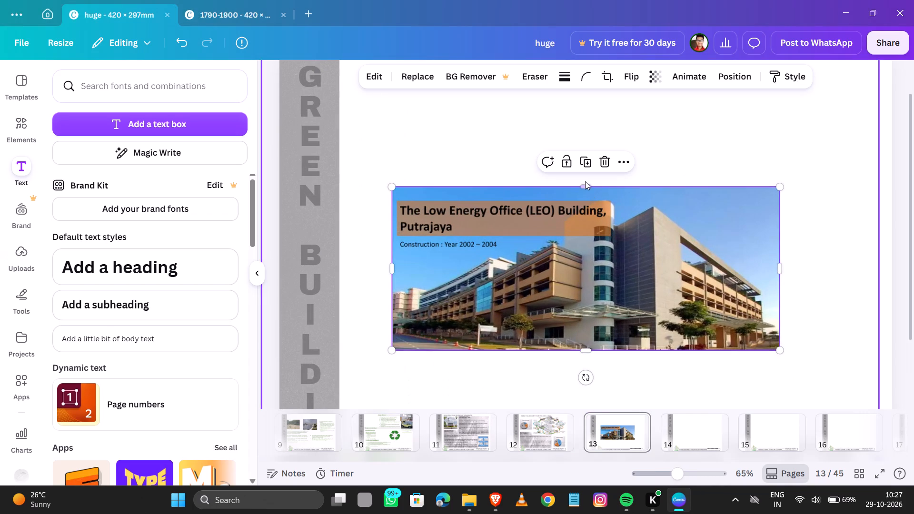
Trim the top, left and right edges of the pasted LEO Building image on page 13.
click(586, 184)
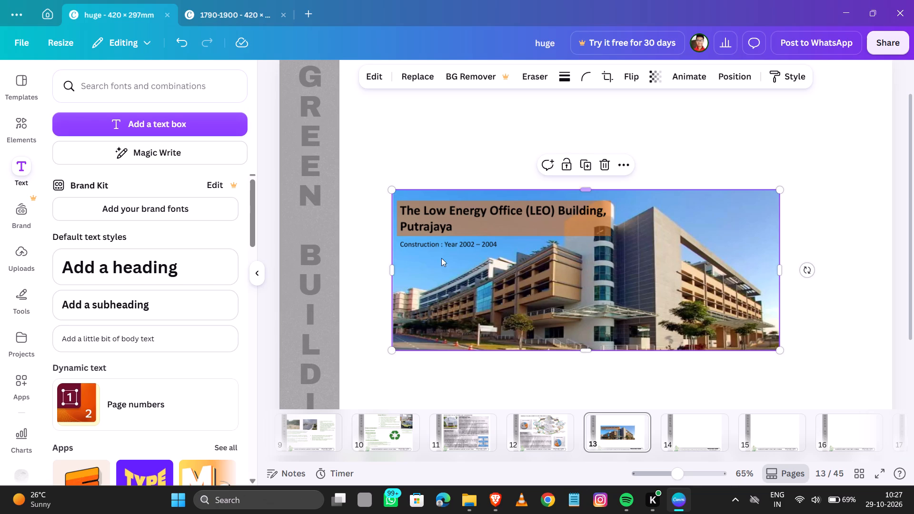
click(392, 267)
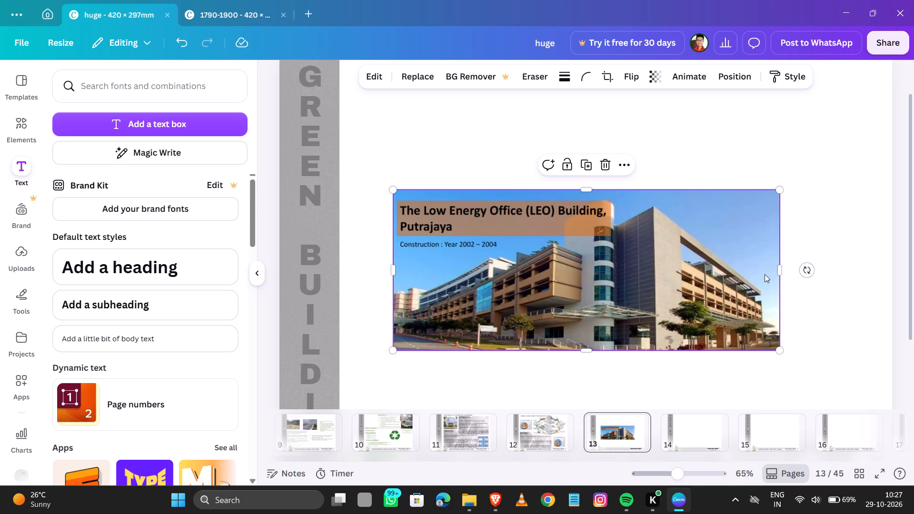
click(777, 272)
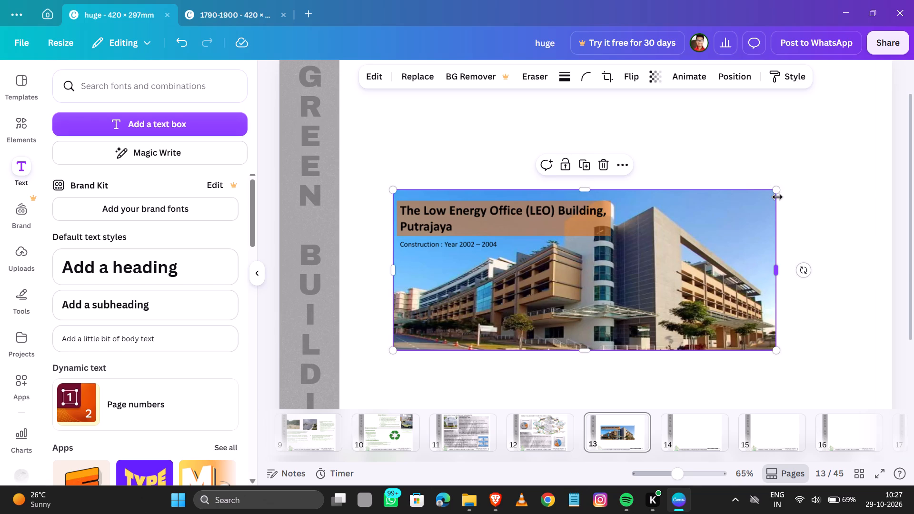
Shrink the LEO Building image to about a third of the page width and place it in page 13's upper-left area beside the GREEN BUILDING strip.
drag(777, 194, 577, 310)
drag(520, 325, 503, 206)
ctrl+scroll(438, 417, down, 1)
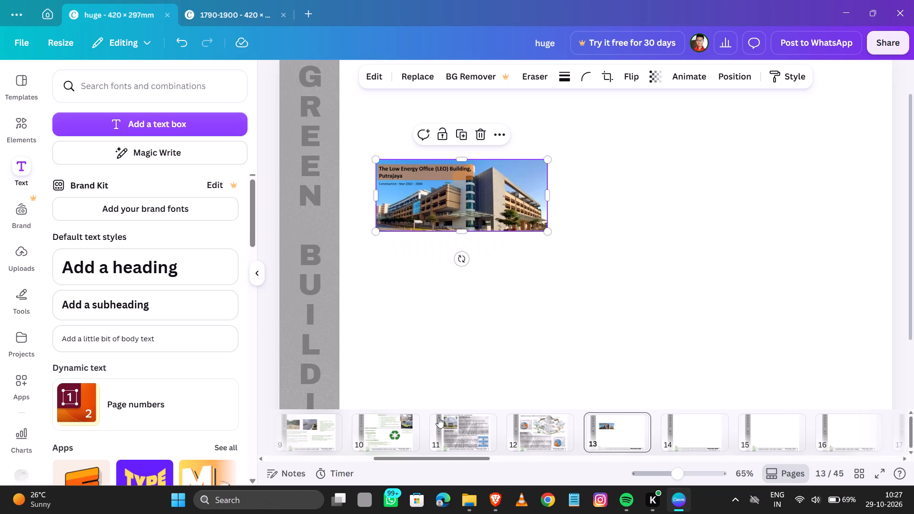
ctrl+scroll(438, 417, down, 1)
ctrl+scroll(440, 338, down, 2)
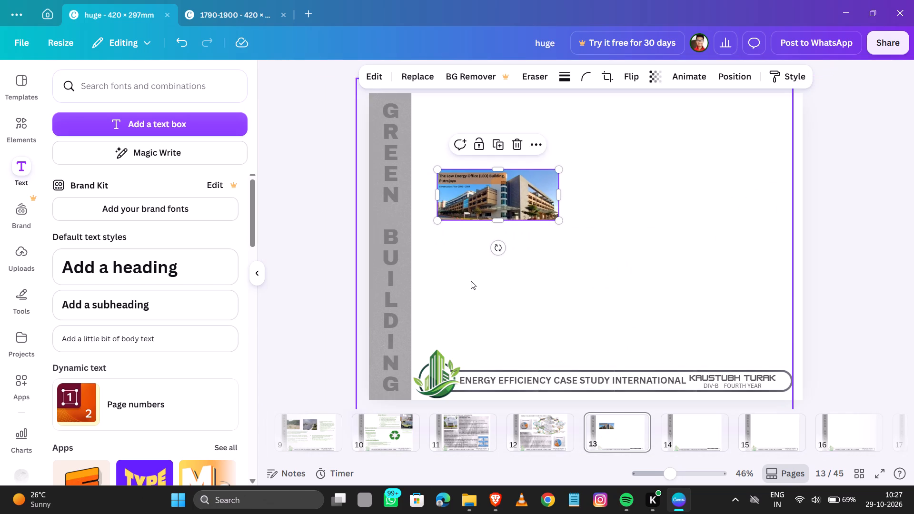
ctrl+scroll(471, 281, down, 1)
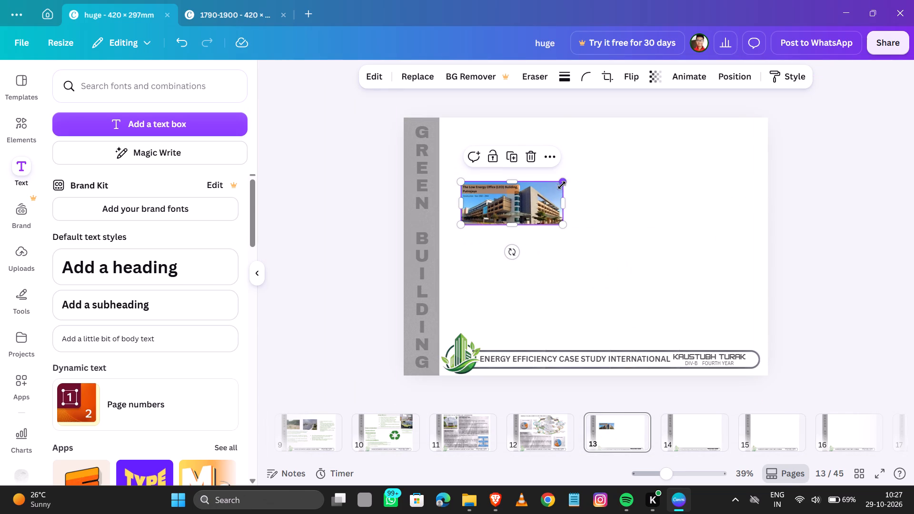
drag(562, 185, 577, 171)
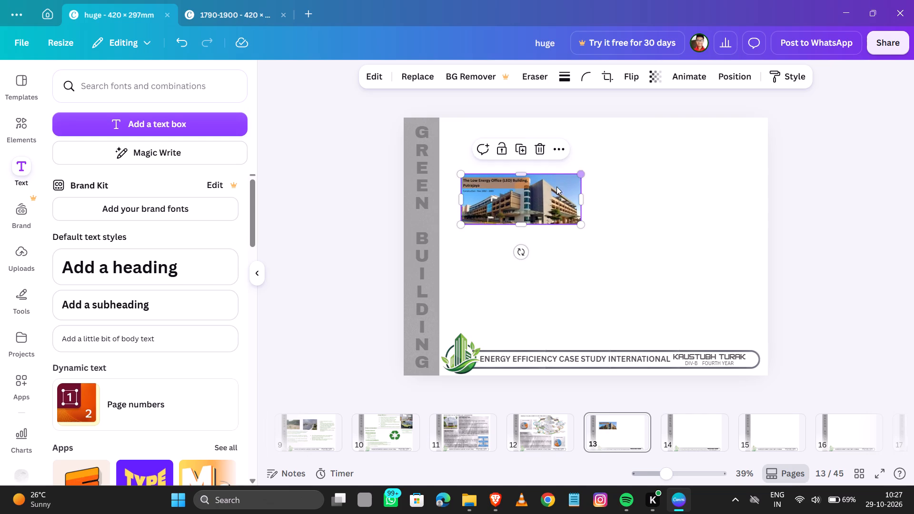
drag(549, 212, 541, 183)
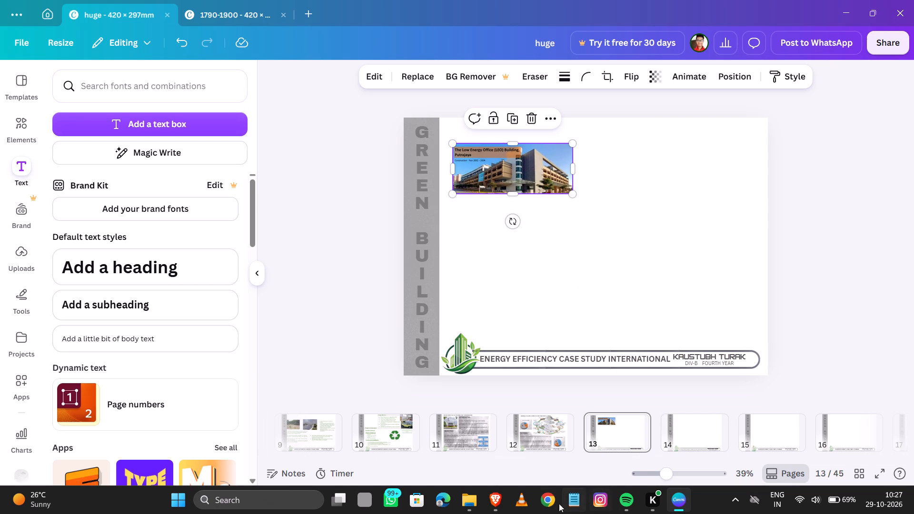
Capture the LEO Building design-elements diagram, including the green note, from slide 8 of the SlideShare deck in Brave and paste it onto Canva page 13.
click(493, 502)
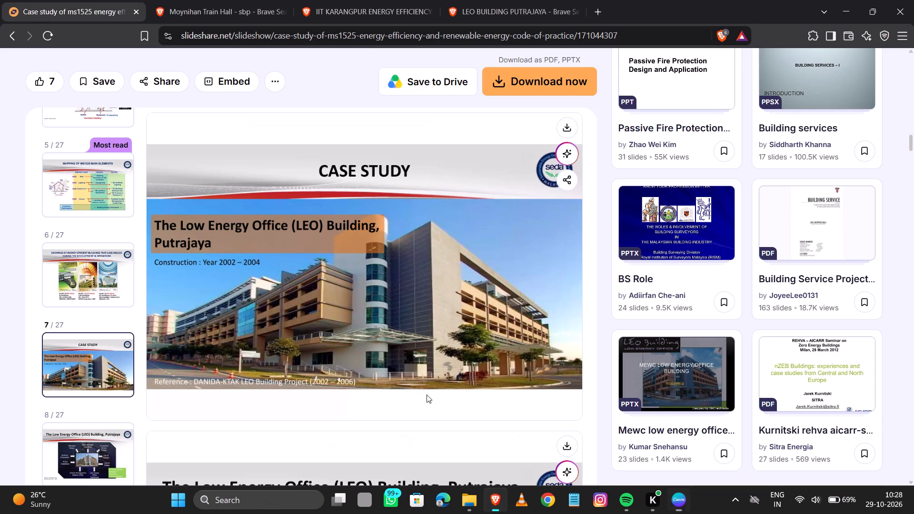
scroll(333, 235, down, 17)
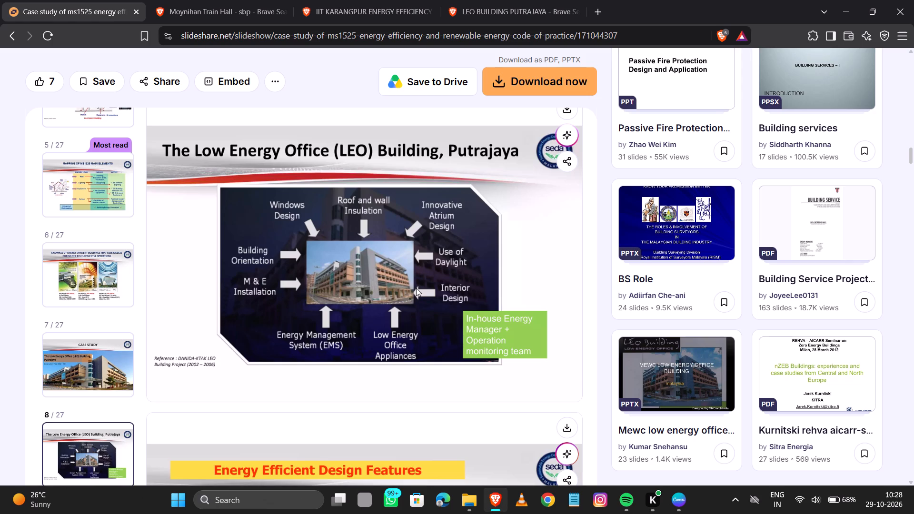
key(Print)
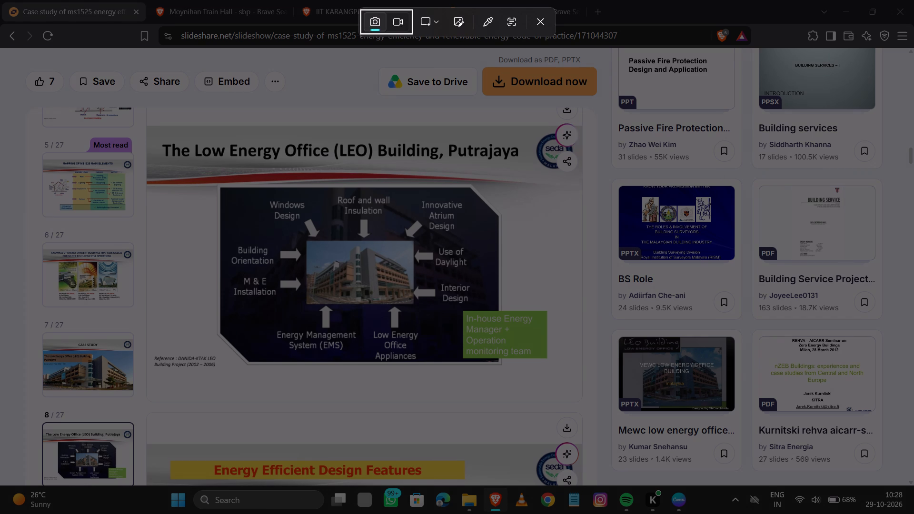
drag(219, 186, 541, 367)
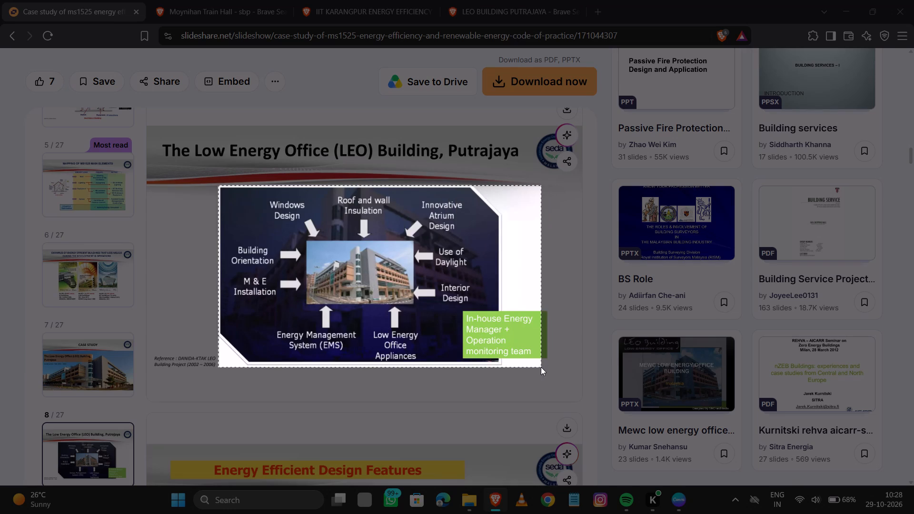
drag(541, 367, 549, 365)
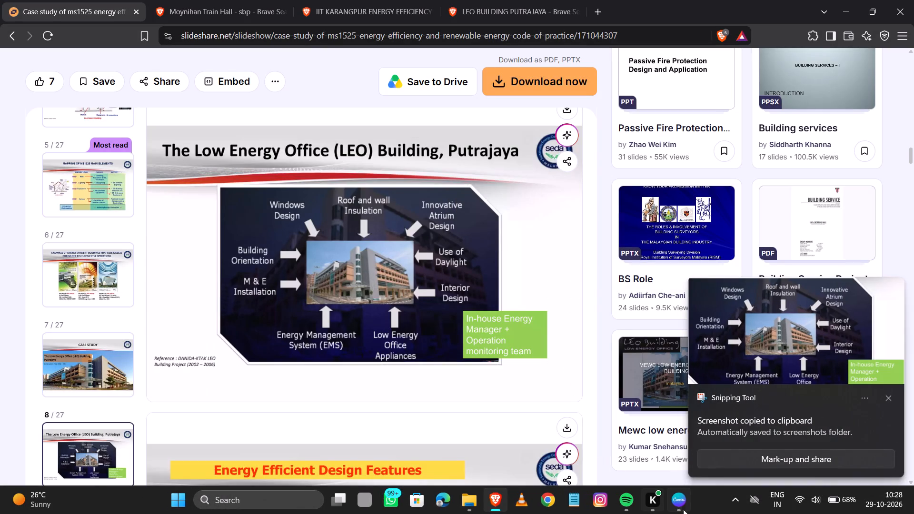
click(679, 509)
key(ctrl+v)
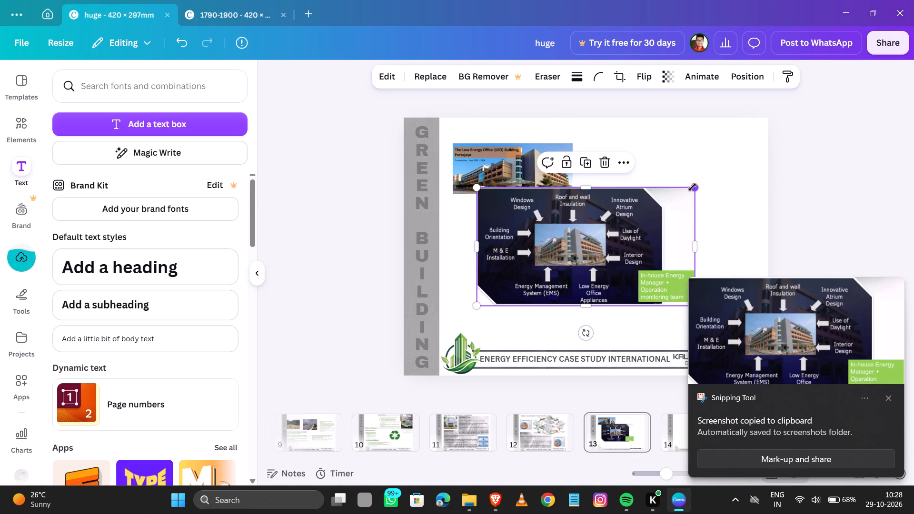
Move the design-elements diagram to page 13's lower-right area, just above the footer and aligned with the footer bar's right end.
click(692, 187)
click(816, 209)
drag(575, 252, 559, 283)
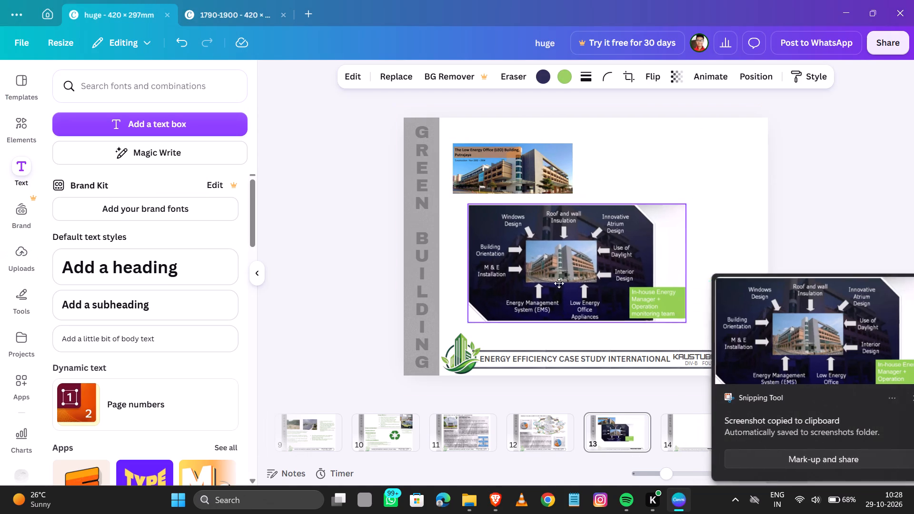
drag(559, 283, 547, 292)
drag(558, 292, 566, 292)
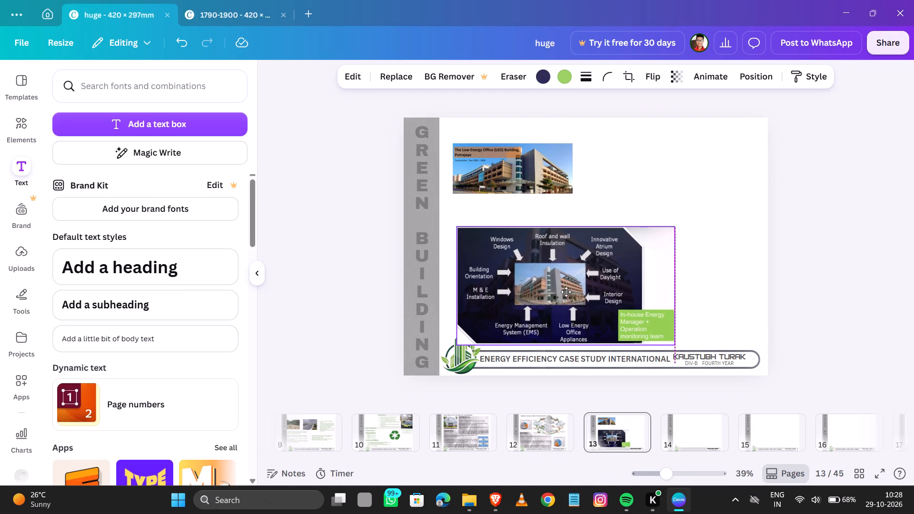
drag(566, 292, 646, 291)
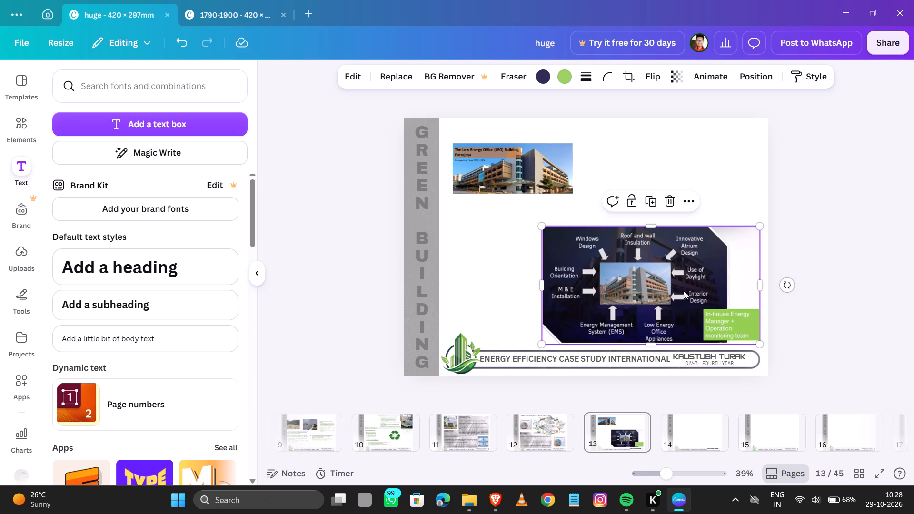
click(809, 340)
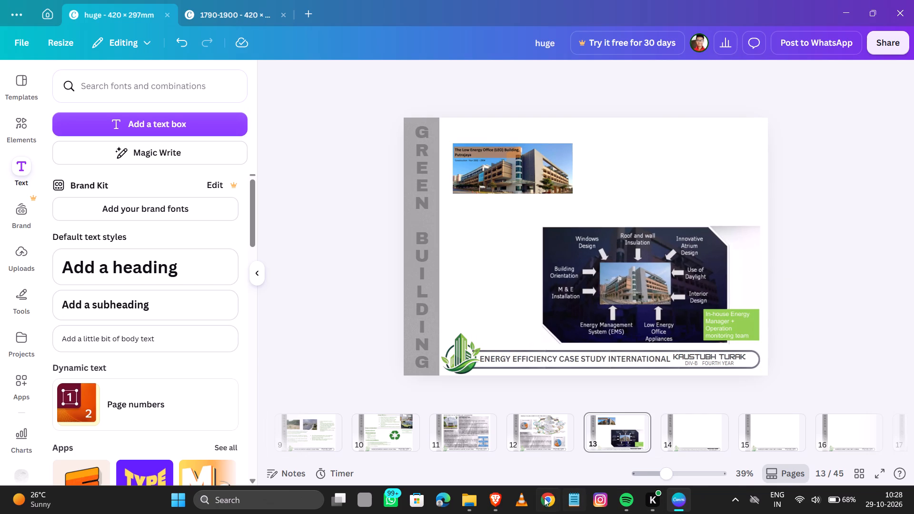
Capture the Energy Efficient Design Features lists and photo from slide 9 of the SlideShare deck in Brave and paste them onto Canva page 14.
click(501, 499)
scroll(344, 271, down, 4)
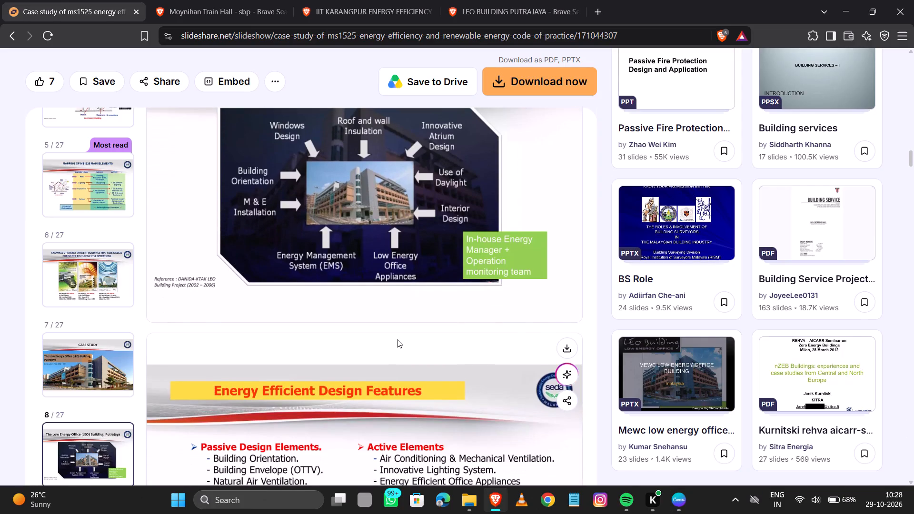
middle_click(438, 292)
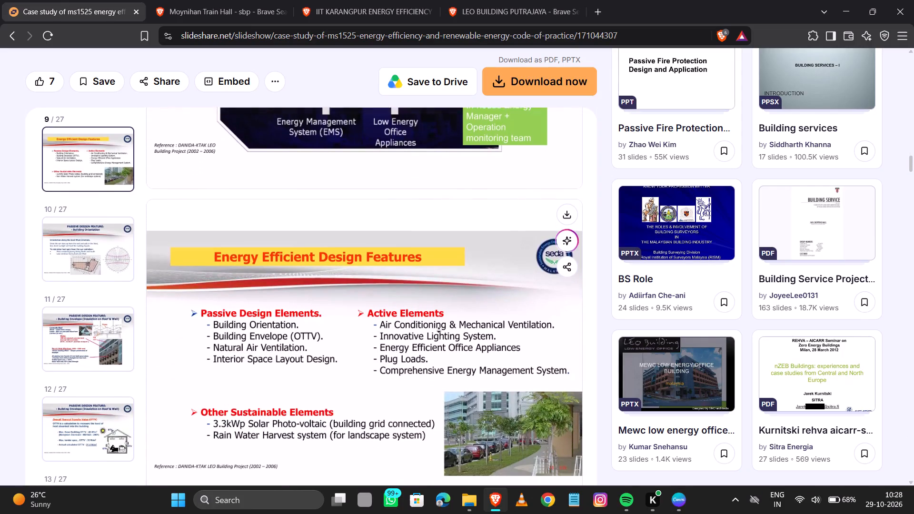
click(440, 328)
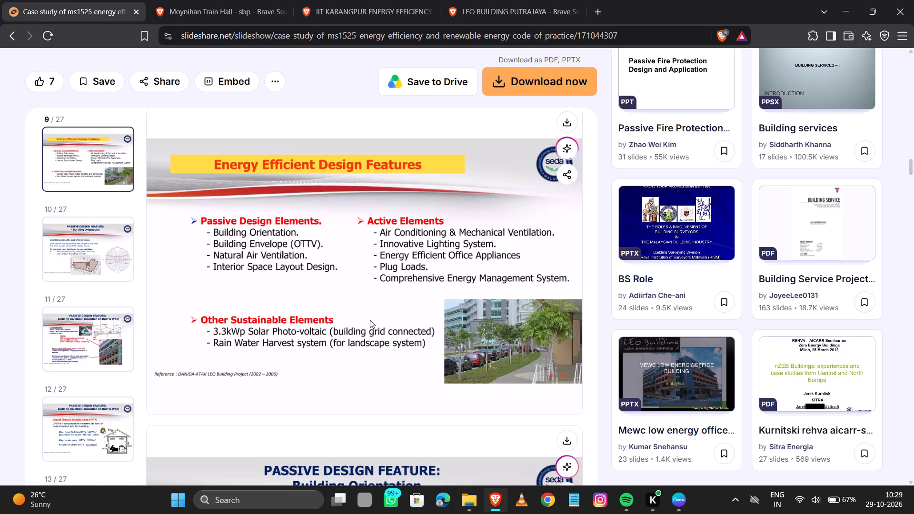
key(Print)
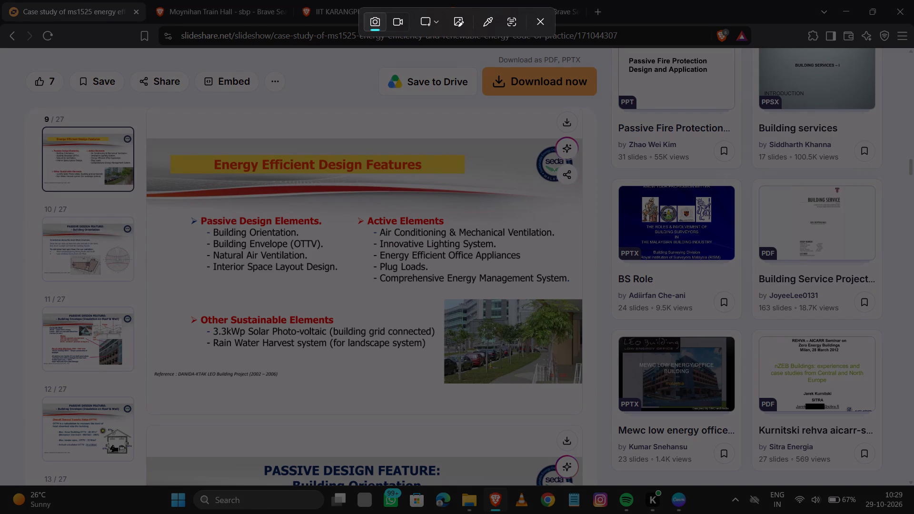
drag(183, 211, 594, 397)
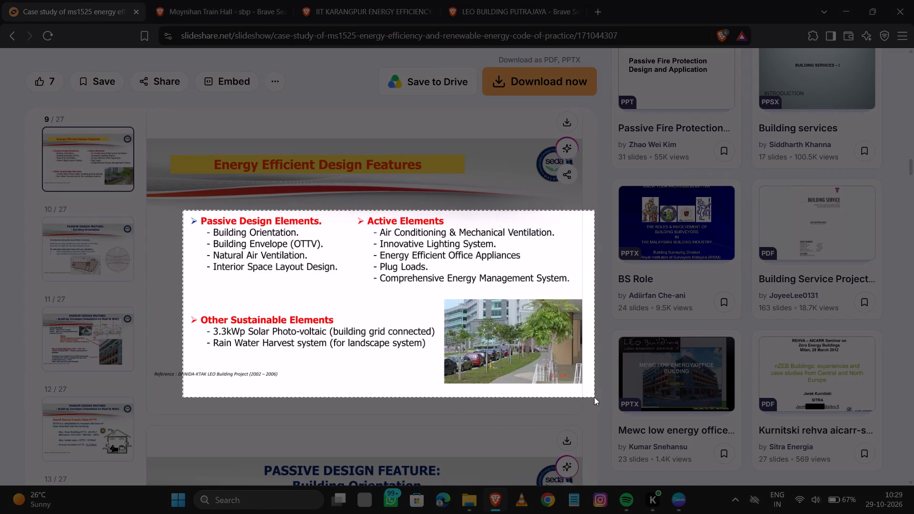
drag(594, 397, 584, 396)
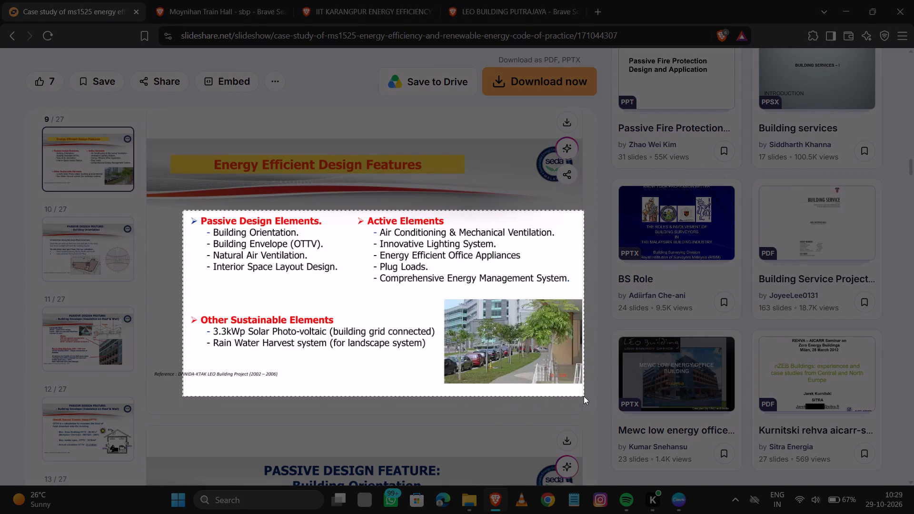
drag(584, 396, 582, 378)
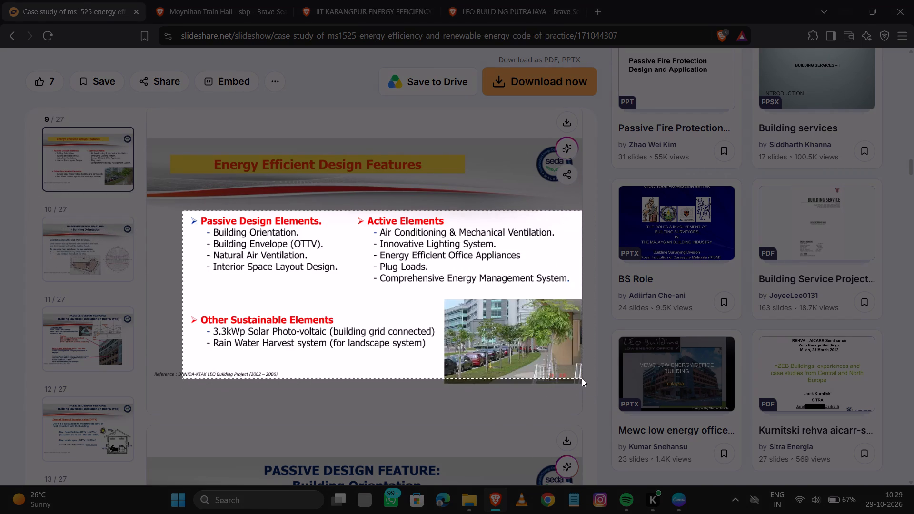
drag(582, 378, 581, 386)
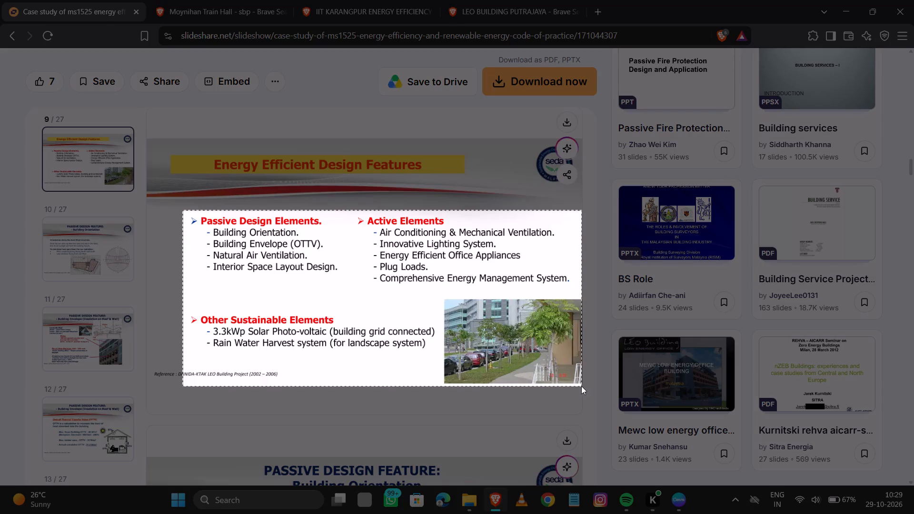
drag(581, 386, 584, 385)
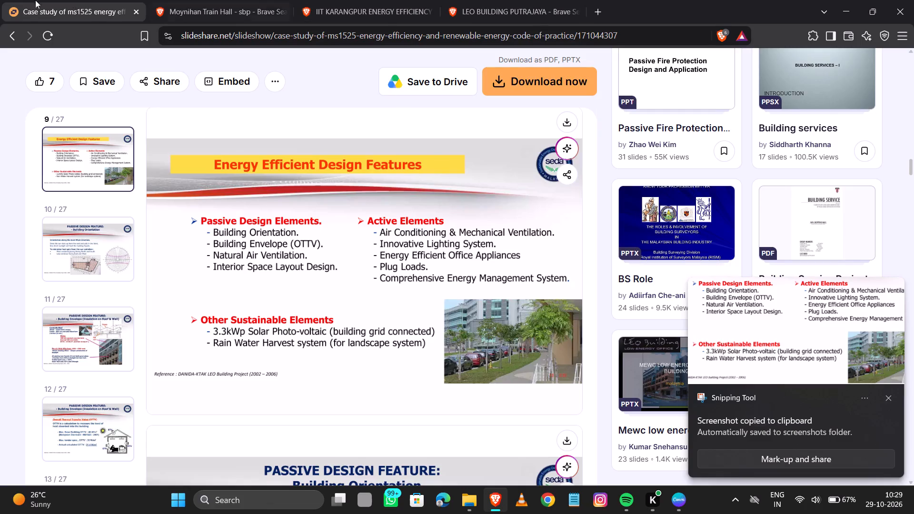
click(681, 501)
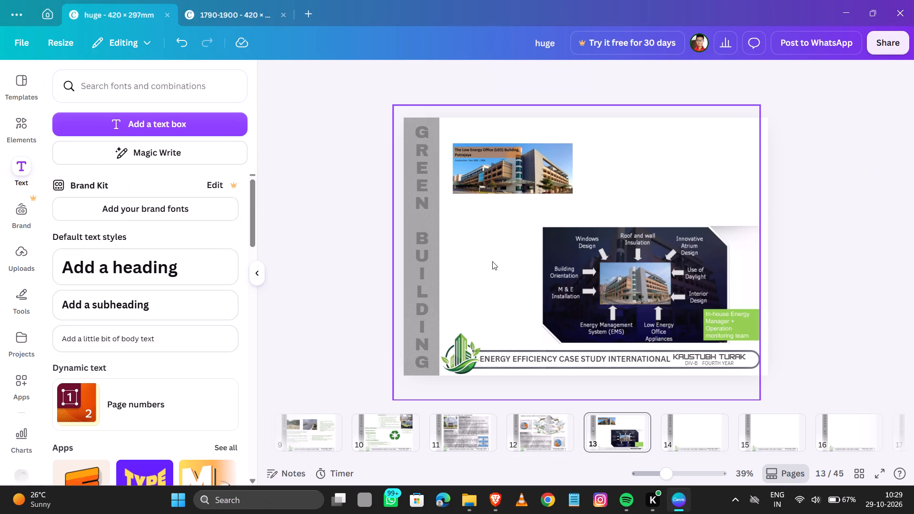
click(712, 435)
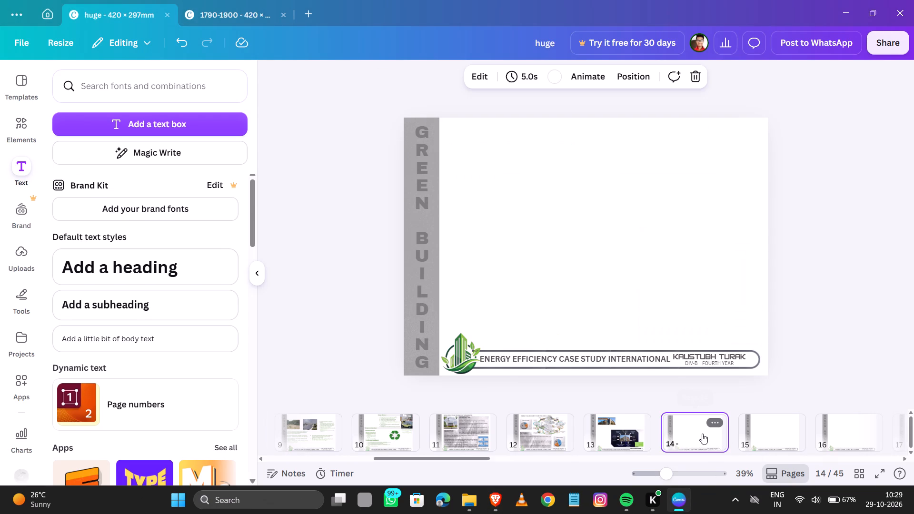
key(ctrl+v)
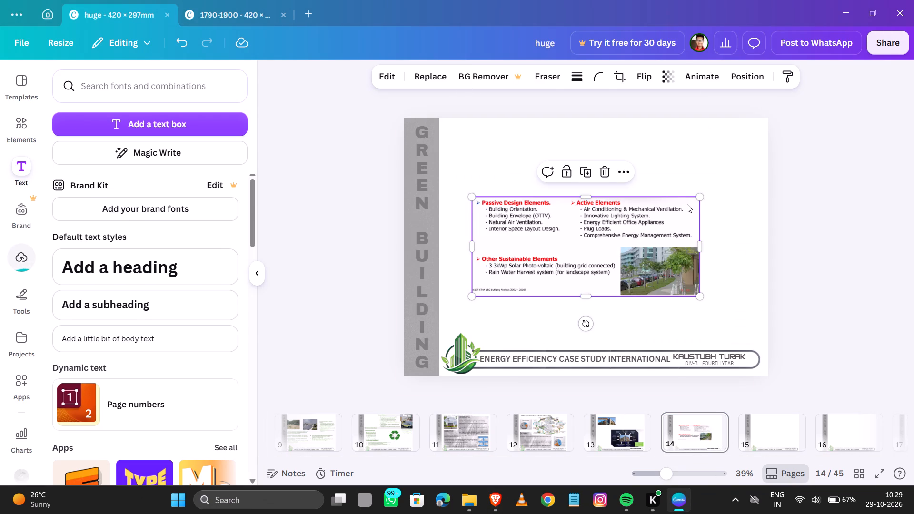
Enlarge the pasted design-elements lists and photo on page 14 proportionally to about 70% of the page width, keeping the lower-left corner fixed.
drag(699, 199, 721, 177)
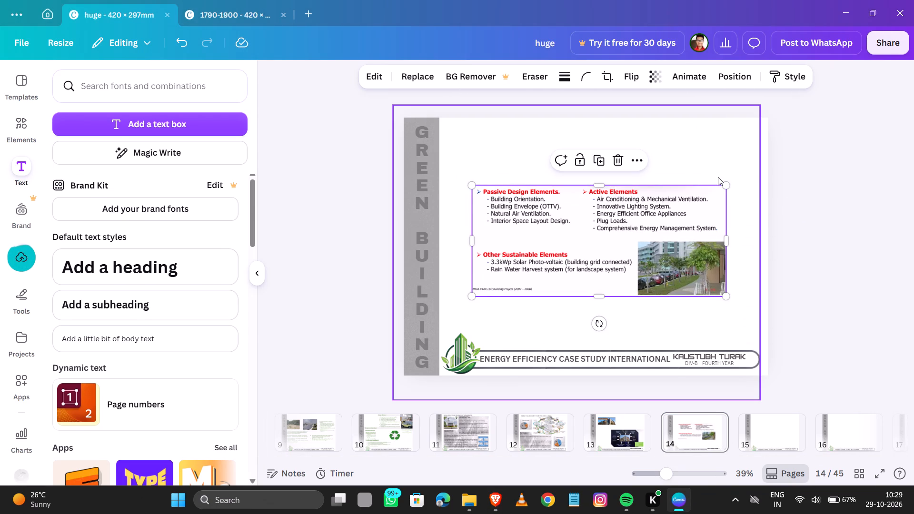
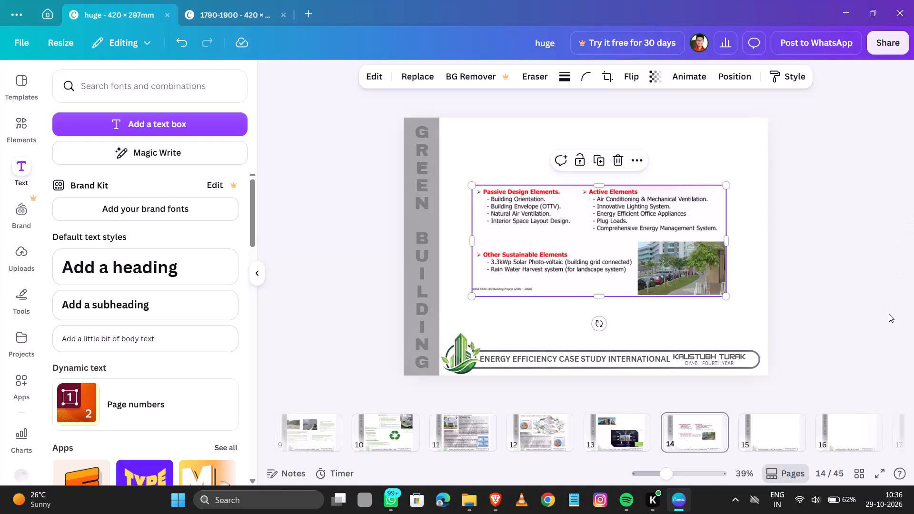
Enlarge the Energy Efficient Design Features image to about three quarters of page 14's width and place it at the page top beside the GREEN BUILDING strip.
click(833, 256)
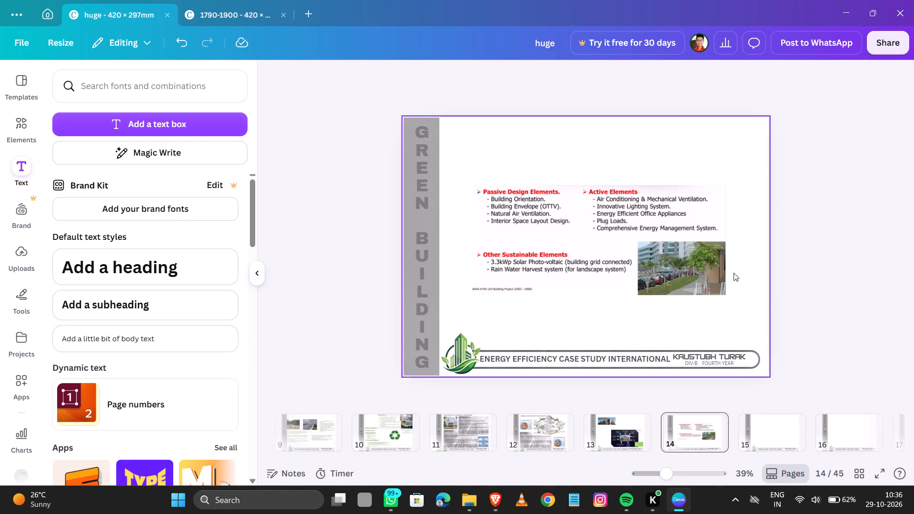
click(657, 246)
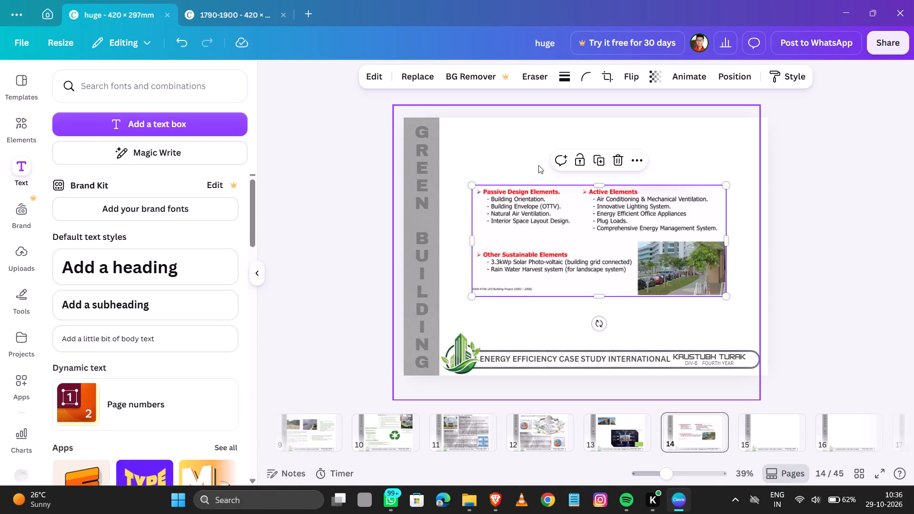
ctrl+scroll(676, 232, up, 1)
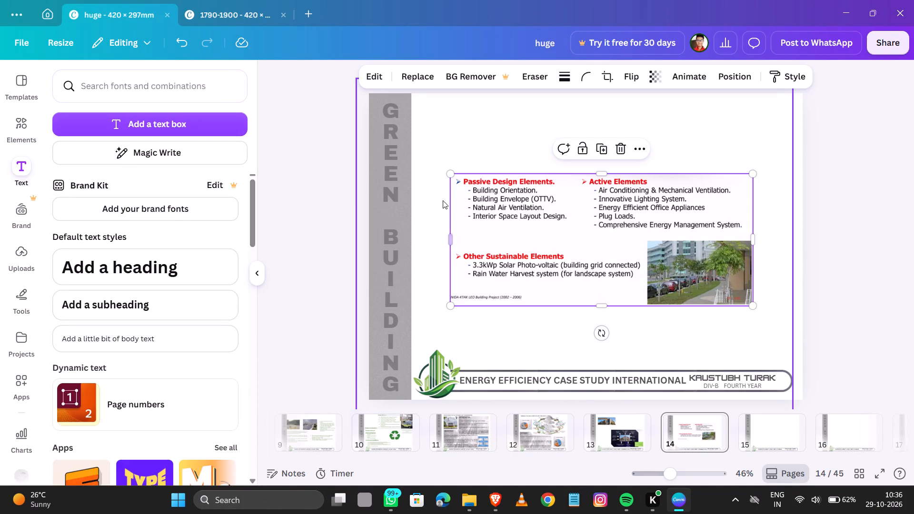
drag(449, 174, 439, 145)
click(439, 145)
drag(470, 234, 473, 139)
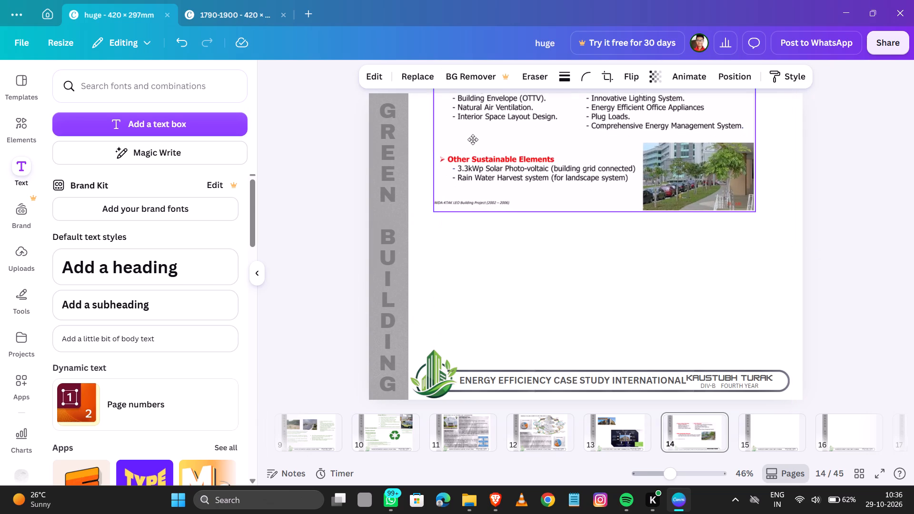
drag(473, 139, 451, 173)
key(ctrl+z)
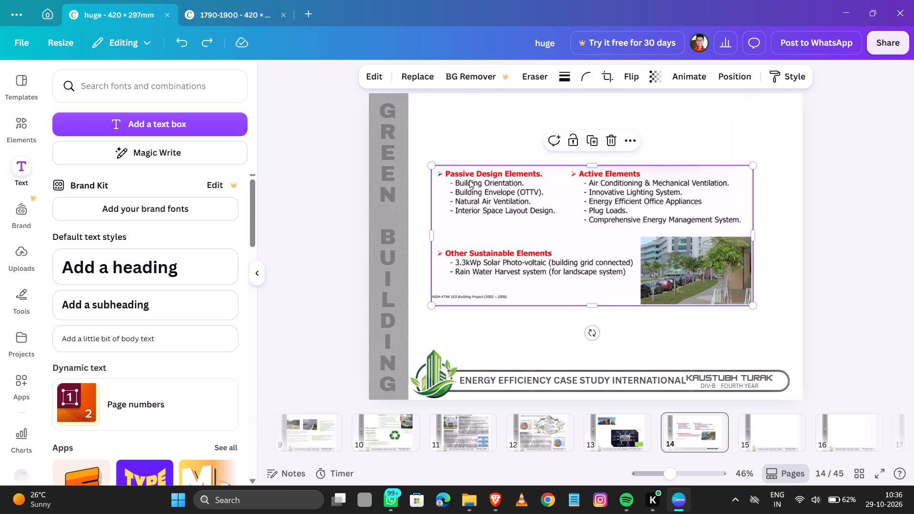
key(ctrl+z)
drag(504, 208, 491, 150)
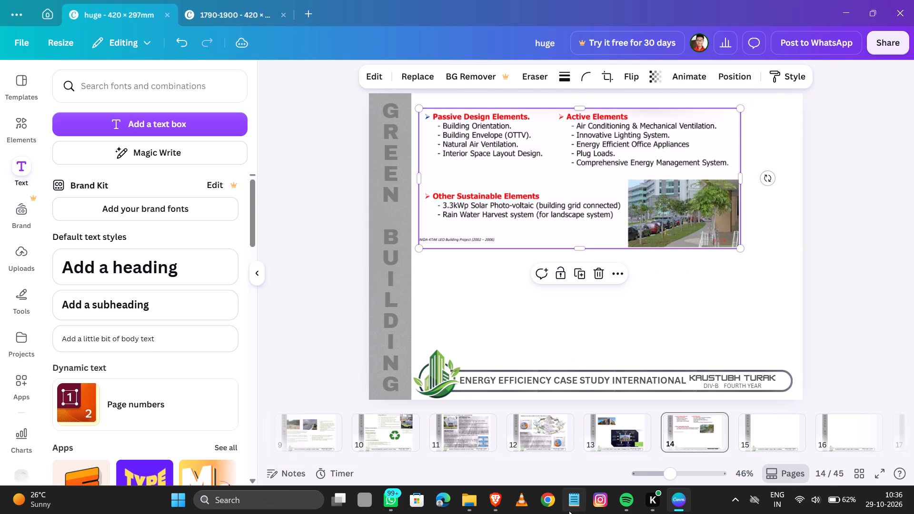
Switch to the SlideShare case study deck in Brave to continue gathering slide content.
click(501, 497)
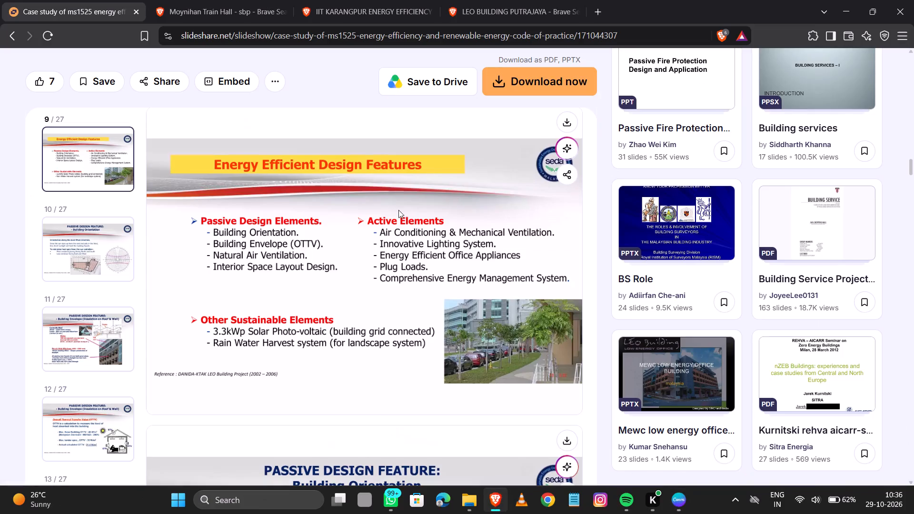
Examine the passive design feature slides 10 to 13 of the SlideShare deck for material on the LEO Building.
scroll(398, 210, down, 17)
scroll(407, 305, down, 1)
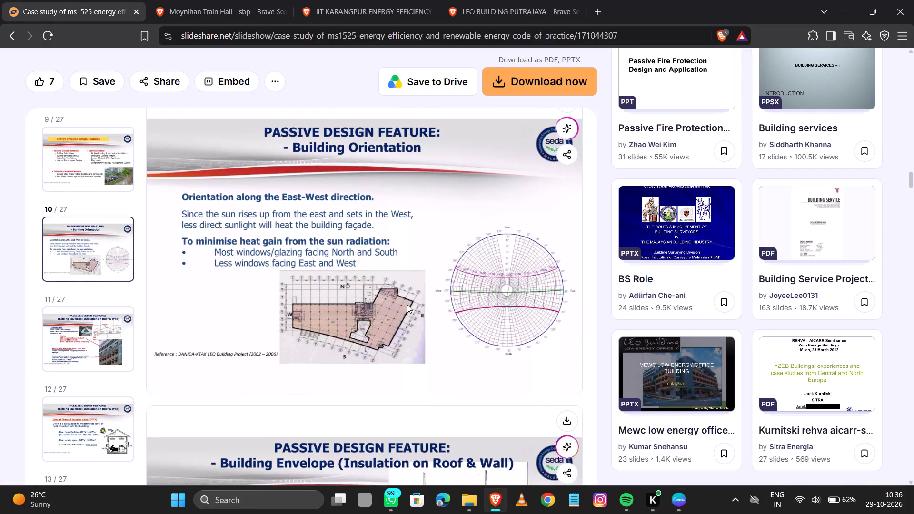
scroll(407, 305, up, 1)
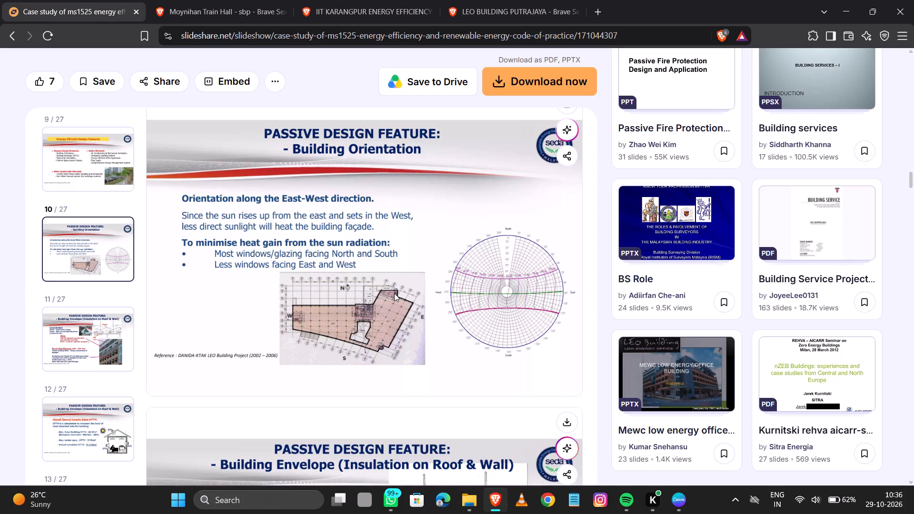
middle_click(384, 257)
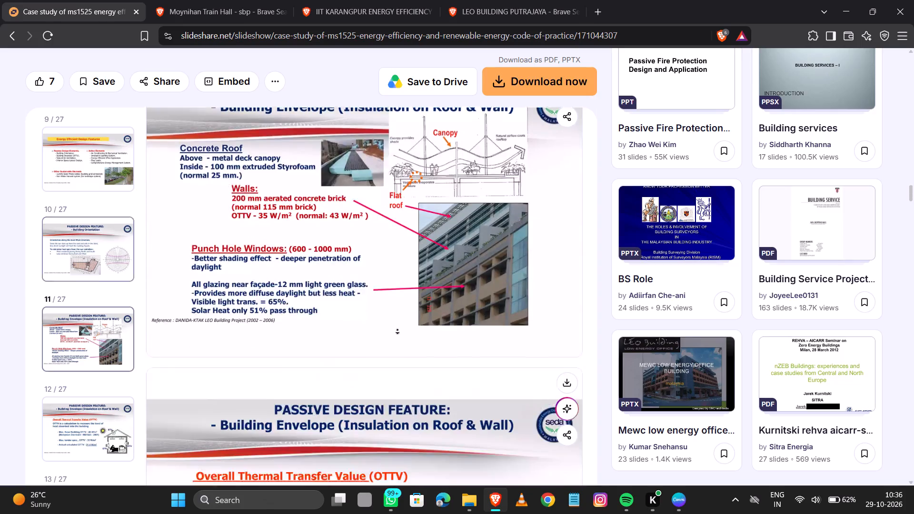
click(400, 270)
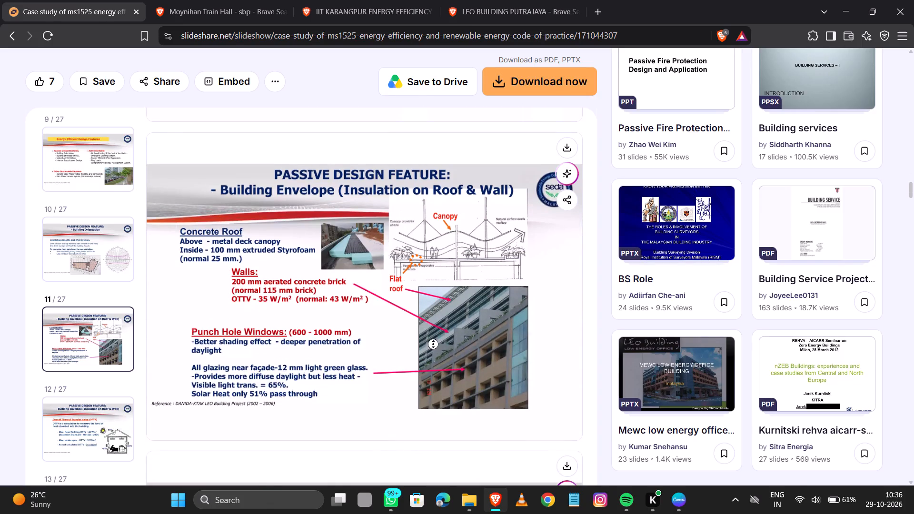
middle_drag(433, 344, 433, 339)
click(421, 301)
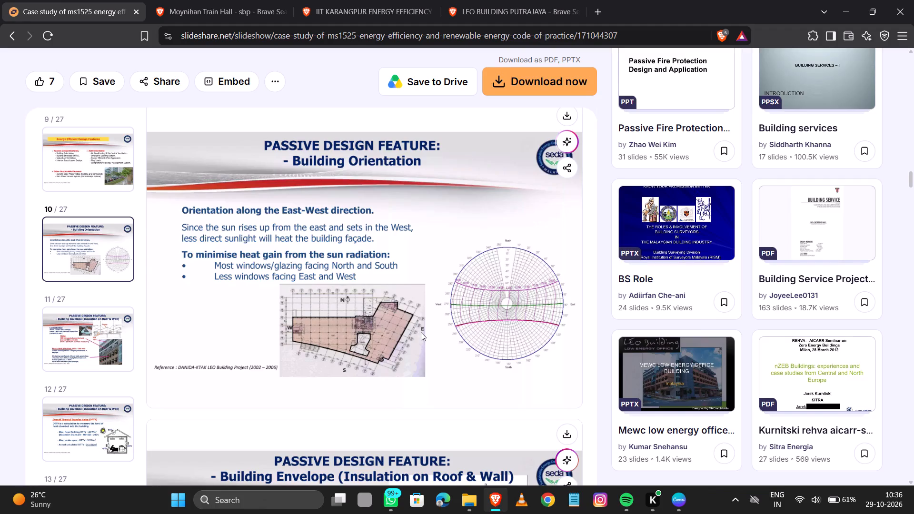
scroll(424, 332, down, 1)
middle_click(424, 332)
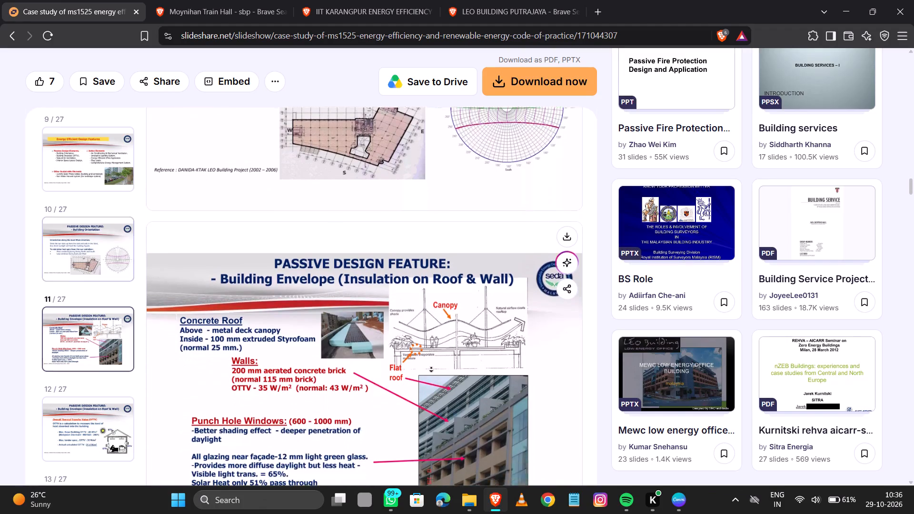
click(431, 368)
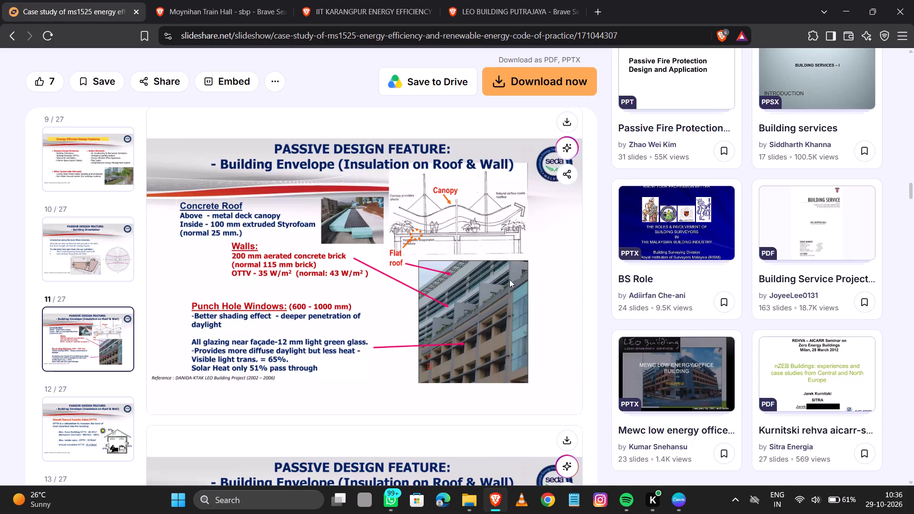
middle_click(447, 280)
scroll(447, 282, up, 1)
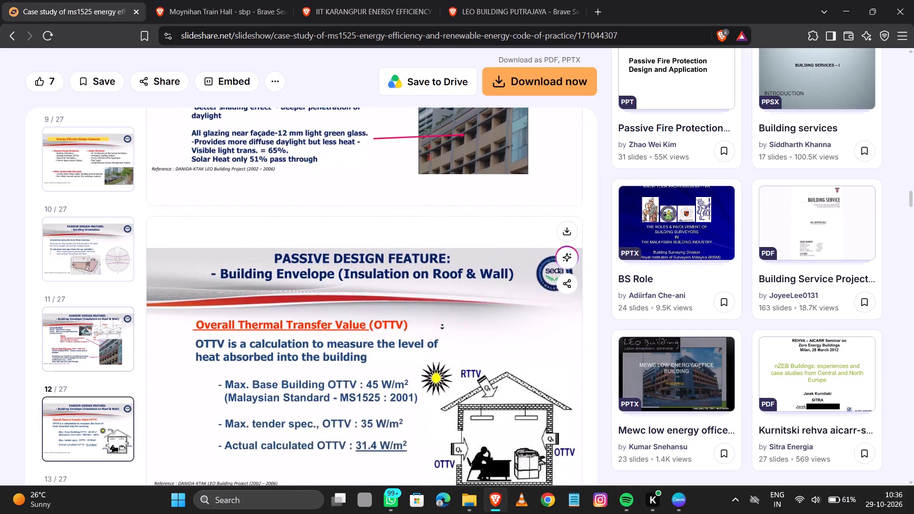
click(442, 325)
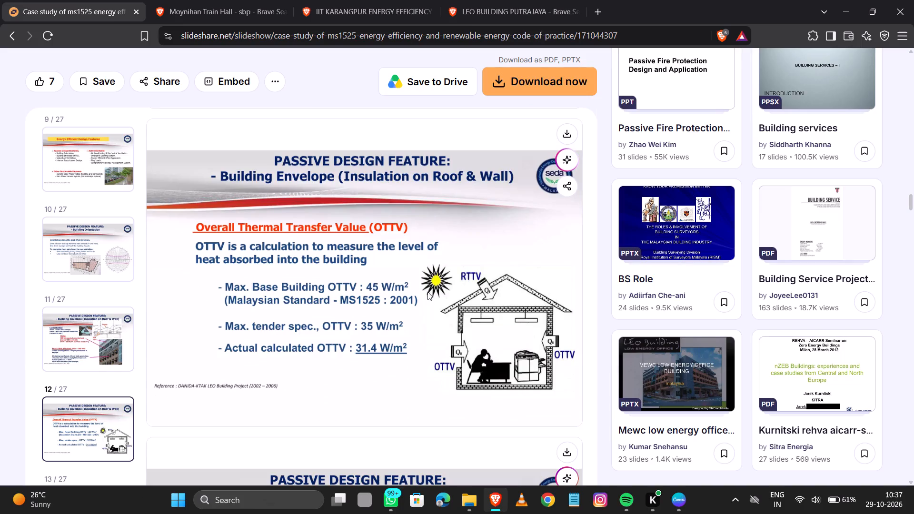
middle_click(275, 296)
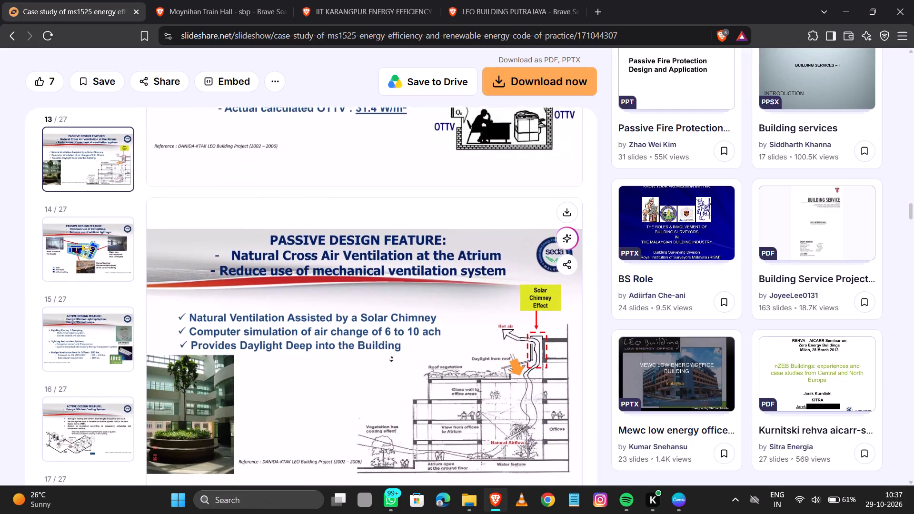
click(401, 329)
scroll(428, 297, up, 2)
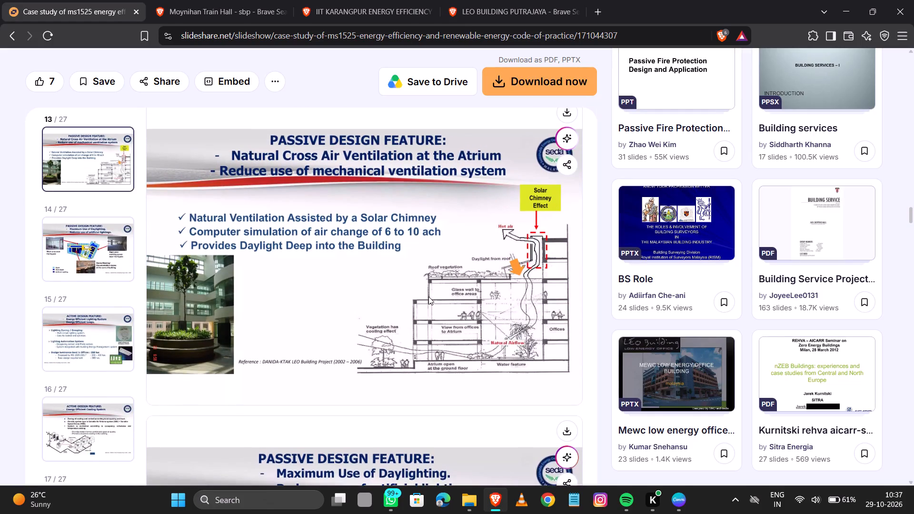
scroll(428, 297, up, 1)
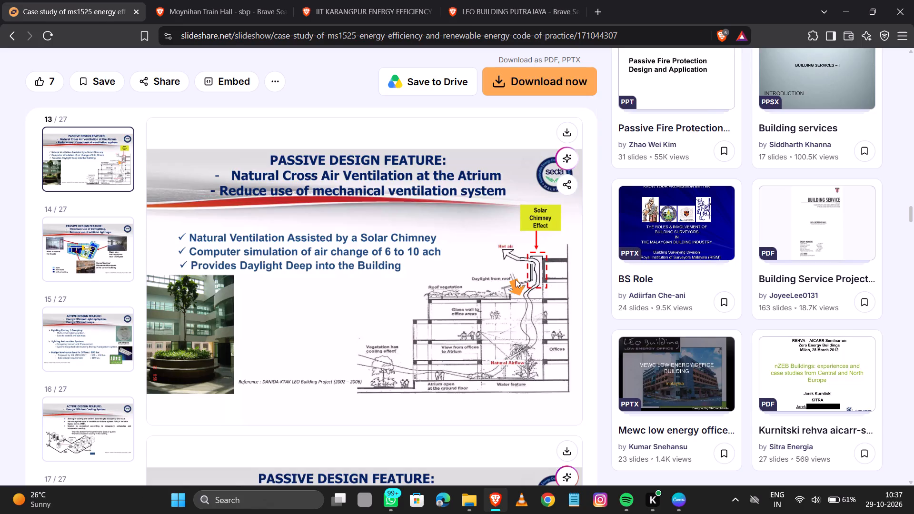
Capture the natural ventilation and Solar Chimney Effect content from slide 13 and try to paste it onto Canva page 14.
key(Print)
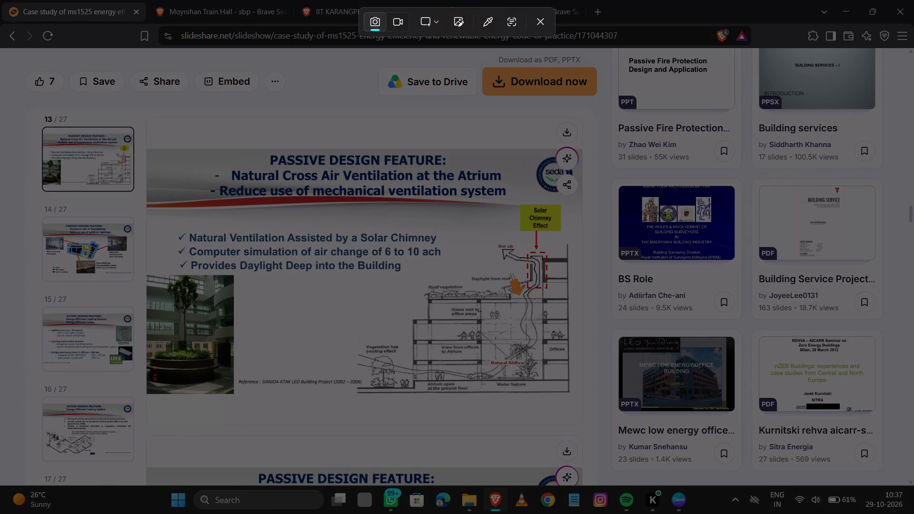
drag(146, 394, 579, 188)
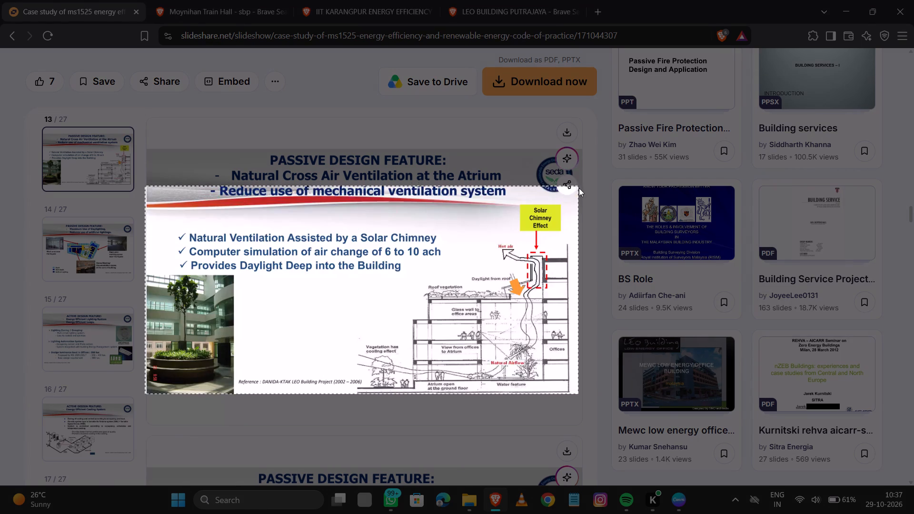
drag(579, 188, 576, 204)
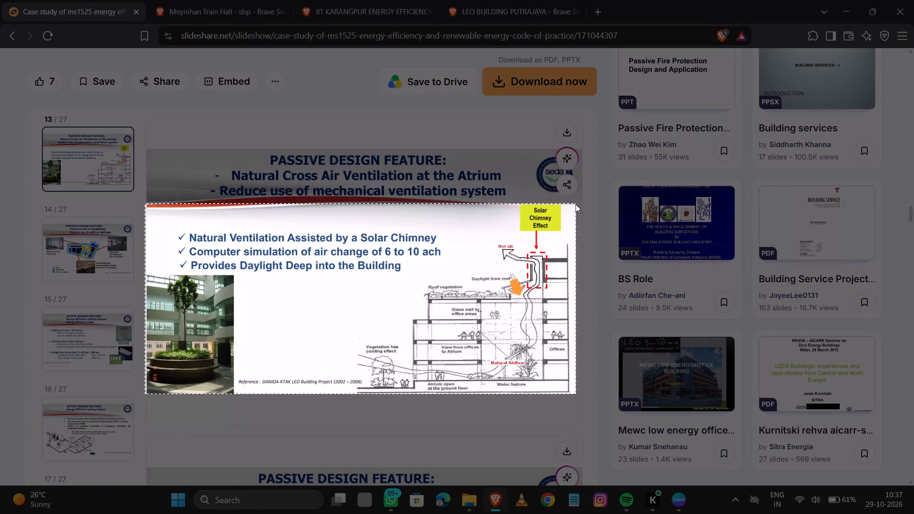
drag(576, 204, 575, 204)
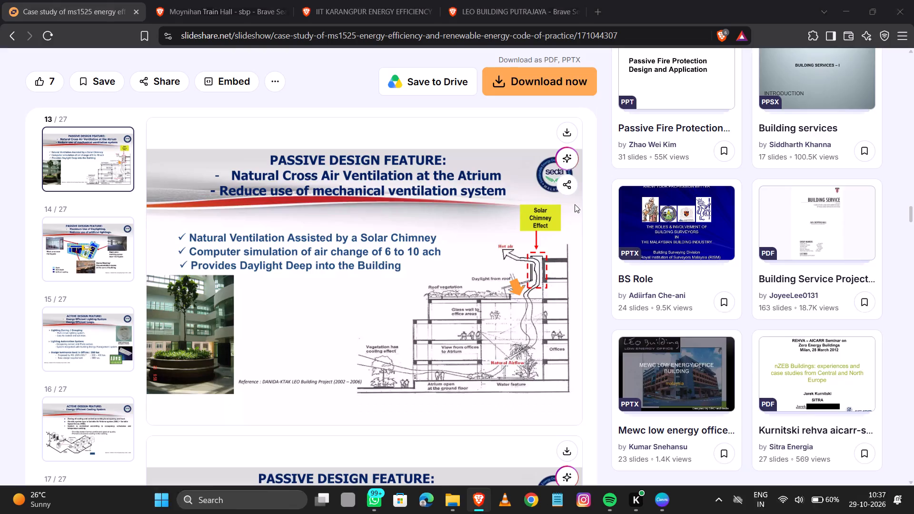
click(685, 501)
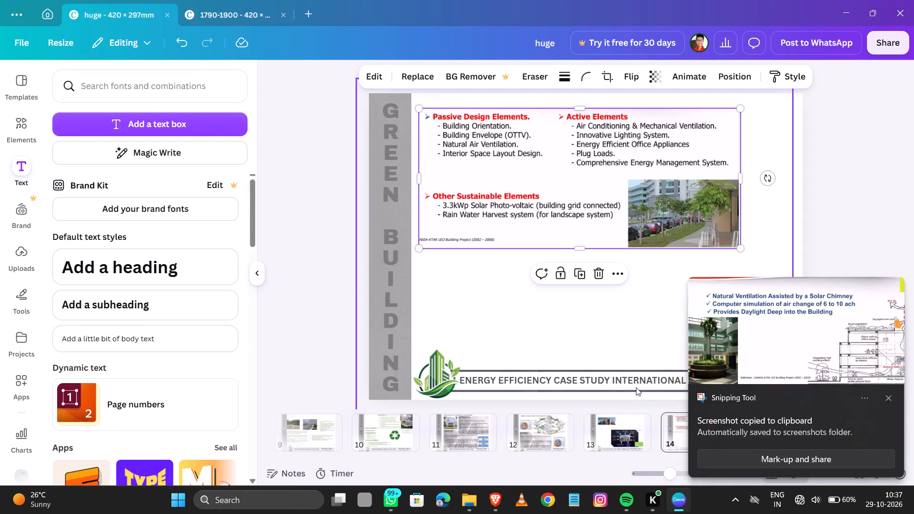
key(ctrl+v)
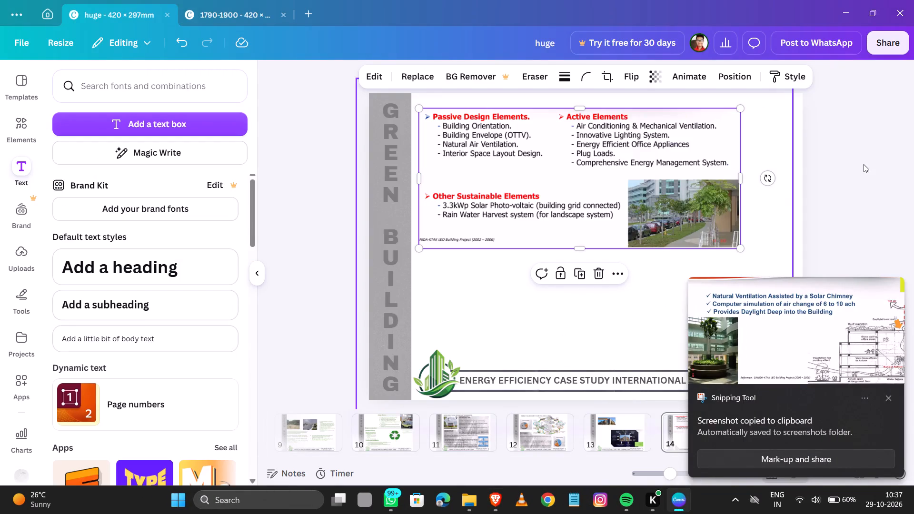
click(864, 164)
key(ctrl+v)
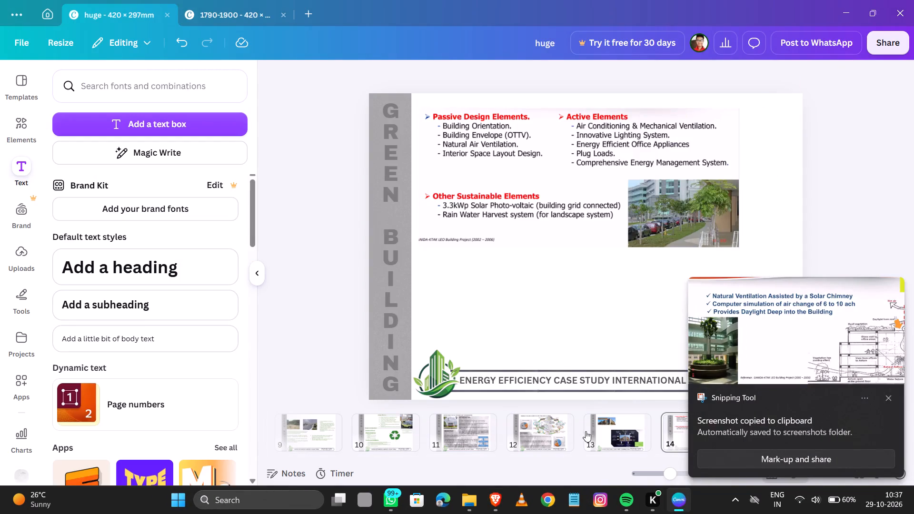
Capture slide 13's natural ventilation text, atrium photo and solar chimney section from Brave and paste them onto Canva page 14.
click(495, 502)
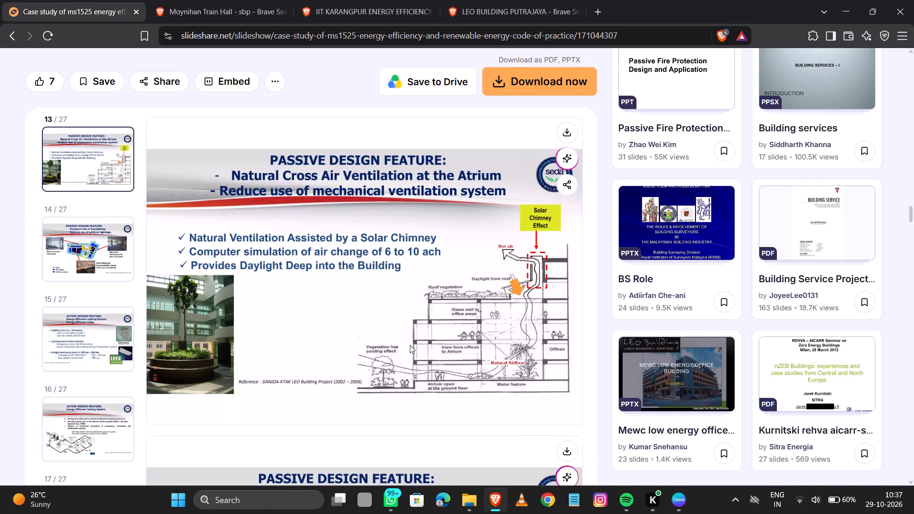
key(Print)
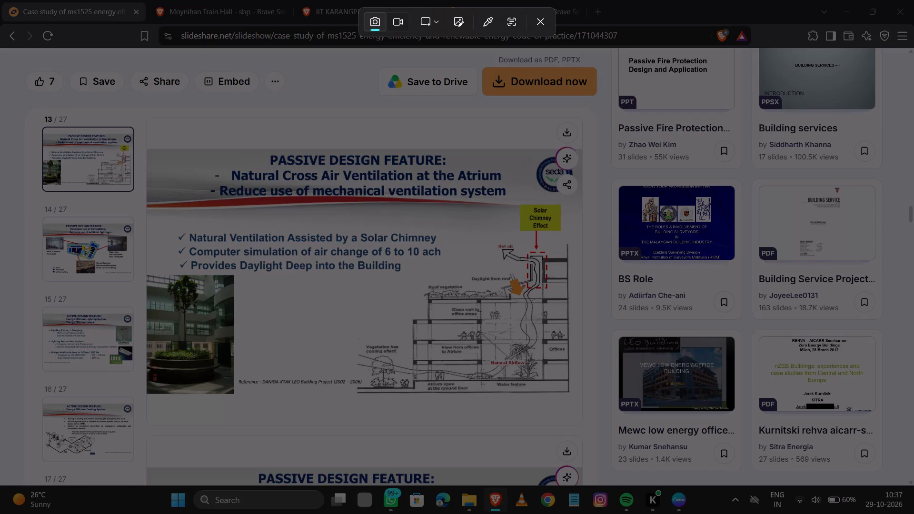
drag(147, 395, 465, 236)
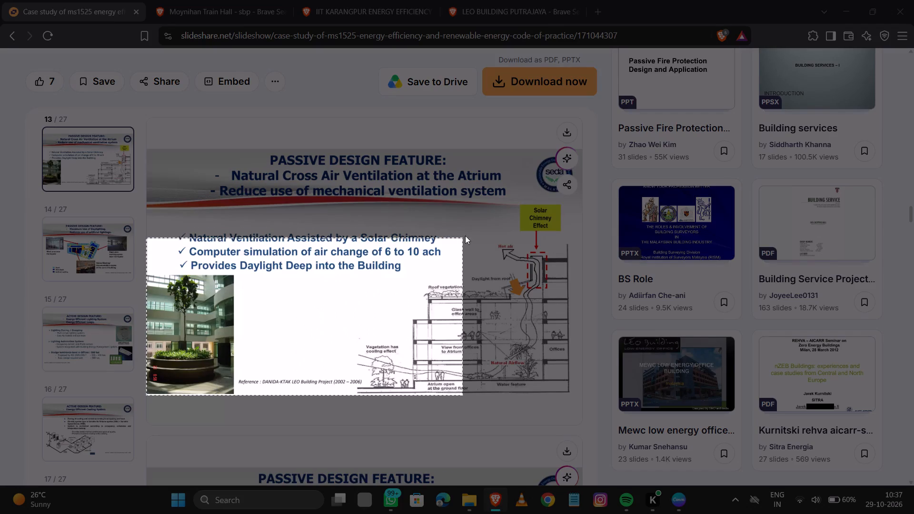
drag(465, 236, 574, 201)
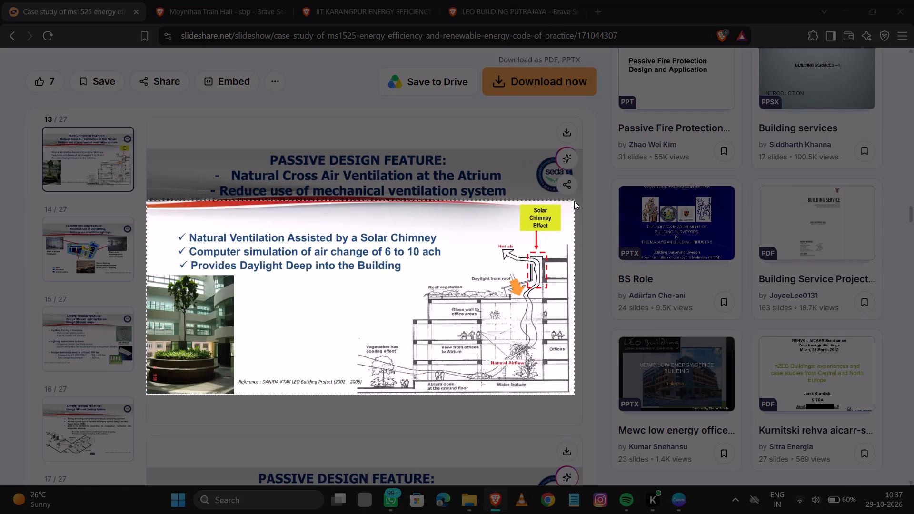
drag(574, 201, 571, 206)
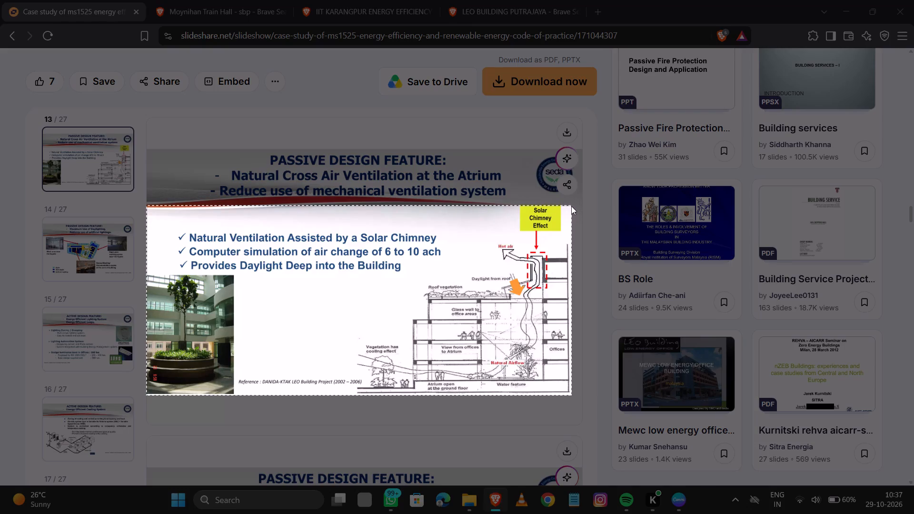
drag(571, 206, 572, 206)
click(685, 500)
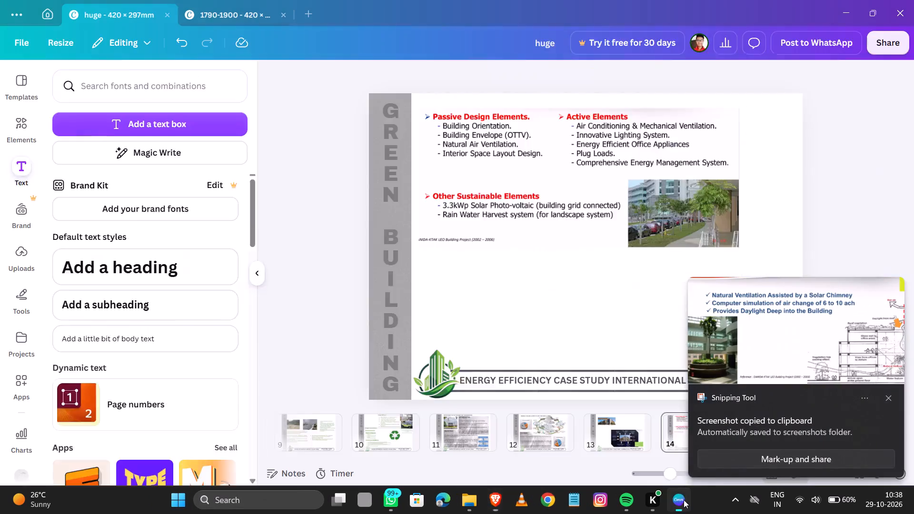
click(641, 200)
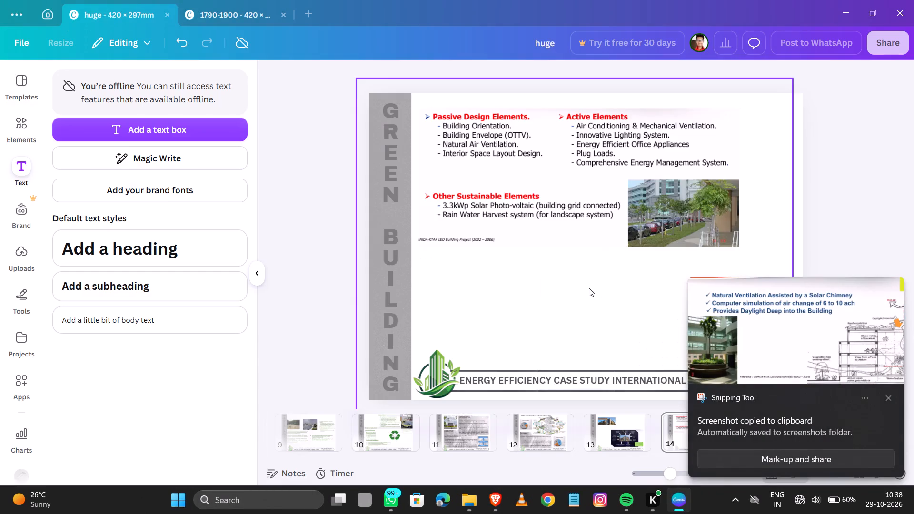
key(ctrl+v)
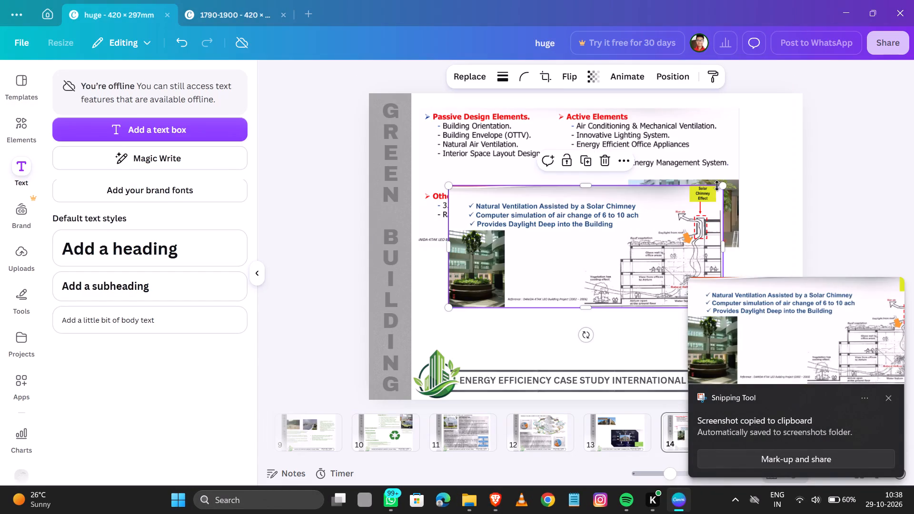
Move the natural ventilation image to page 14's lower area, just above the footer bar and below the design features image.
drag(718, 186, 685, 285)
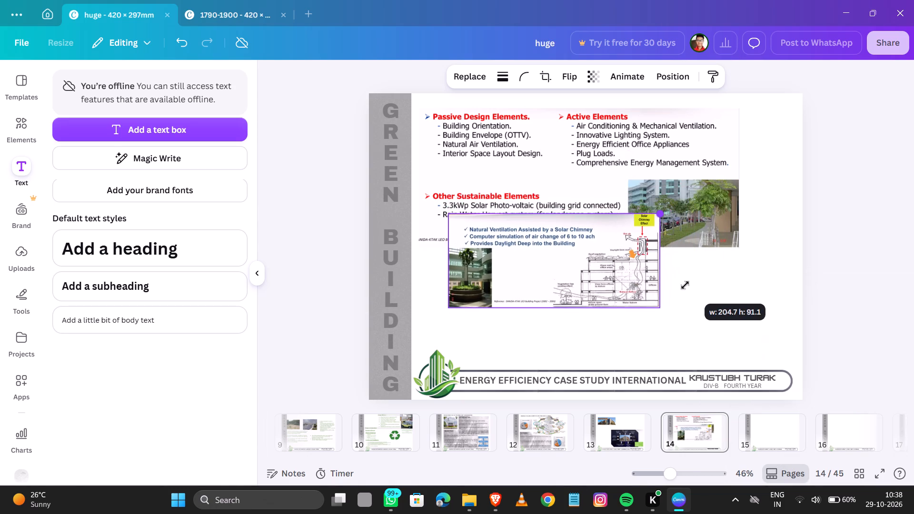
drag(685, 285, 749, 259)
drag(673, 279, 717, 331)
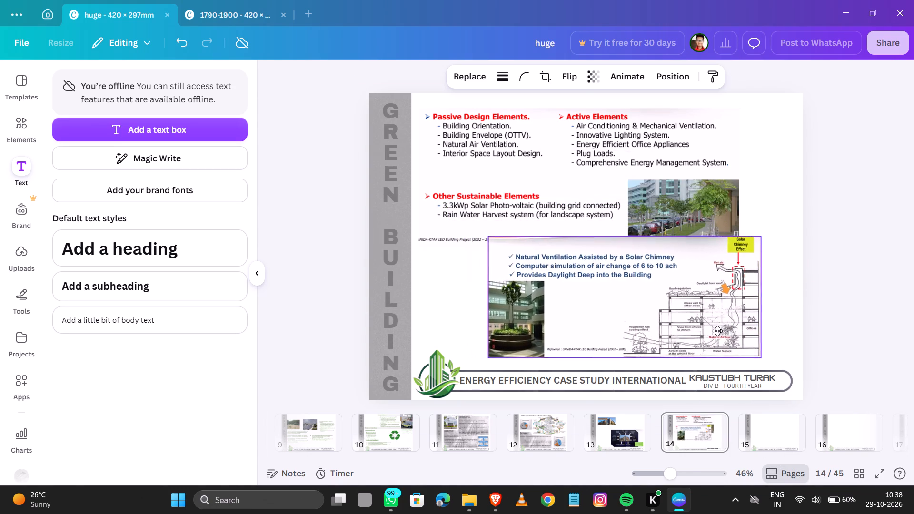
drag(717, 331, 718, 339)
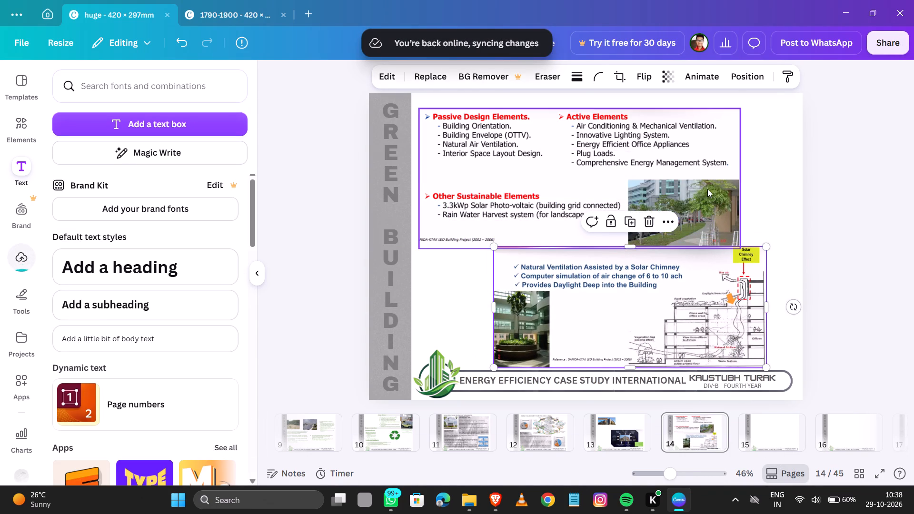
Shrink the design features image slightly and nudge it up close to page 14's top edge.
click(707, 189)
drag(741, 247, 736, 247)
key(Up)
key(Up)
key(Up)
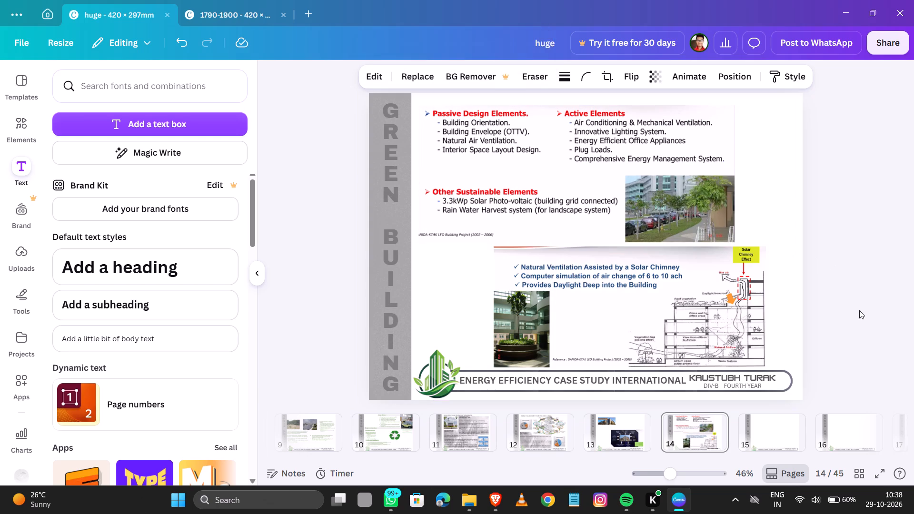
key(Up)
key(Up)
key(Up)
key(Up)
key(Up)
key(Up)
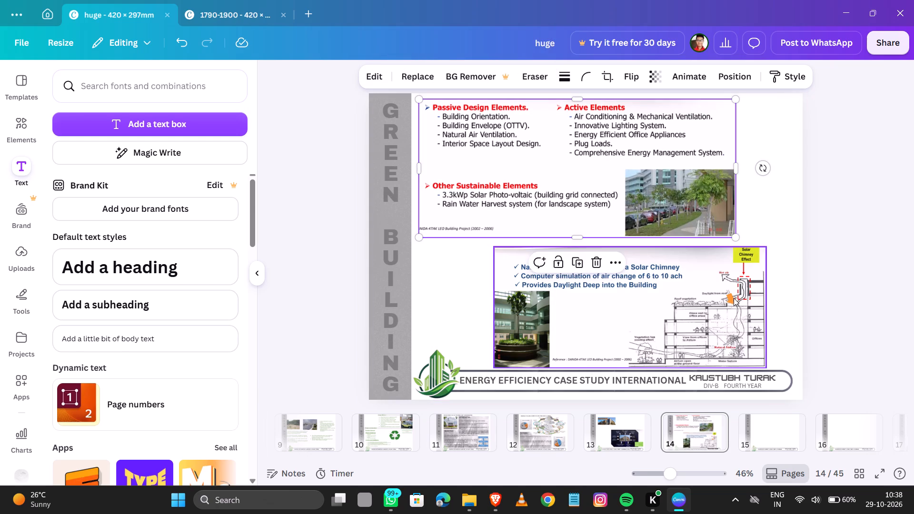
click(727, 324)
click(710, 180)
key(Up)
key(Up)
key(Up)
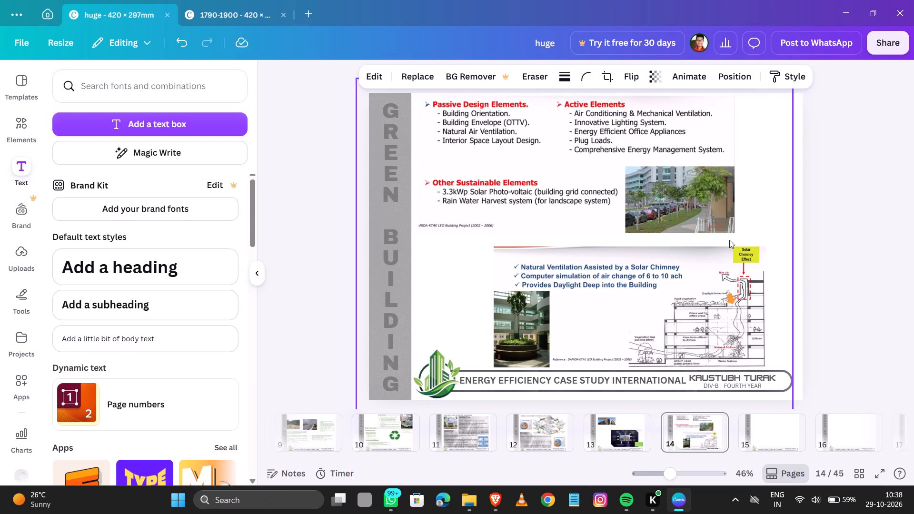
Enlarge the natural ventilation image to about two-thirds of the page width, up to the features image's lower edge, and nudge it left.
click(740, 317)
drag(764, 246, 794, 239)
key(Left)
key(Left)
key(Left)
key(Left)
key(Left)
key(Left)
key(Left)
key(Left)
key(Left)
key(Left)
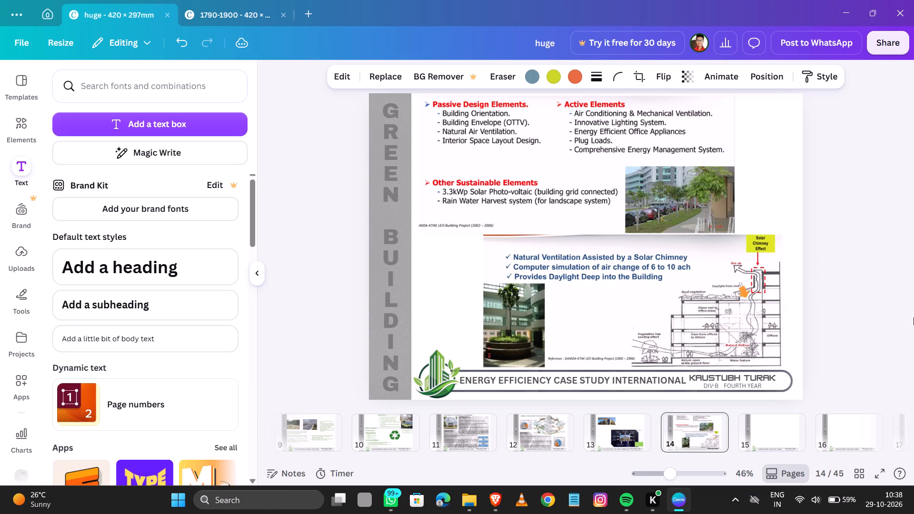
key(Left)
key(Left)
key(Left)
key(Left)
key(Left)
key(Left)
key(Left)
key(Left)
key(Left)
key(Left)
key(Left)
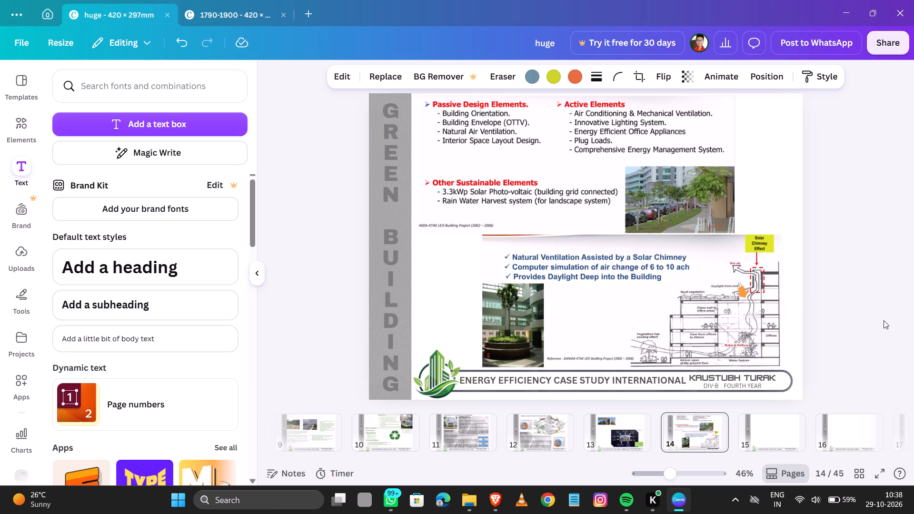
Nudge the natural ventilation image on page 14 left, clear of the page's right-hand margin.
key(Left)
key(Left)
key(Left)
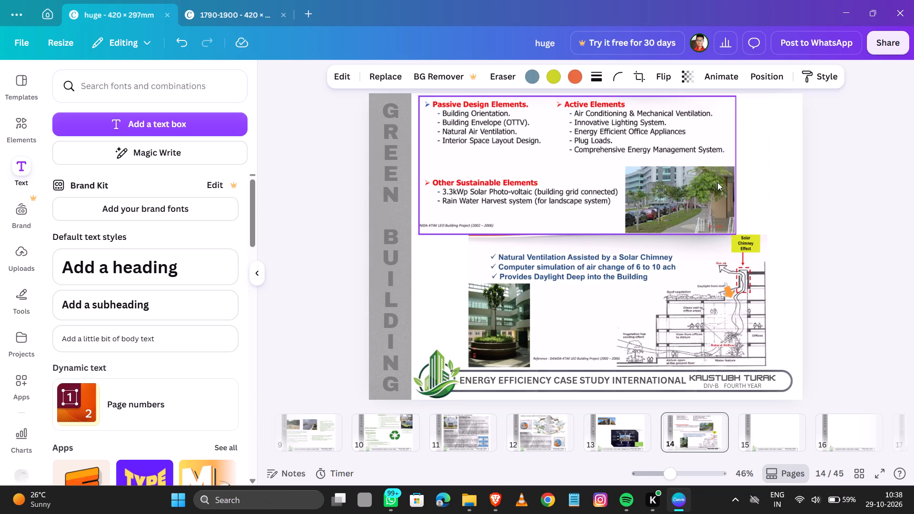
key(Left)
key(Left)
Nudge the design features image on page 14 right until its right edge lines up with the natural ventilation image below.
click(655, 188)
key(Right)
key(Right)
key(Right)
key(Right)
key(Right)
key(Right)
key(Right)
key(Right)
key(Right)
key(Right)
key(Right)
key(Right)
key(Right)
key(Right)
key(Right)
key(Right)
key(Right)
key(Right)
key(Right)
key(Right)
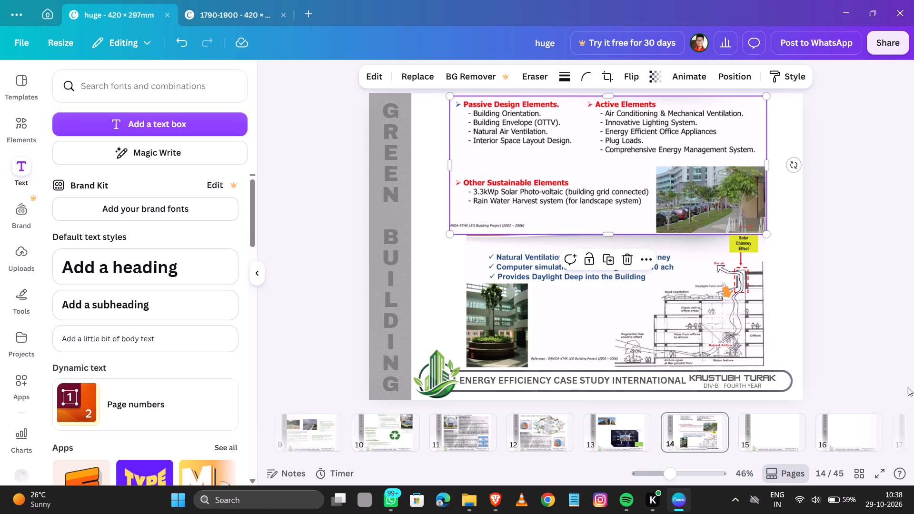
click(884, 331)
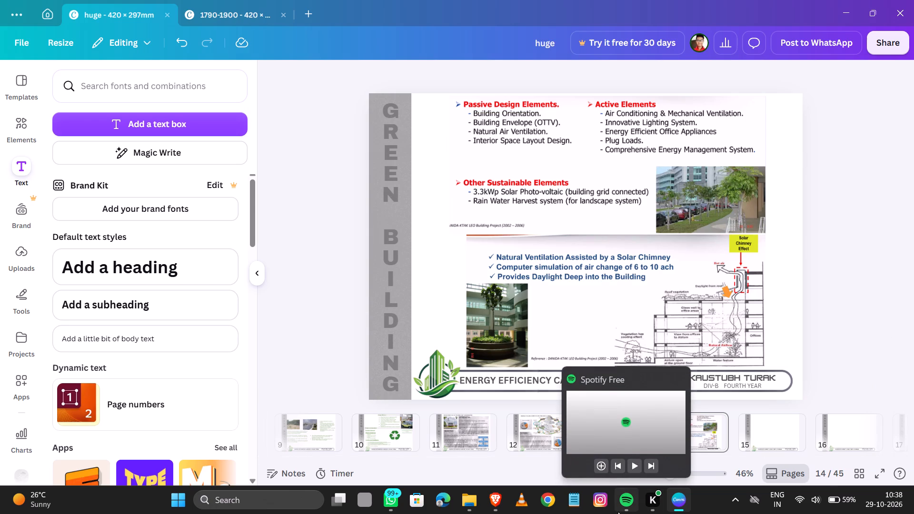
Capture slide 13's three-line "PASSIVE DESIGN FEATURE" heading from Brave and paste it onto Canva page 14.
click(491, 499)
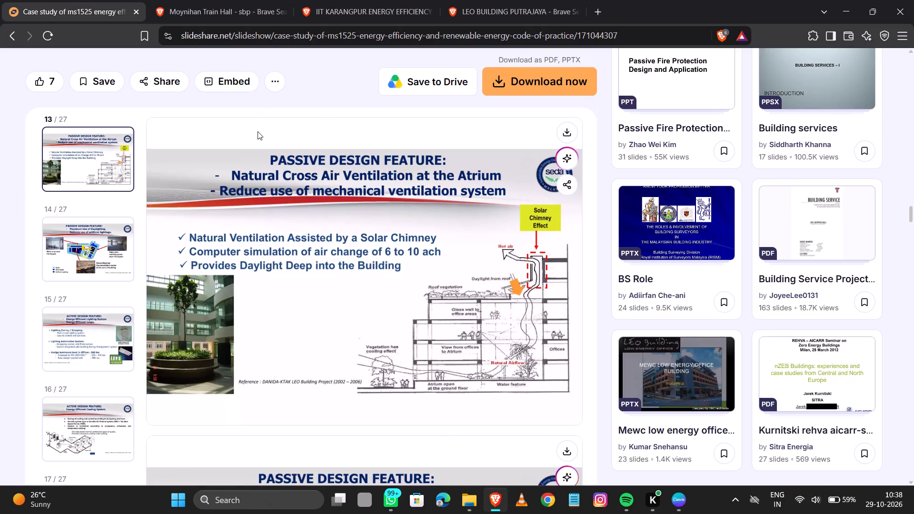
key(Print)
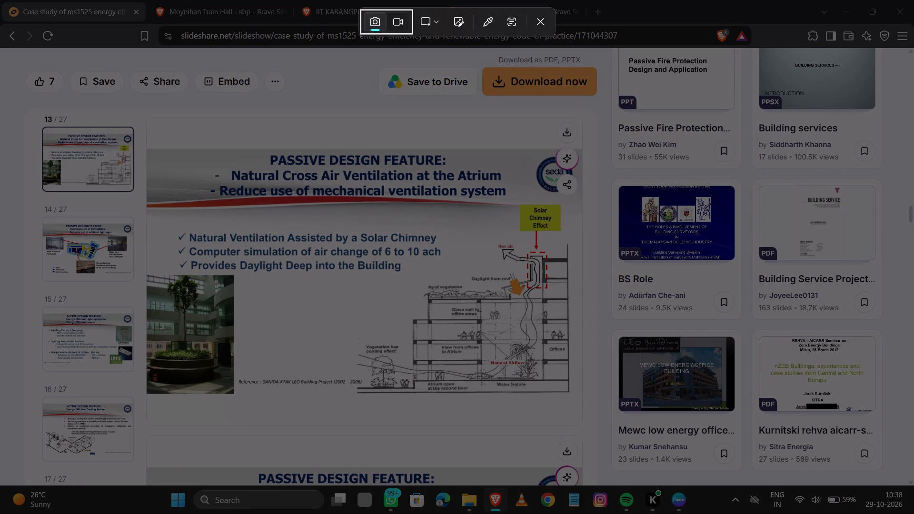
drag(206, 150, 515, 199)
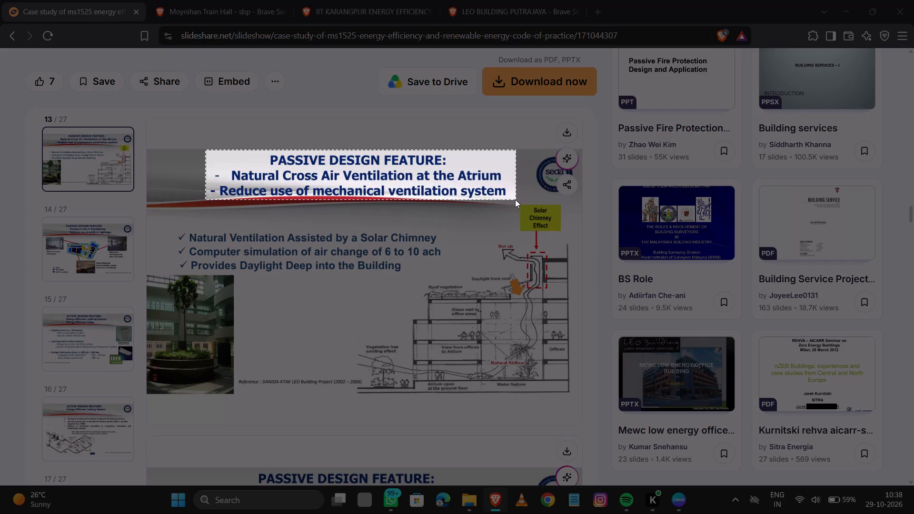
drag(515, 199, 514, 199)
click(680, 492)
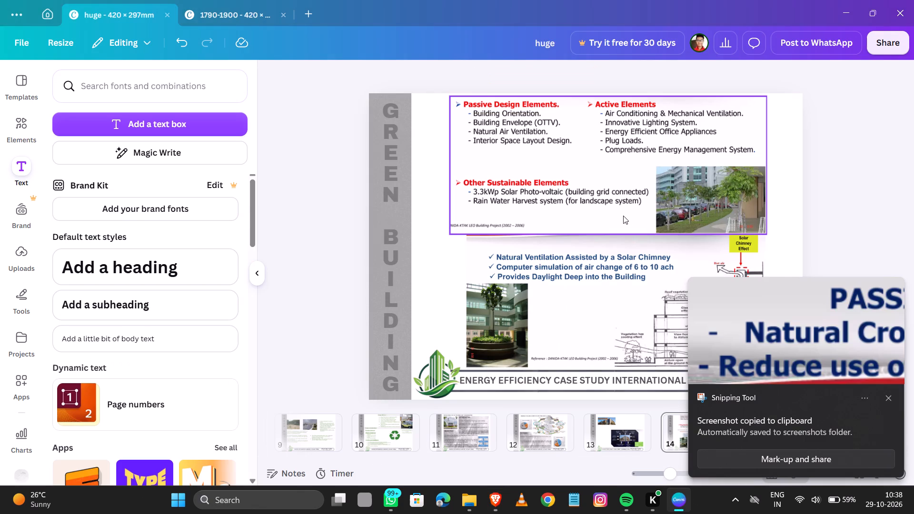
key(ctrl+v)
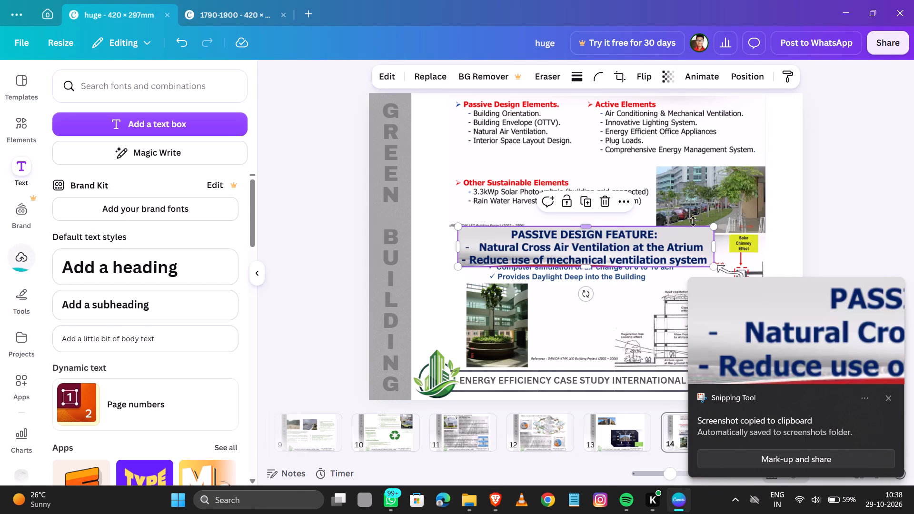
Shrink the pasted passive design heading image to about three-fifths of its pasted width.
drag(713, 222, 651, 268)
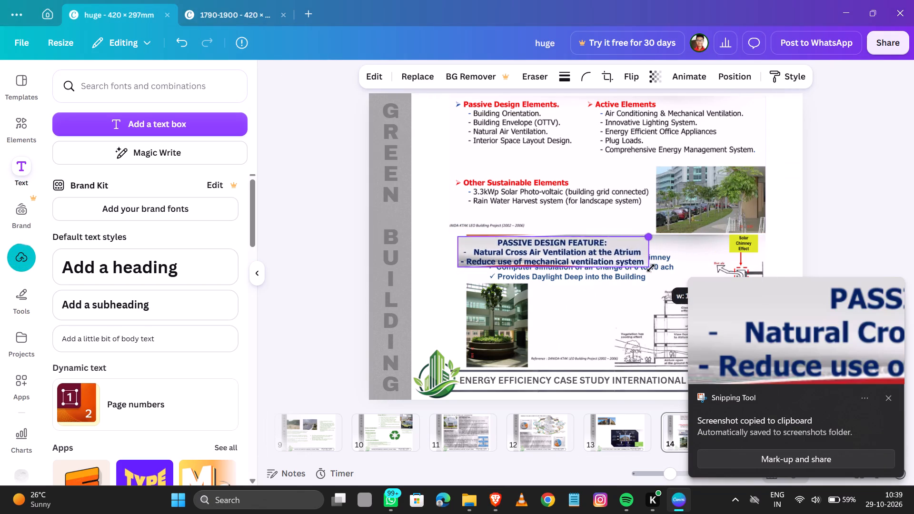
drag(651, 268, 616, 272)
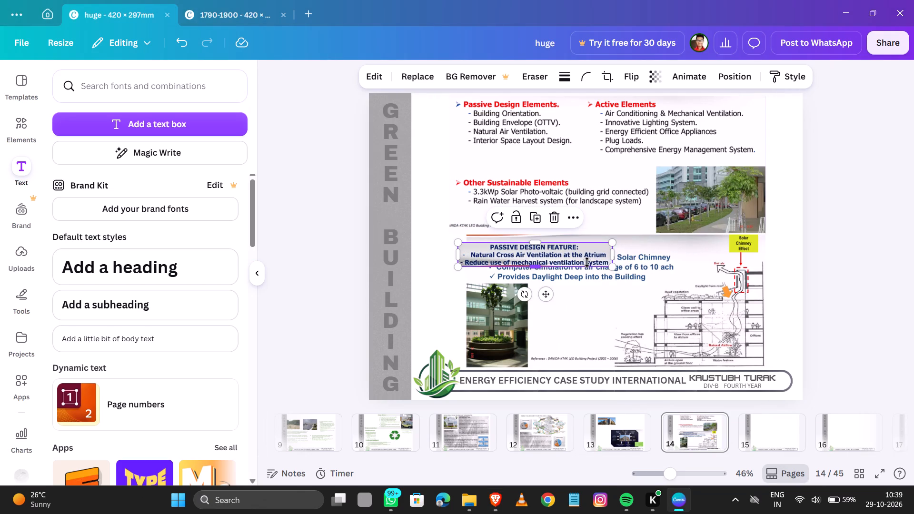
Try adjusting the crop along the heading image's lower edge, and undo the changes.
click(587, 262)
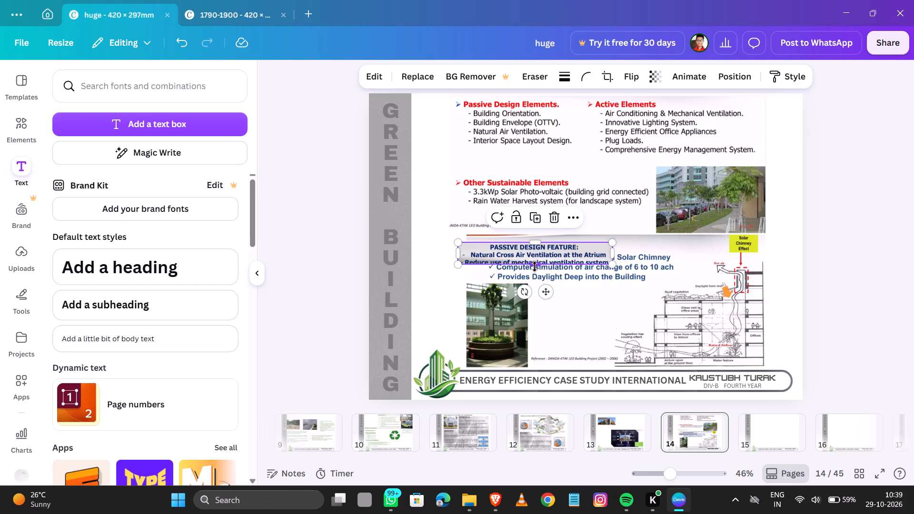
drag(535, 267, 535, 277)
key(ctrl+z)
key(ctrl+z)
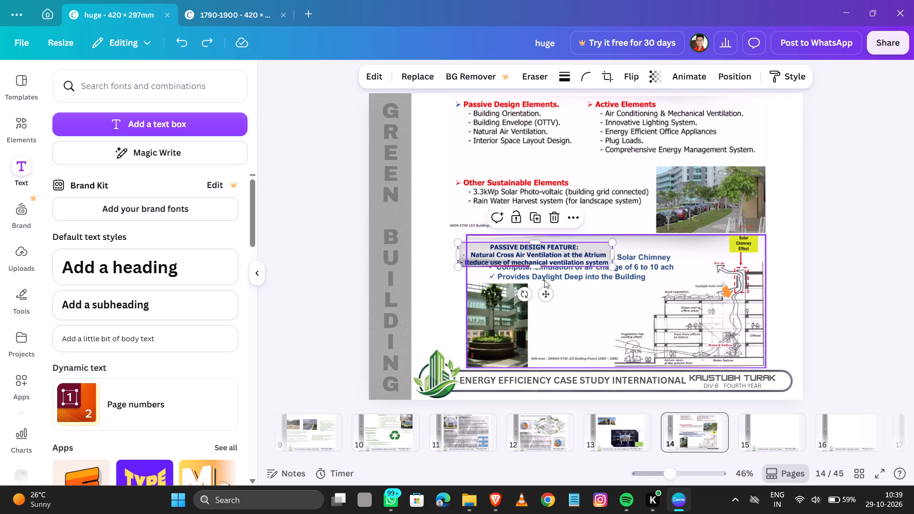
Move the passive design heading image up over the boundary between the features and natural ventilation images, near their left edges.
drag(573, 259, 576, 258)
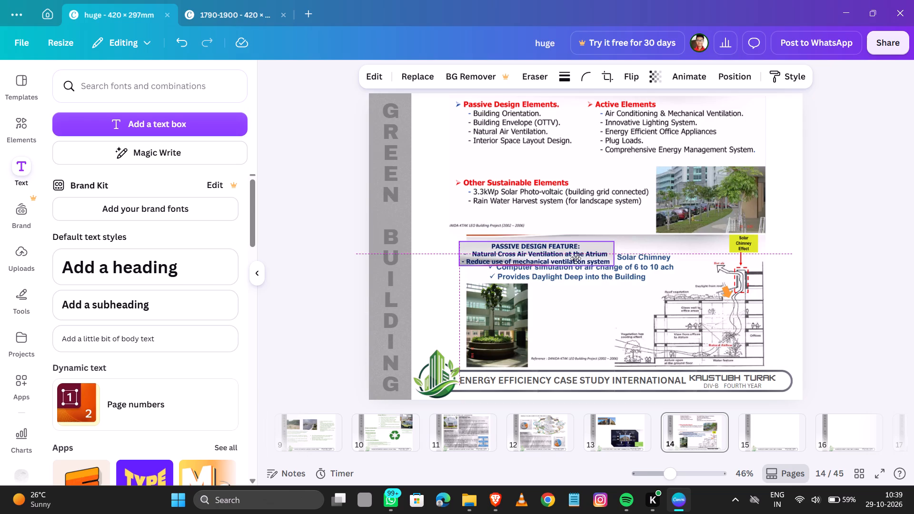
drag(576, 258, 618, 242)
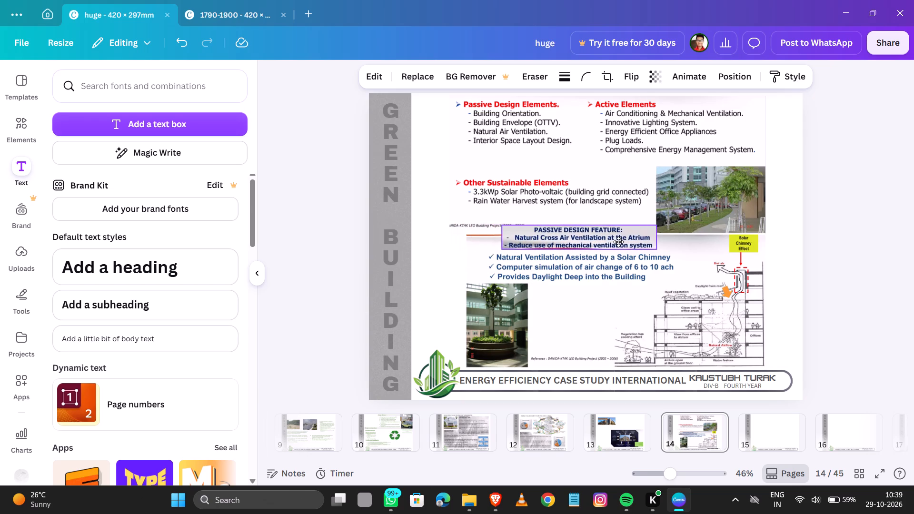
drag(618, 242, 562, 234)
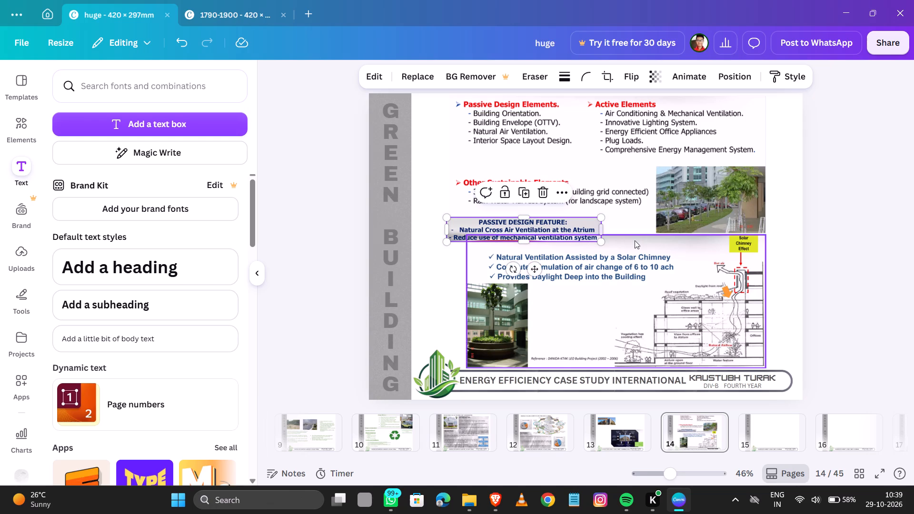
Enlarge the passive design heading image slightly and nudge it down a little, just above the natural ventilation bullet points.
drag(599, 217, 606, 216)
drag(606, 217, 621, 217)
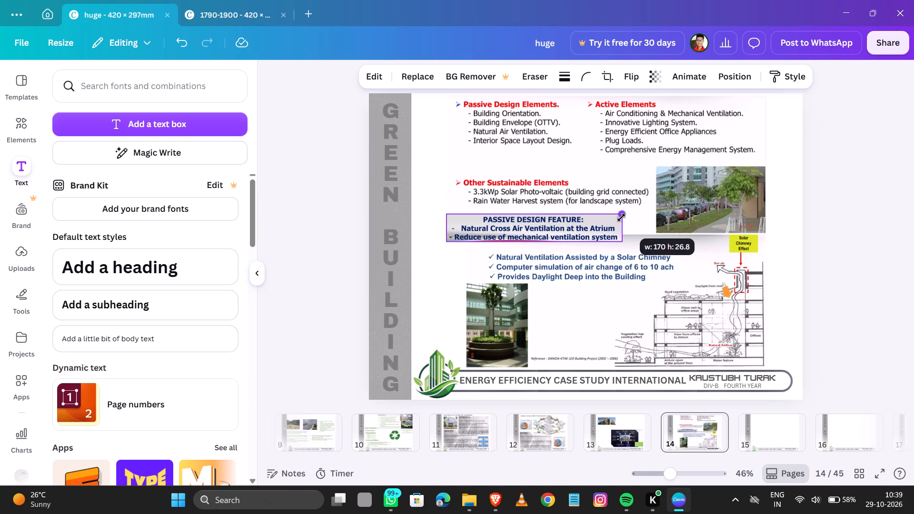
drag(621, 217, 633, 217)
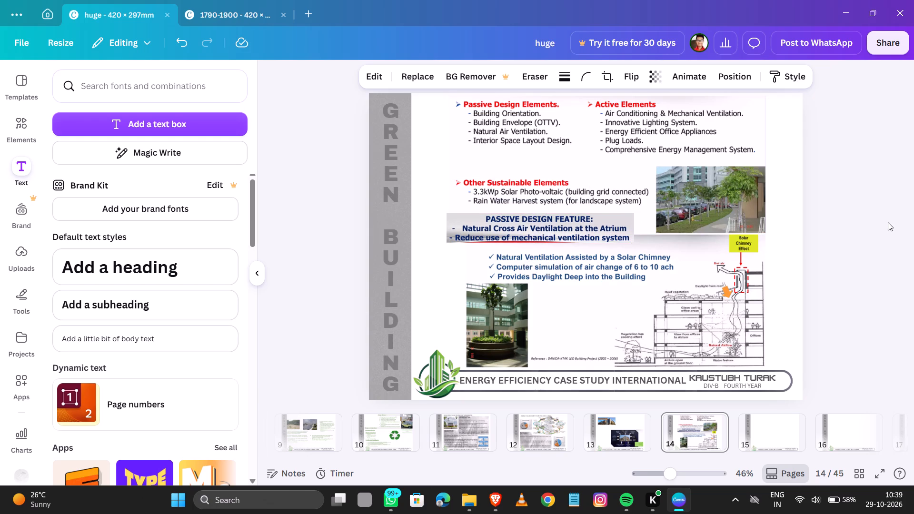
key(Down)
key(Down)
key(Down)
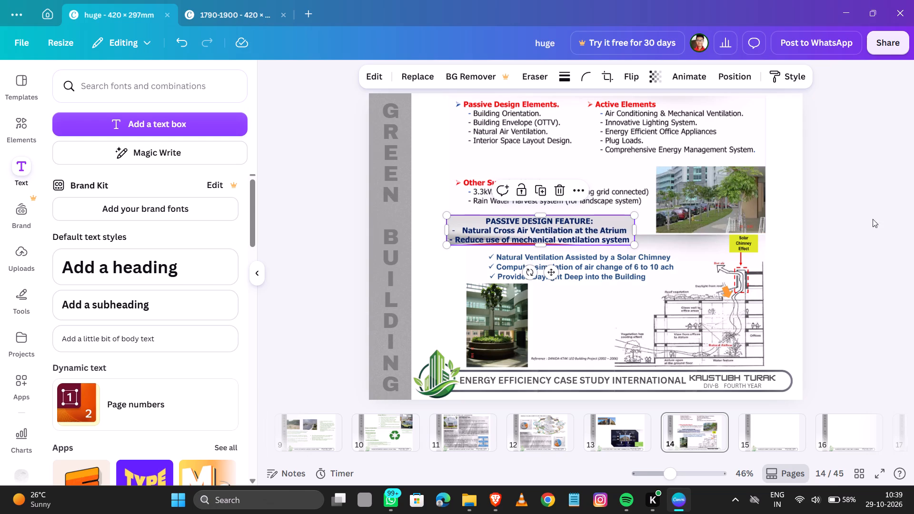
click(818, 190)
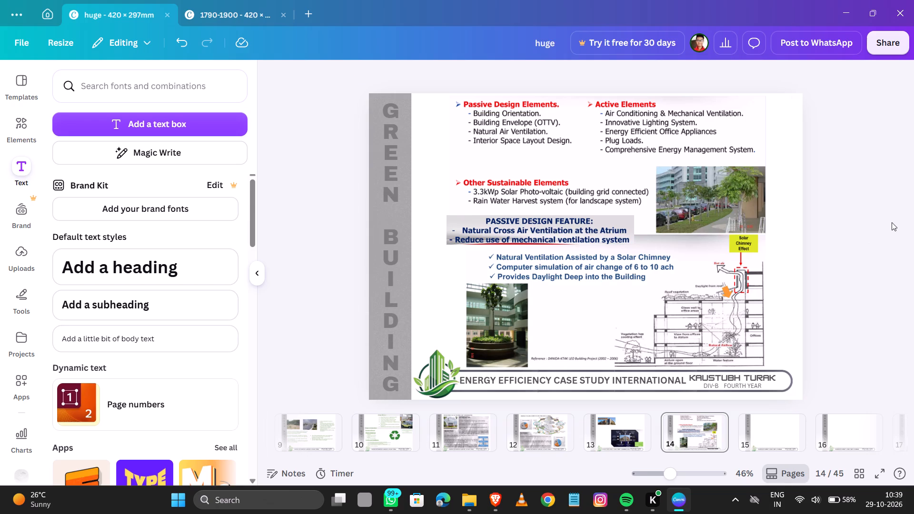
click(874, 216)
click(844, 206)
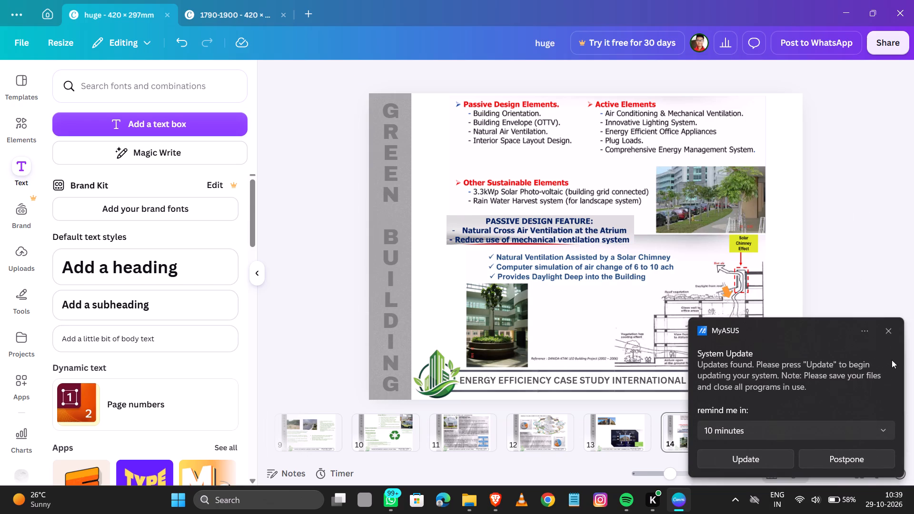
Dismiss the MyASUS system update notification.
click(889, 338)
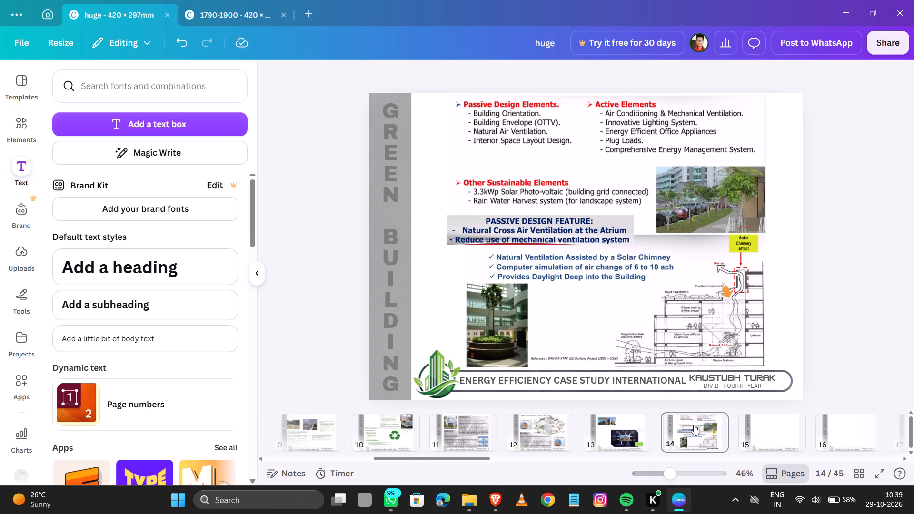
Delete the "WATER EFFICIENCY CASE STUDY NATIONAL" title from page 15's footer bar.
click(766, 443)
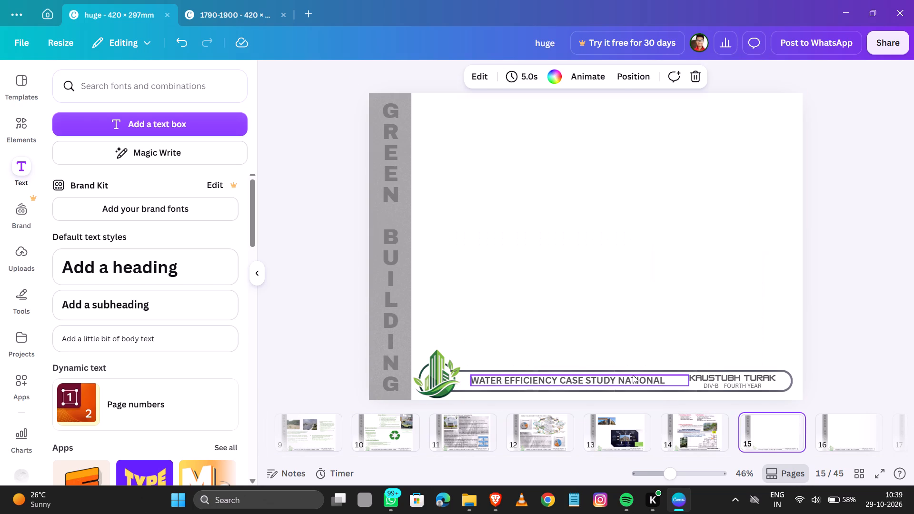
click(633, 375)
key(Delete)
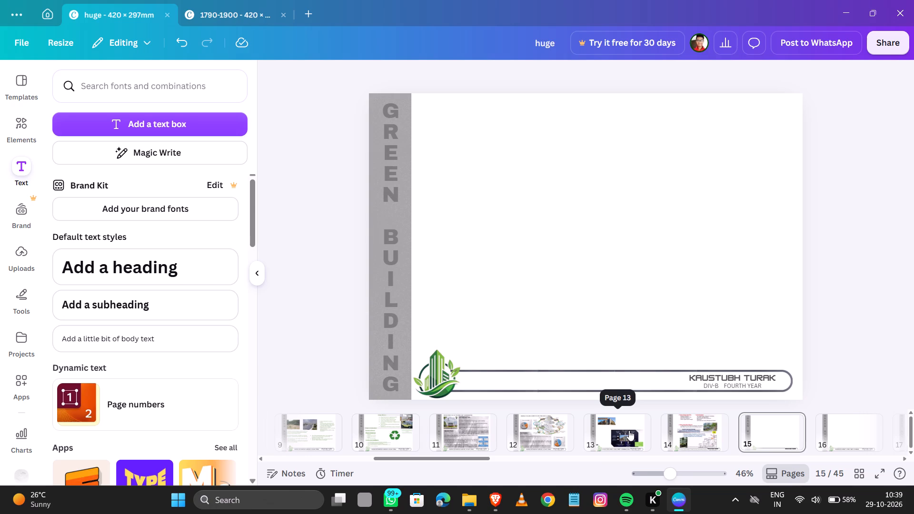
Enlarge the LEO Building photo on page 13 to a little under half the page width.
click(617, 426)
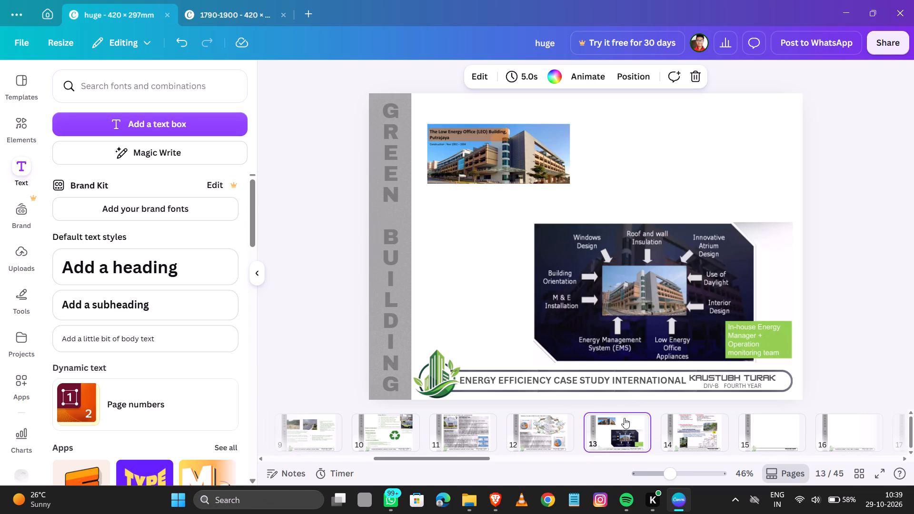
click(685, 425)
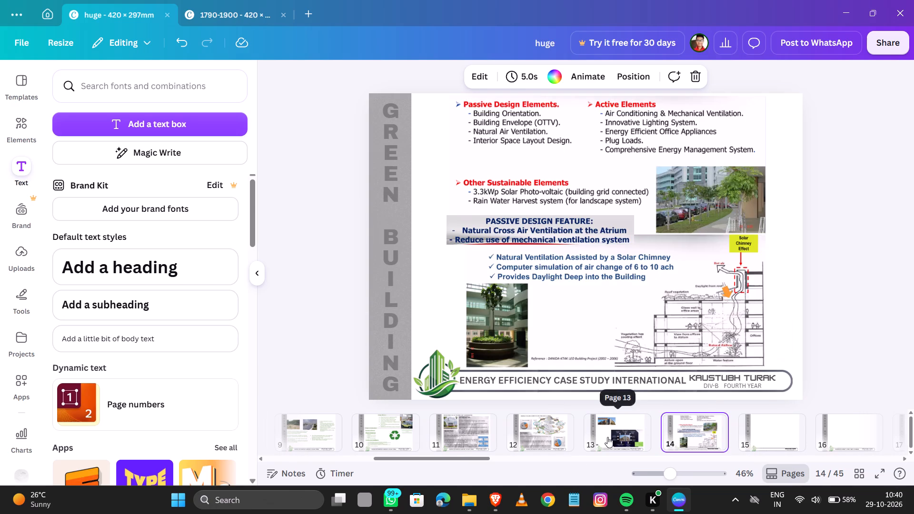
click(607, 437)
click(525, 162)
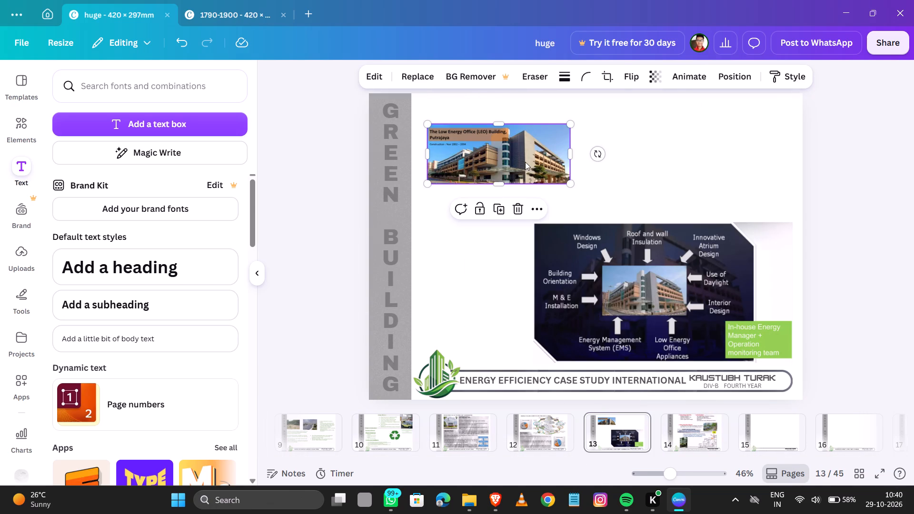
drag(571, 184, 601, 201)
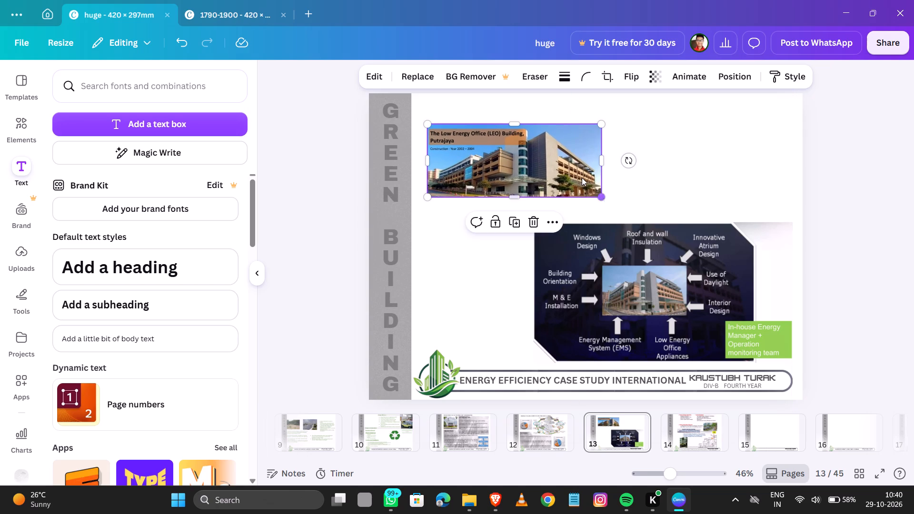
Nudge page 13's LEO Building photo up and left, close to the page's top edge and the grey title strip.
key(Up)
key(Up)
key(Up)
key(Up)
key(Up)
key(Up)
key(Up)
key(Up)
key(Up)
key(Up)
key(Up)
key(Up)
key(Up)
key(Up)
key(Up)
key(Up)
key(Up)
key(Up)
key(Up)
key(Left)
key(Left)
key(Left)
key(Left)
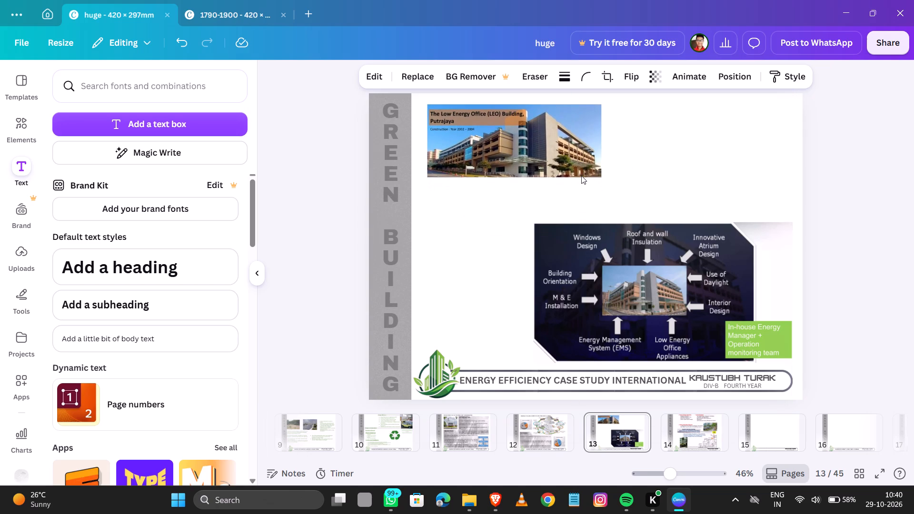
key(Left)
key(Left)
key(Up)
key(Up)
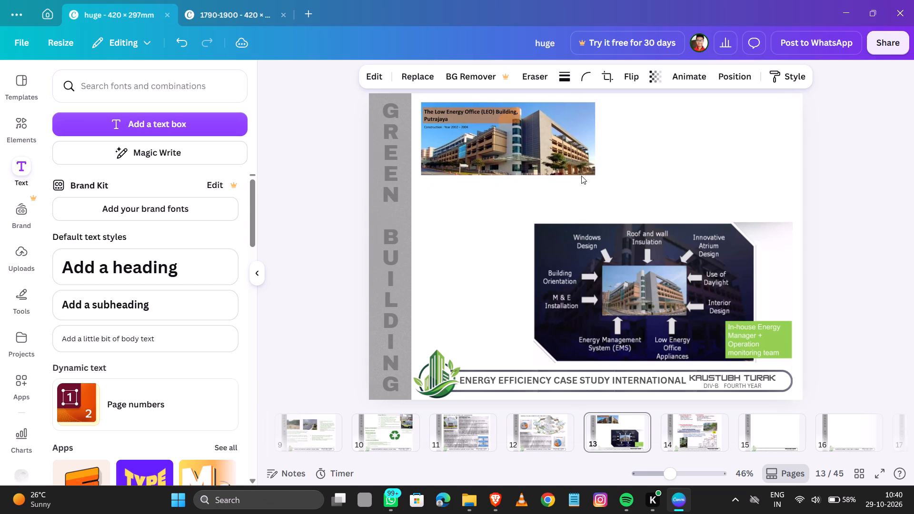
Shift the building features diagram on page 13 slightly up and right, towards the page's right edge.
drag(641, 285, 646, 279)
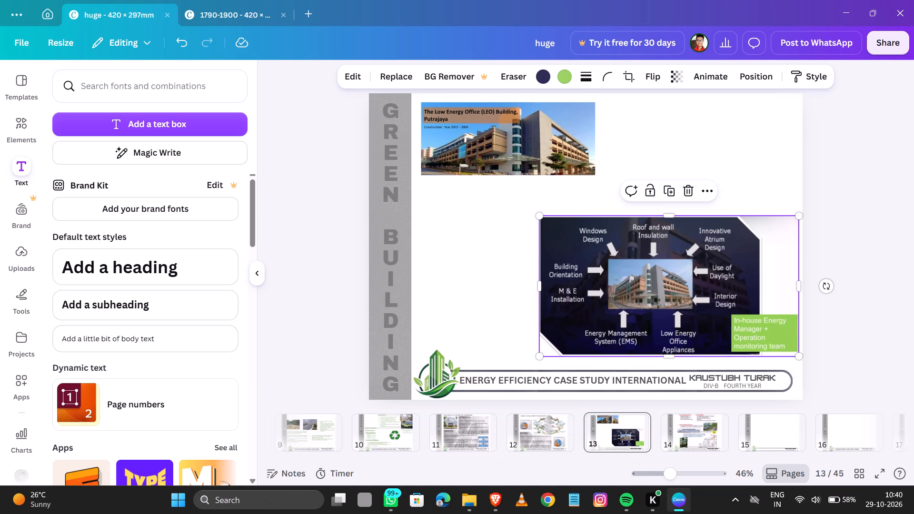
Switch to Brave and capture the daylighting floor plan with its photos, captions and legend from slide 14 of the SlideShare deck.
click(500, 502)
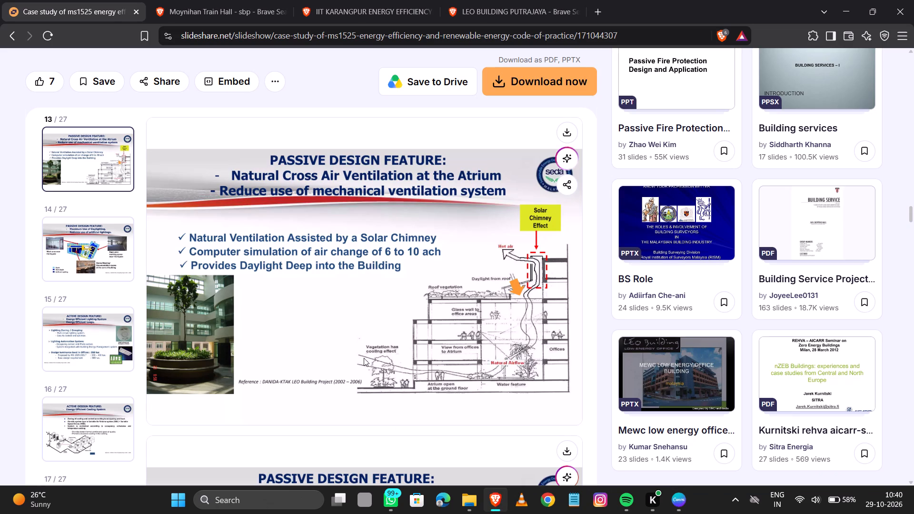
scroll(364, 357, down, 4)
middle_click(374, 267)
scroll(374, 264, down, 1)
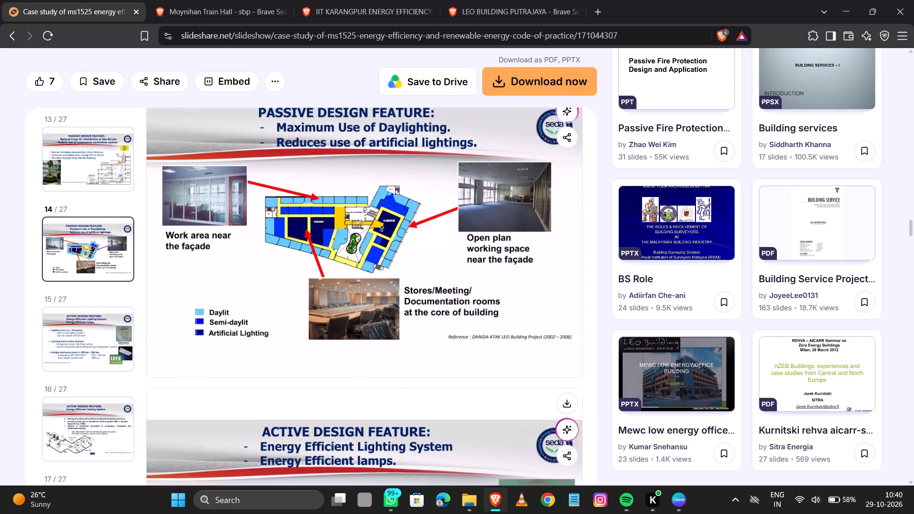
click(382, 233)
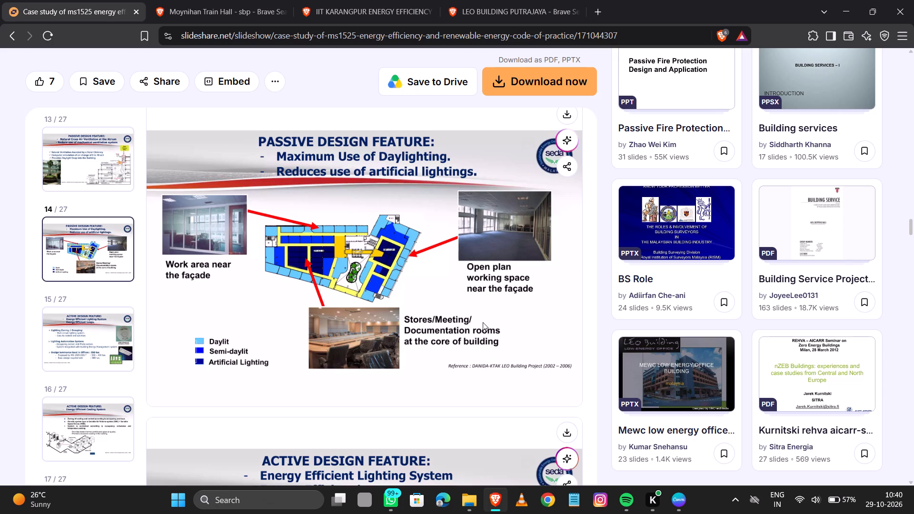
key(Print)
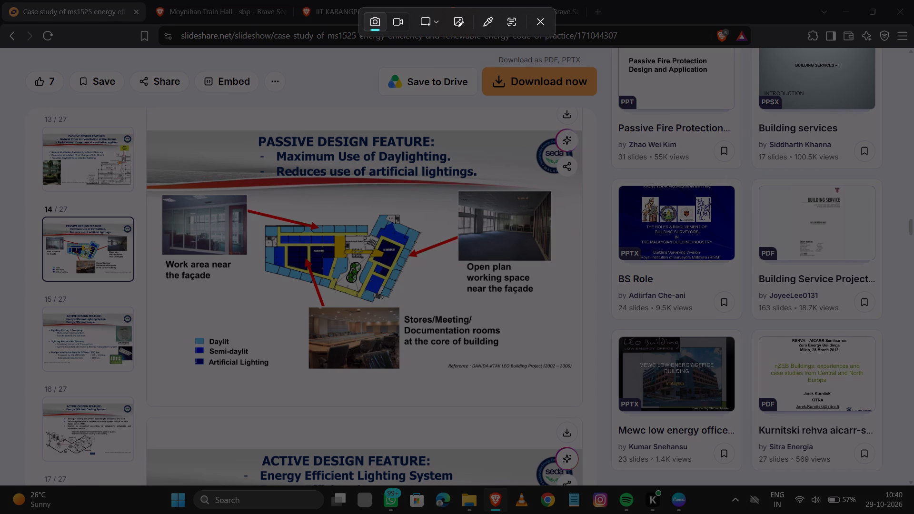
drag(158, 192, 573, 391)
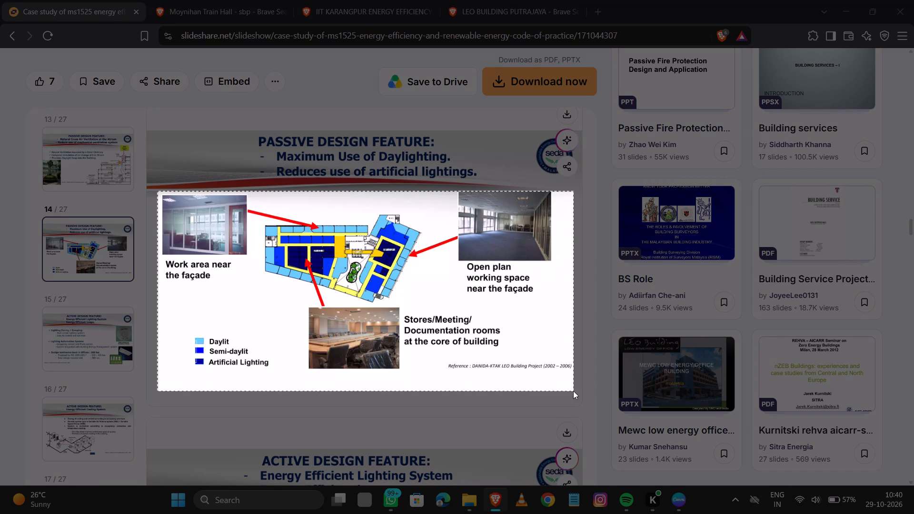
drag(573, 391, 573, 377)
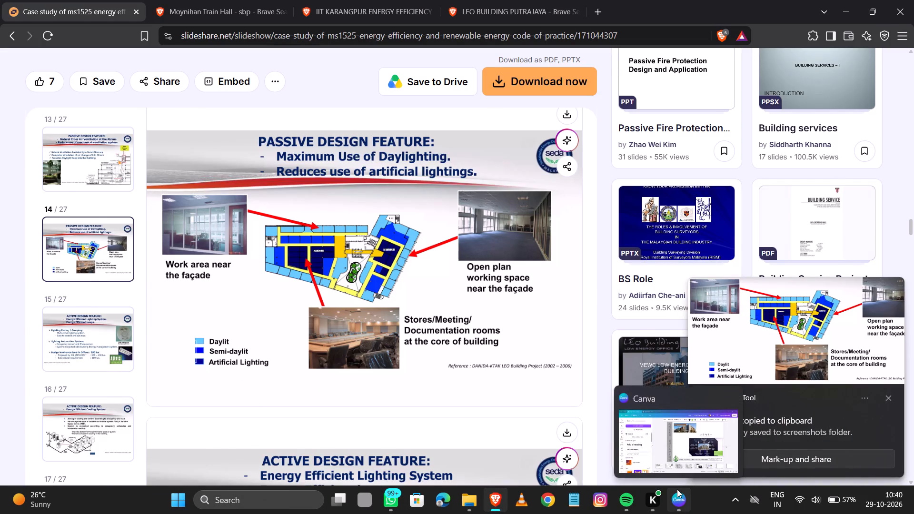
Paste the captured daylighting plan onto page 13 in Canva and crop its right side to about 250 mm wide.
click(677, 489)
key(ctrl+v)
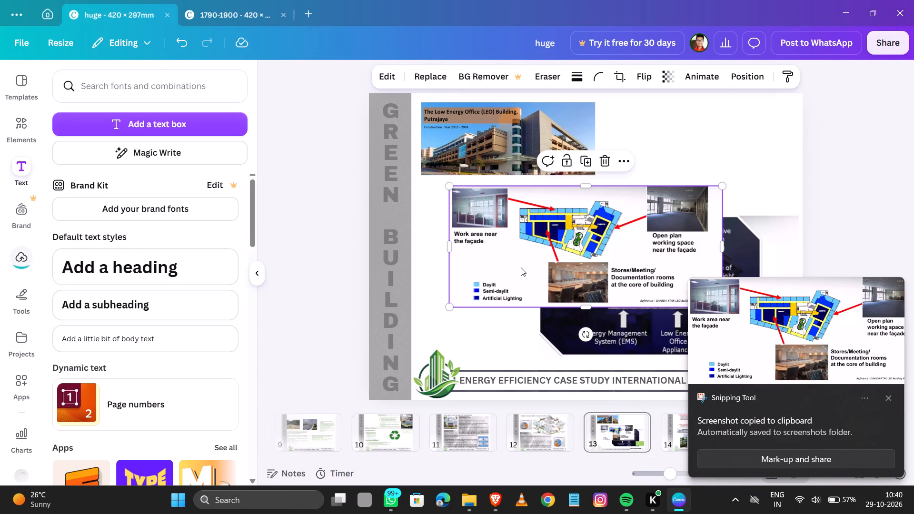
drag(558, 245, 568, 231)
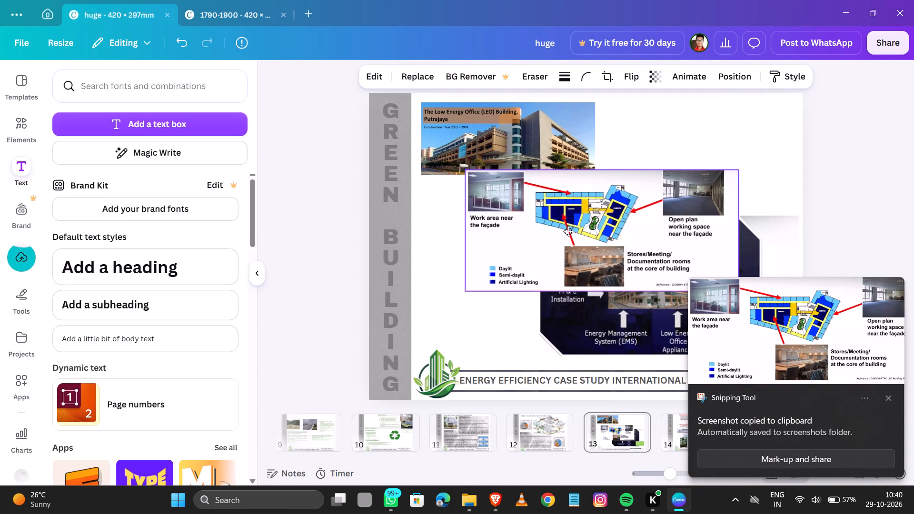
drag(568, 231, 568, 232)
click(734, 176)
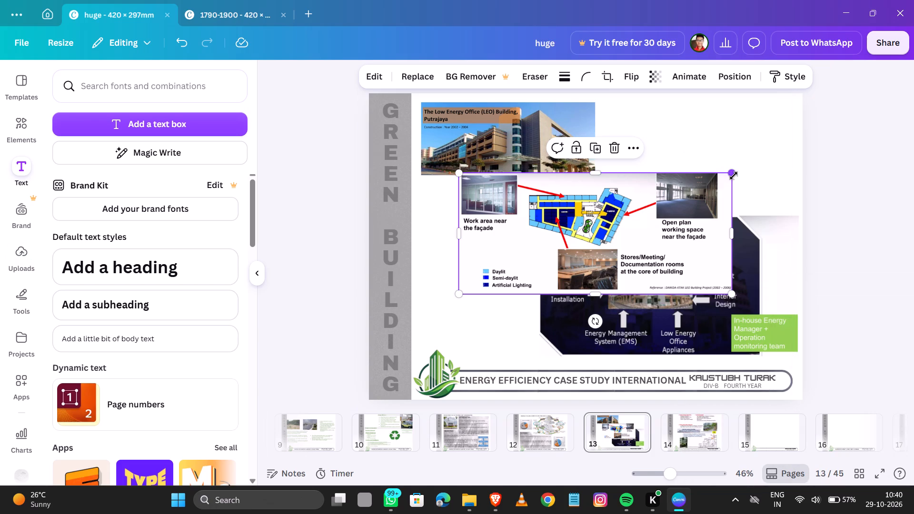
drag(733, 237, 717, 237)
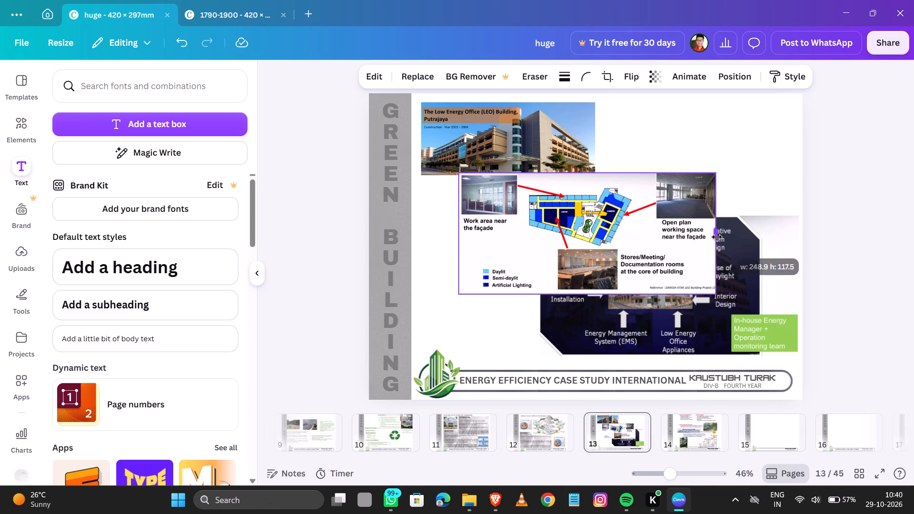
drag(717, 237, 719, 237)
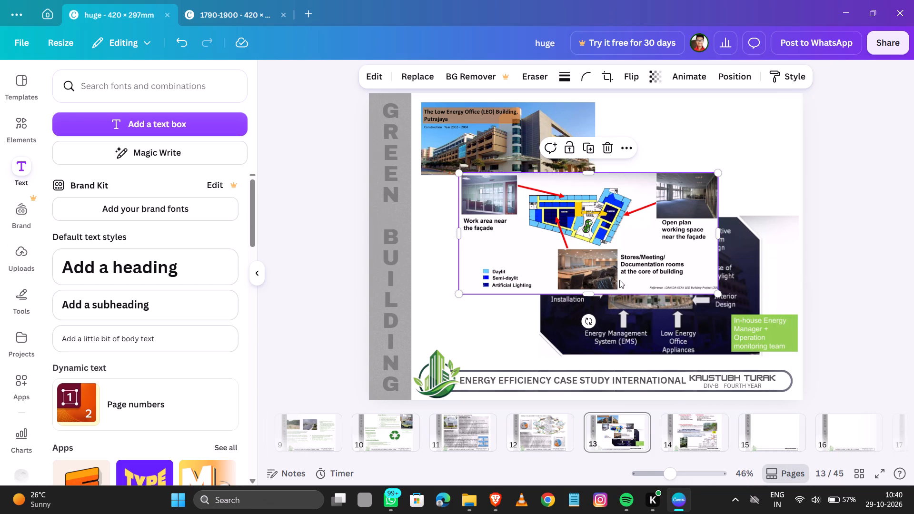
Position the daylighting plan image directly below the LEO Building photo, aligned with the photo's left edge.
drag(619, 273, 696, 213)
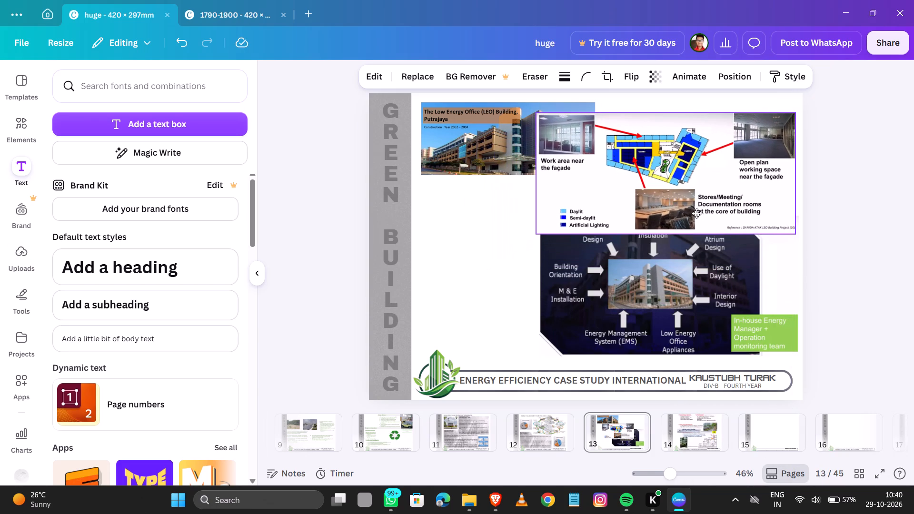
drag(696, 213, 648, 326)
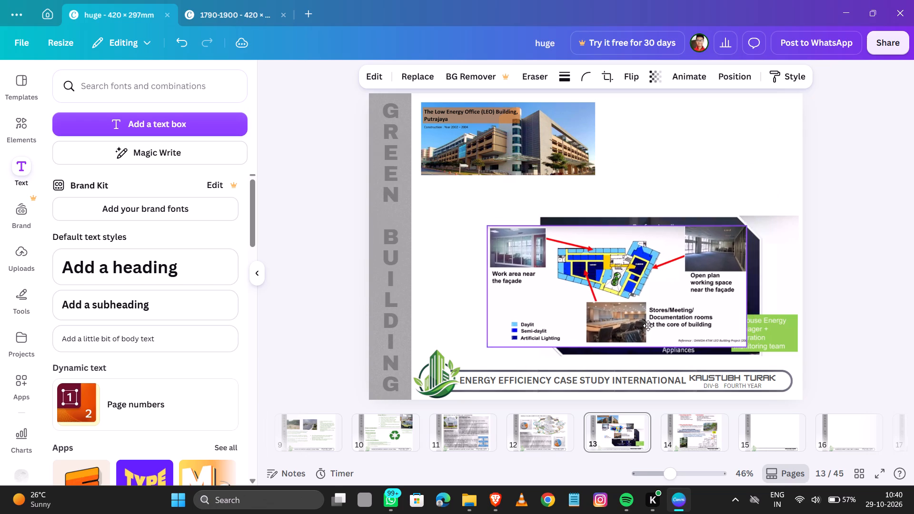
drag(648, 326, 583, 274)
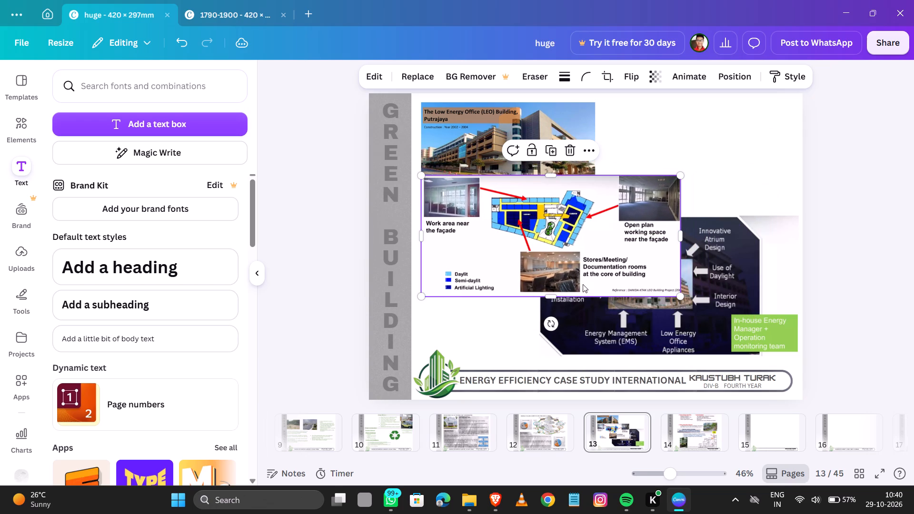
Switch to Brave and capture slide 14's "PASSIVE DESIGN FEATURE" heading with its two lines on daylighting and artificial lighting.
click(497, 500)
scroll(510, 256, down, 3)
middle_click(509, 256)
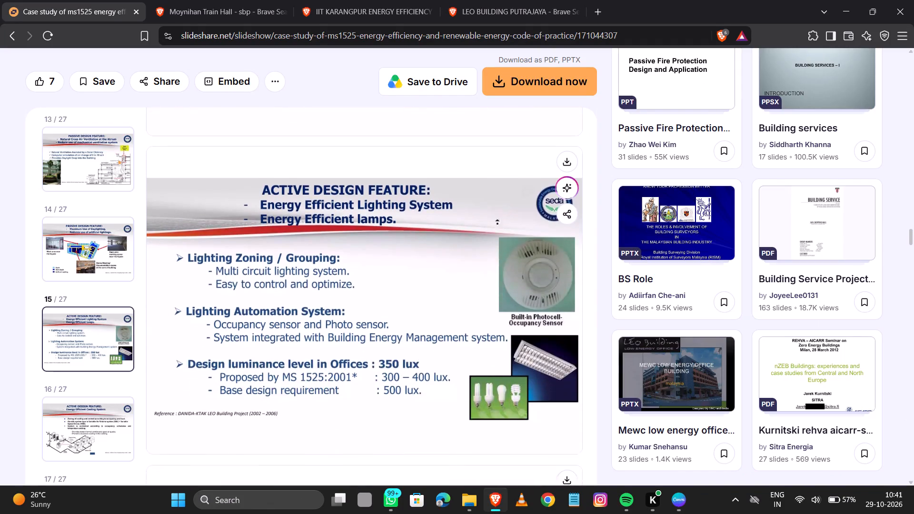
click(494, 192)
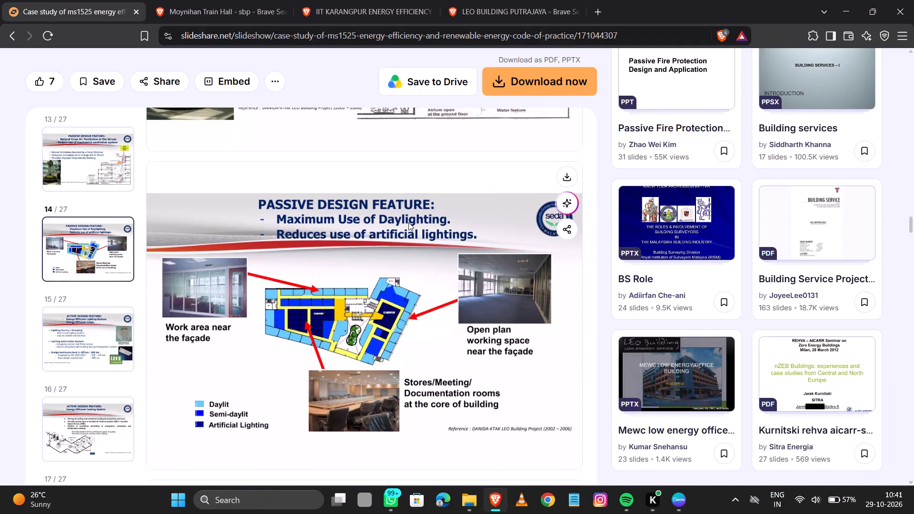
key(Print)
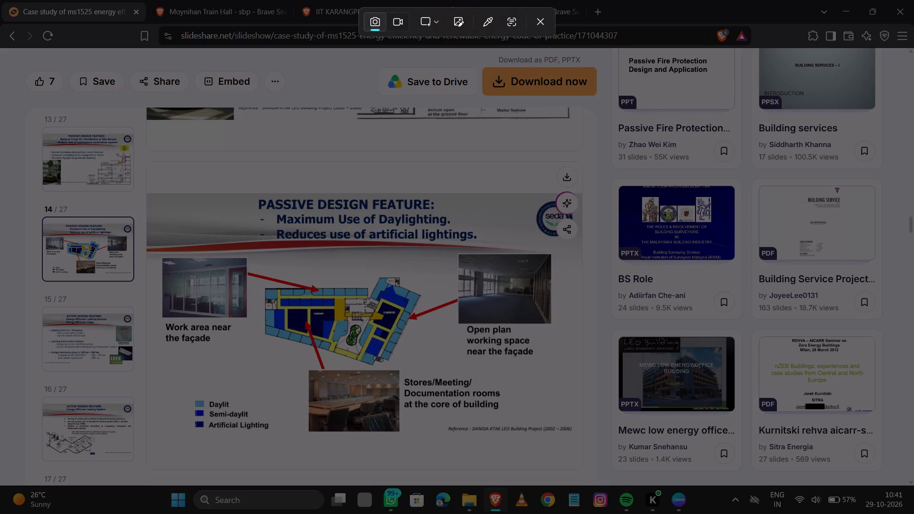
click(251, 197)
drag(277, 199, 310, 211)
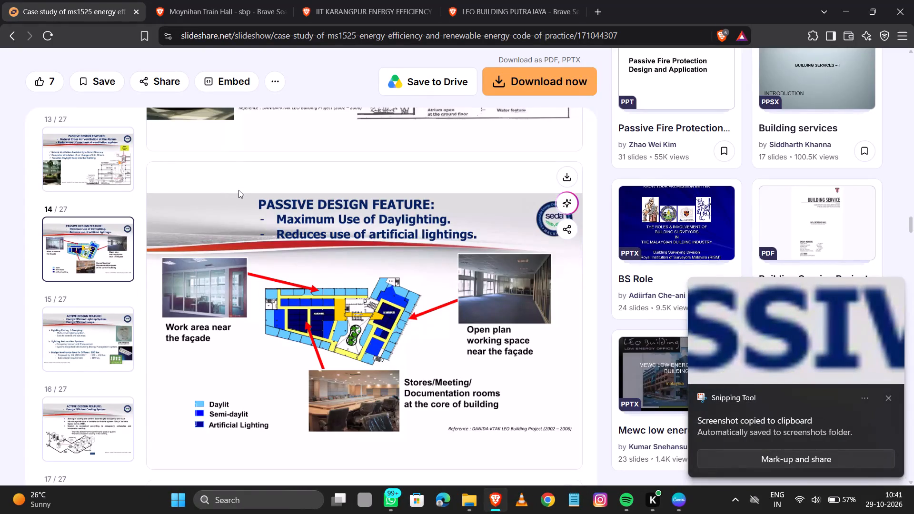
key(Print)
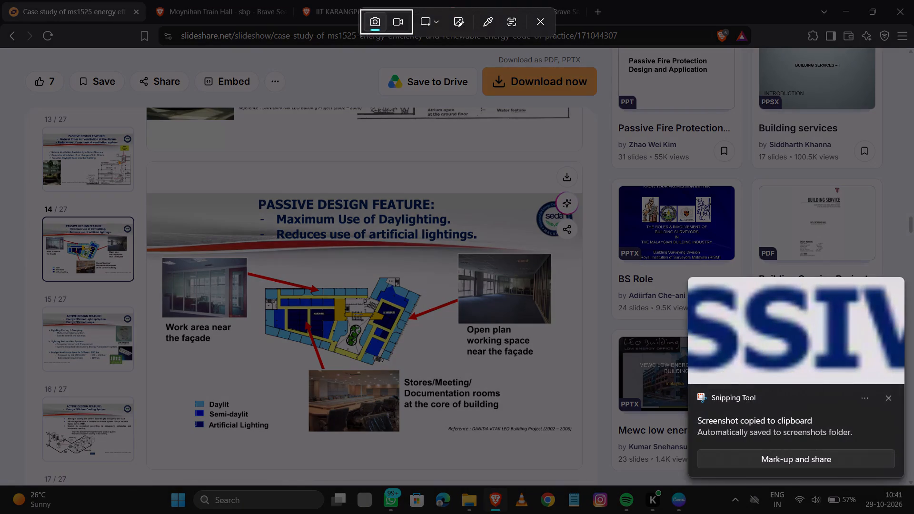
drag(249, 197, 477, 237)
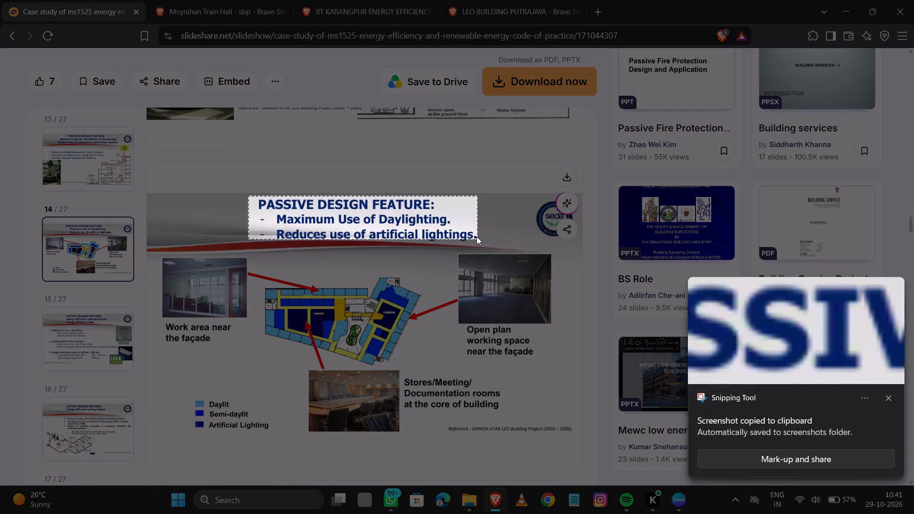
drag(477, 237, 480, 237)
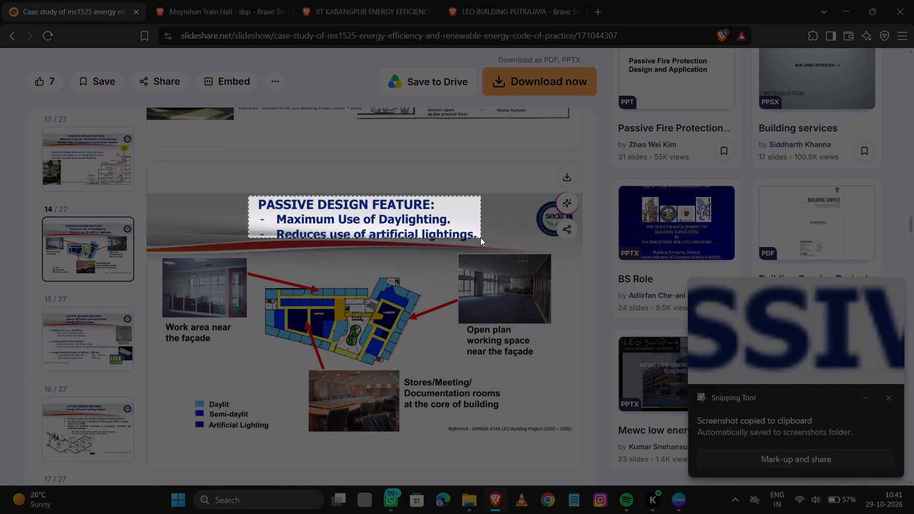
drag(480, 237, 480, 243)
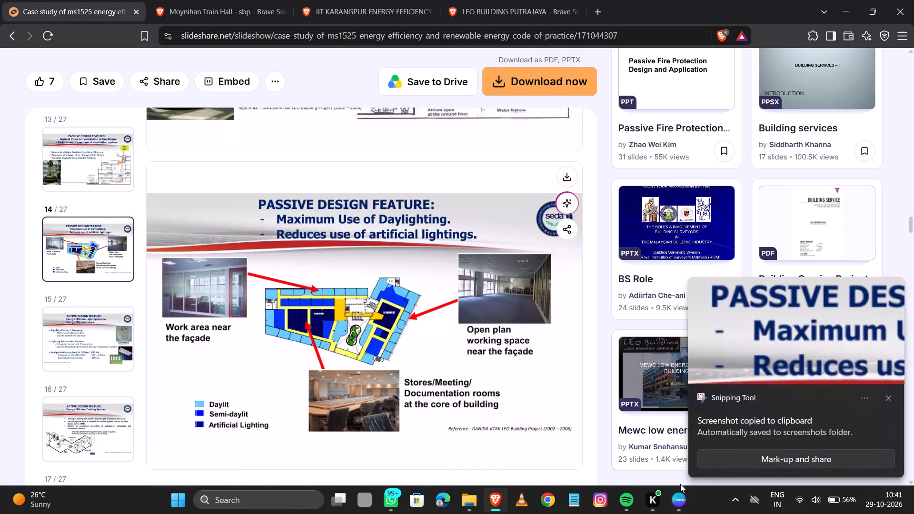
Paste the captured "PASSIVE DESIGN FEATURE" heading onto page 13 in Canva and shrink it to about a third of the page width.
click(673, 496)
key(ctrl+b)
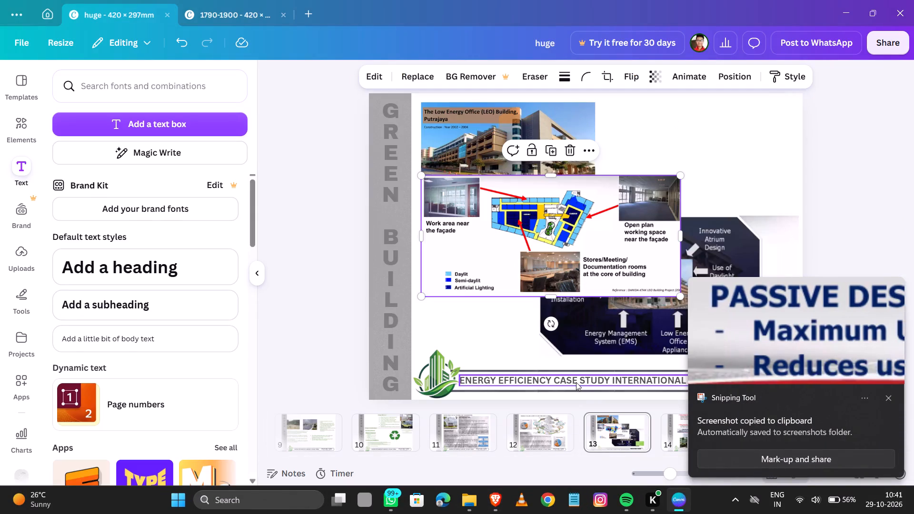
click(886, 397)
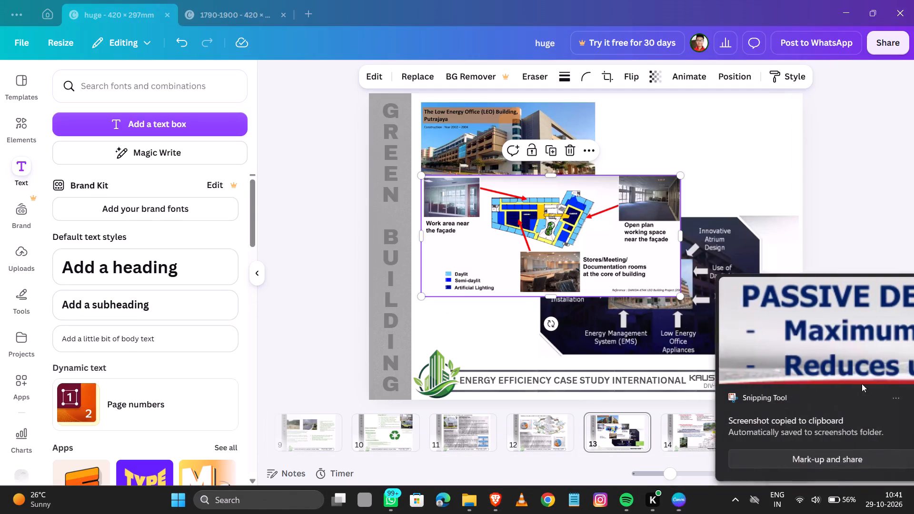
click(847, 138)
key(ctrl+v)
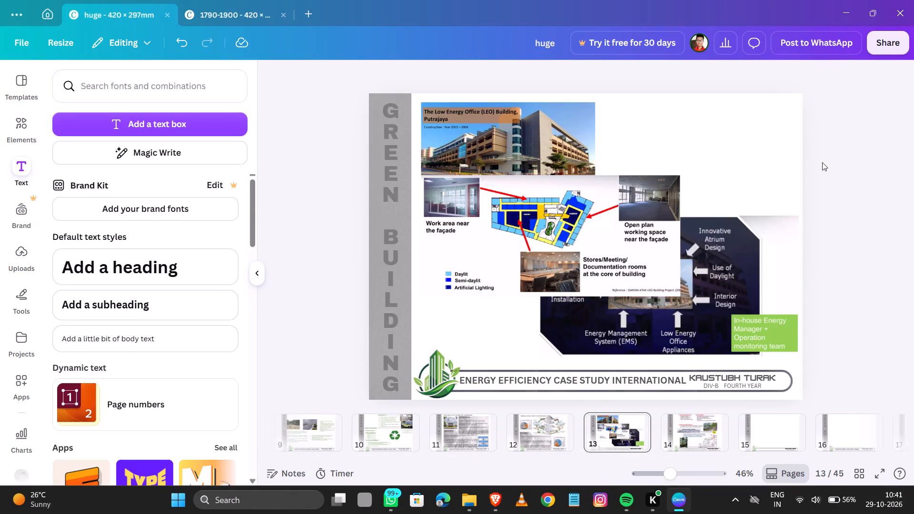
drag(666, 245, 670, 245)
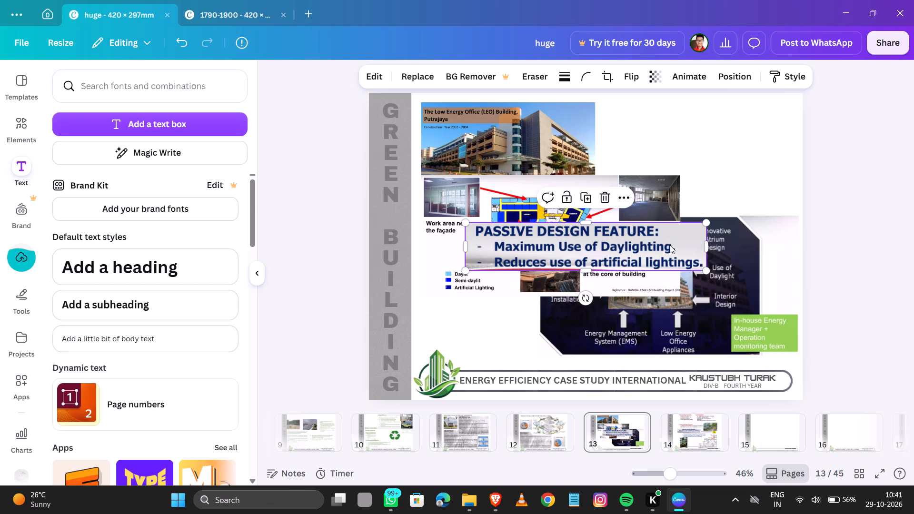
drag(670, 245, 746, 162)
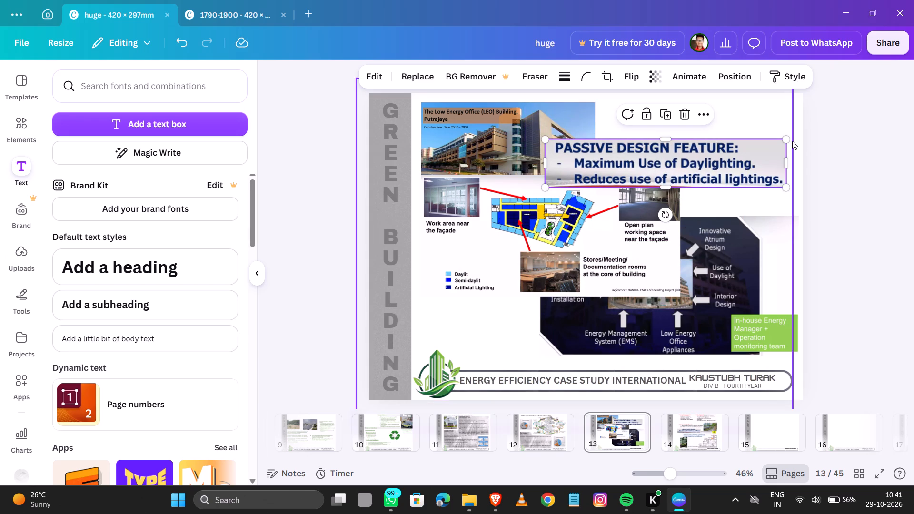
drag(789, 141, 693, 178)
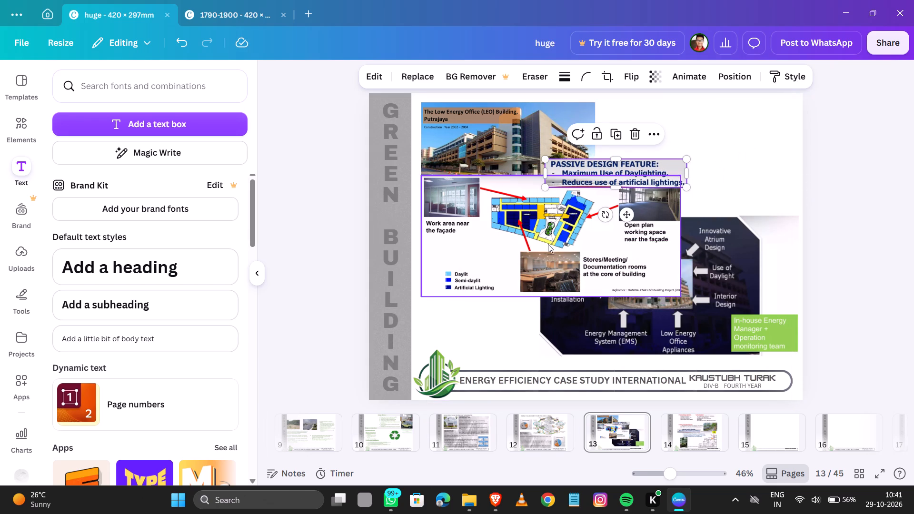
Lower the daylighting plan image on page 13 and place the "PASSIVE DESIGN FEATURE" heading directly above it, flush with its left edge.
drag(548, 244, 548, 290)
drag(610, 172, 525, 203)
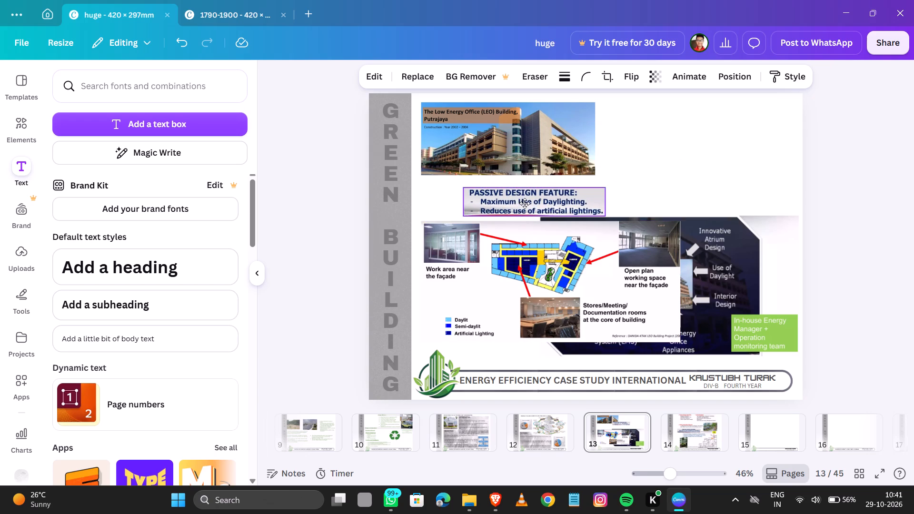
drag(525, 203, 486, 203)
click(888, 168)
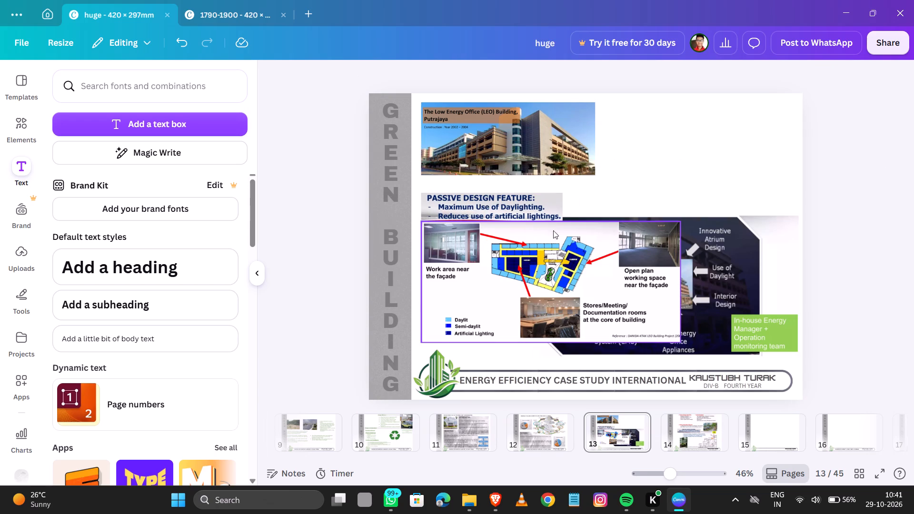
Enlarge page 13's LEO Building photo to about 45% of the page width and shift it down to just above the heading.
click(528, 146)
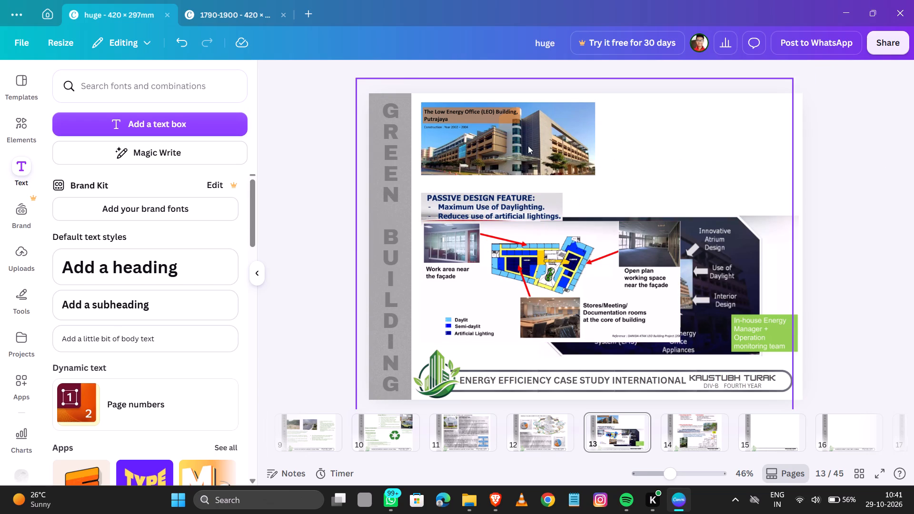
drag(597, 106, 621, 113)
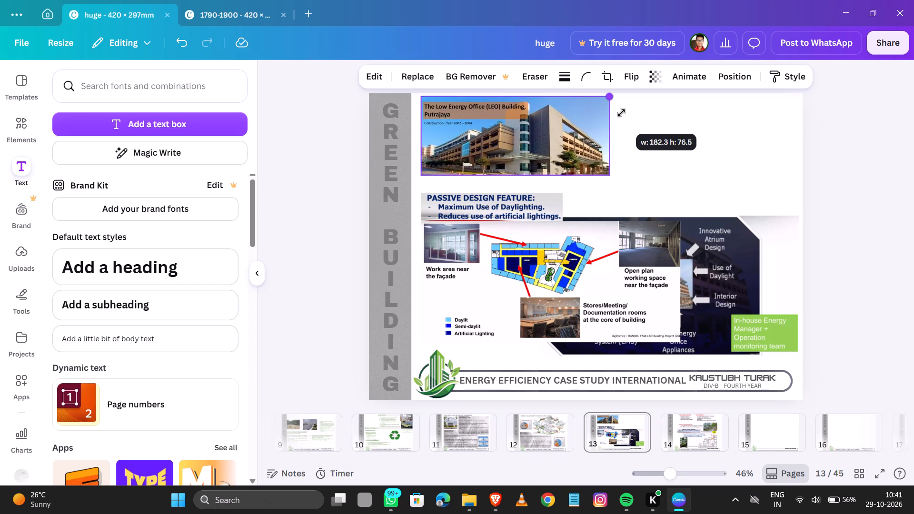
drag(621, 113, 631, 124)
drag(558, 157, 558, 158)
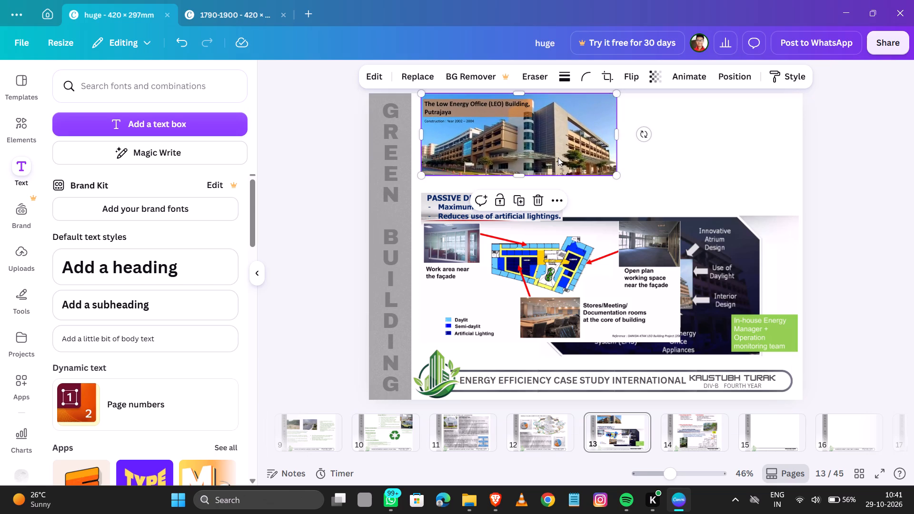
drag(558, 158, 557, 168)
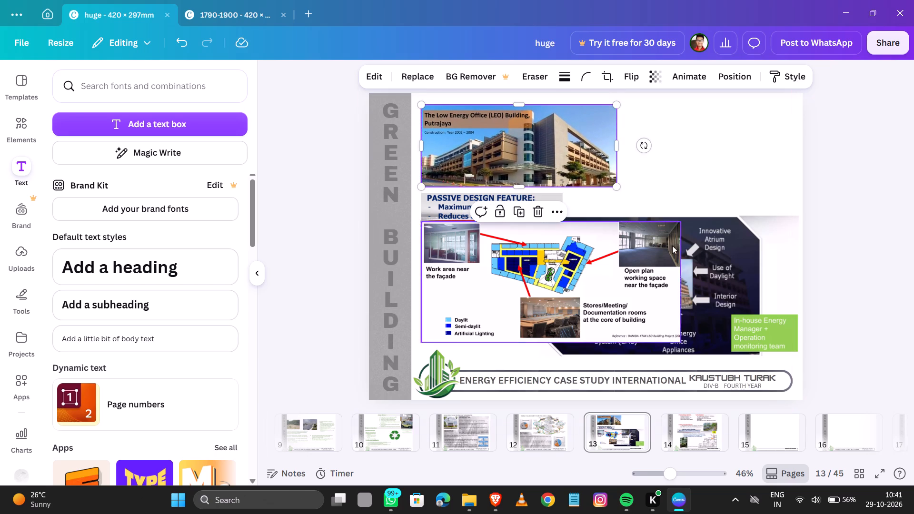
Nudge page 13's LEO Building photo slightly upward, leaving a small gap above the "PASSIVE DESIGN FEATURE" heading.
key(Up)
key(Up)
key(Up)
key(Down)
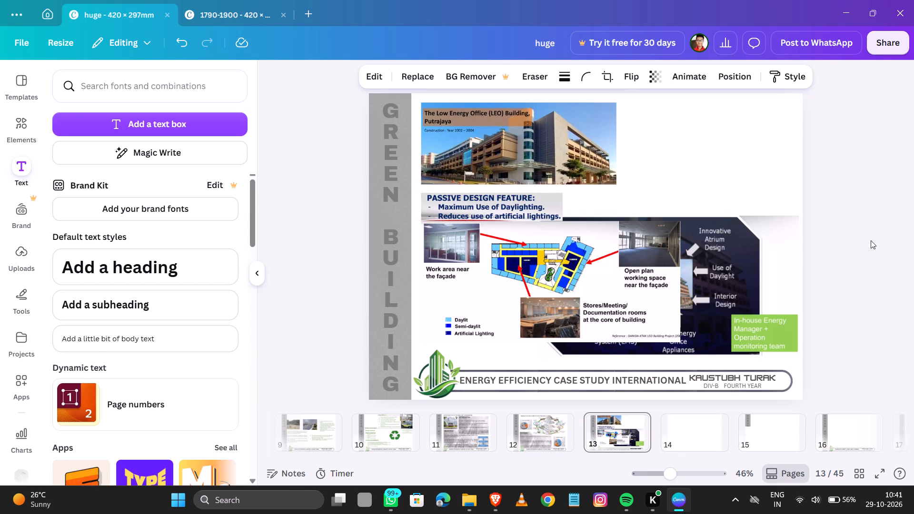
click(872, 240)
Move page 13's dark building design-features diagram out from behind the daylighting plan to the page's upper right corner.
drag(746, 287, 772, 146)
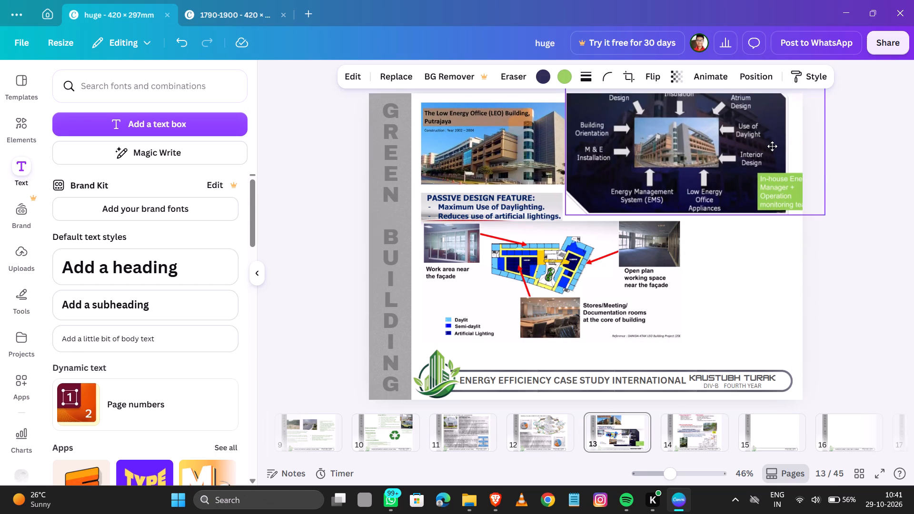
drag(772, 146, 771, 150)
Lower the daylighting plan image to just above page 13's footer and enlarge it to about two-thirds of the page width, reaching the heading.
click(549, 274)
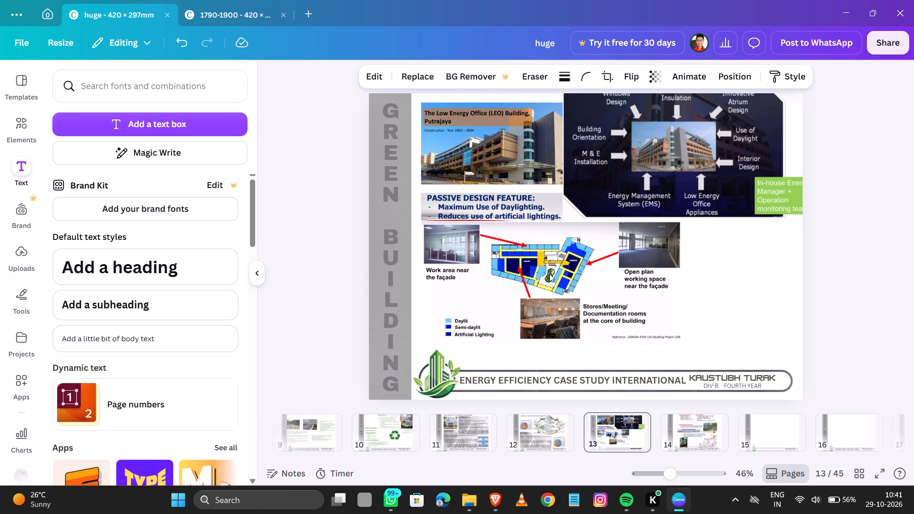
key(Down)
key(Down)
key(Down)
key(Down)
key(Down)
key(Down)
key(Down)
key(Down)
key(Down)
key(Down)
key(Down)
key(Down)
key(Down)
key(Down)
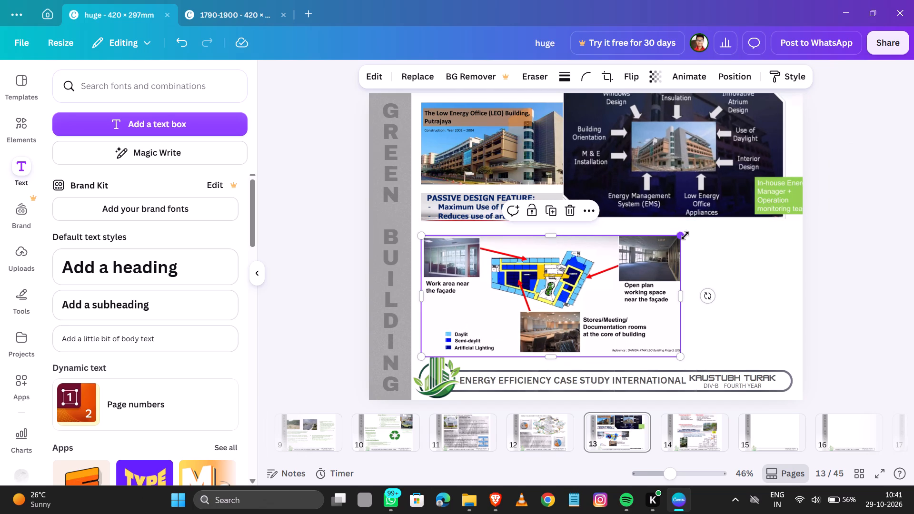
drag(685, 236, 701, 228)
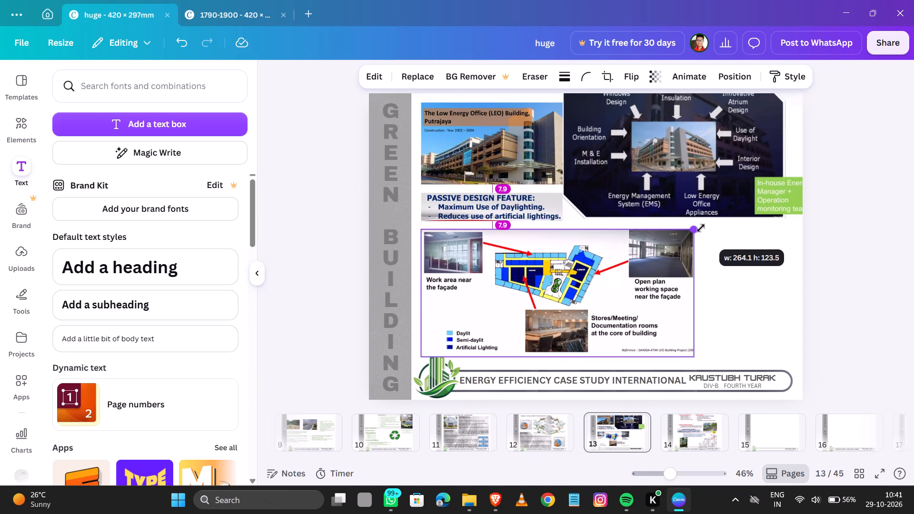
drag(701, 228, 708, 229)
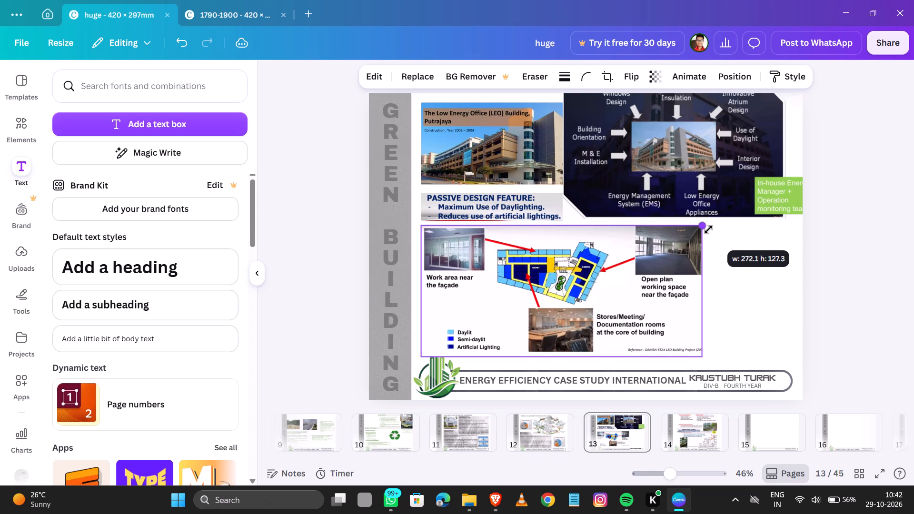
drag(708, 229, 720, 229)
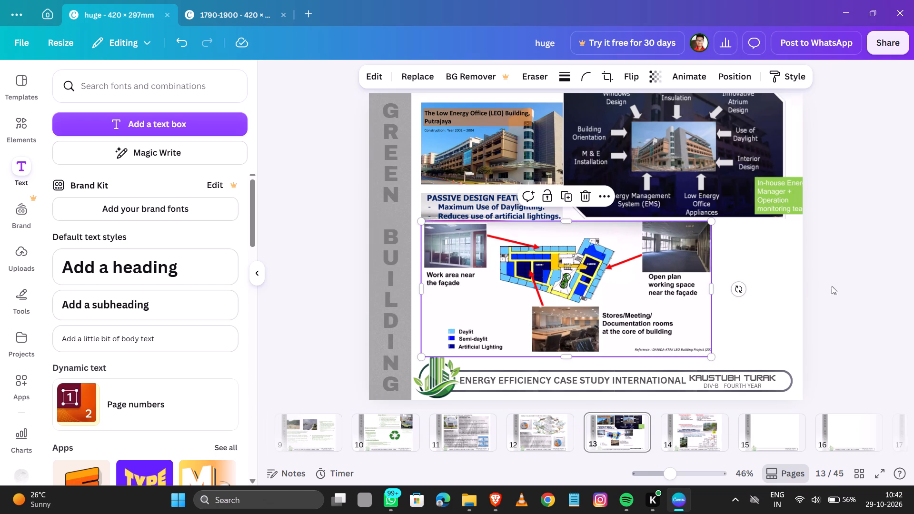
click(868, 302)
Move the dark building design-features diagram from page 13 onto page 15.
drag(674, 135, 691, 180)
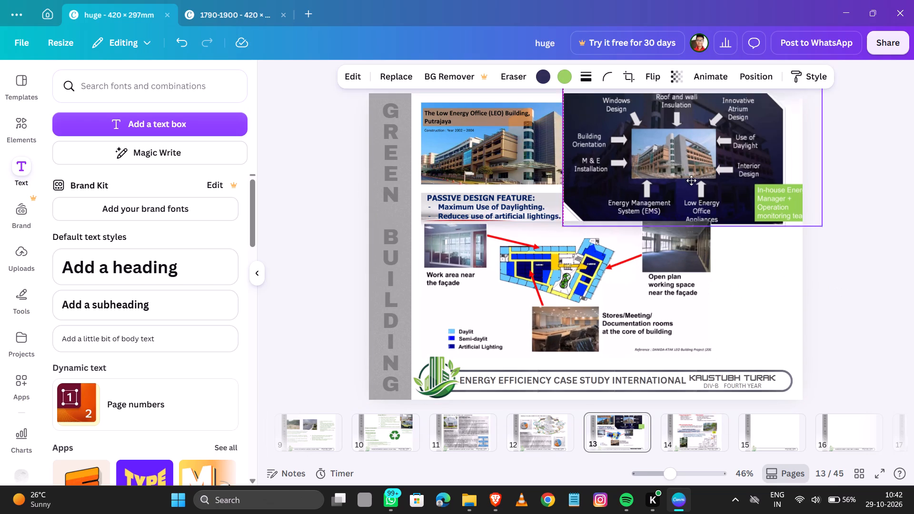
drag(691, 180, 781, 443)
Copy the "ENERGY EFFICIENCY CASE STUDY INTERNATIONAL" footer title from page 14 onto page 15.
click(708, 434)
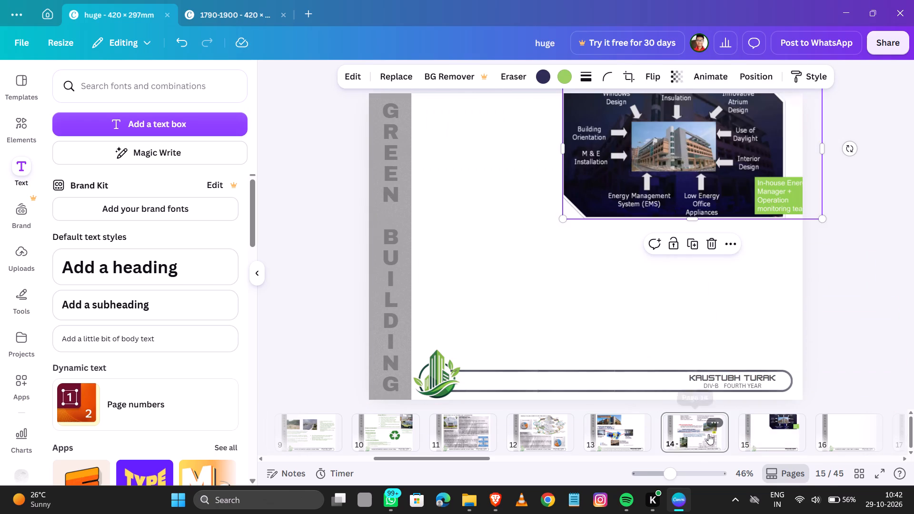
click(625, 374)
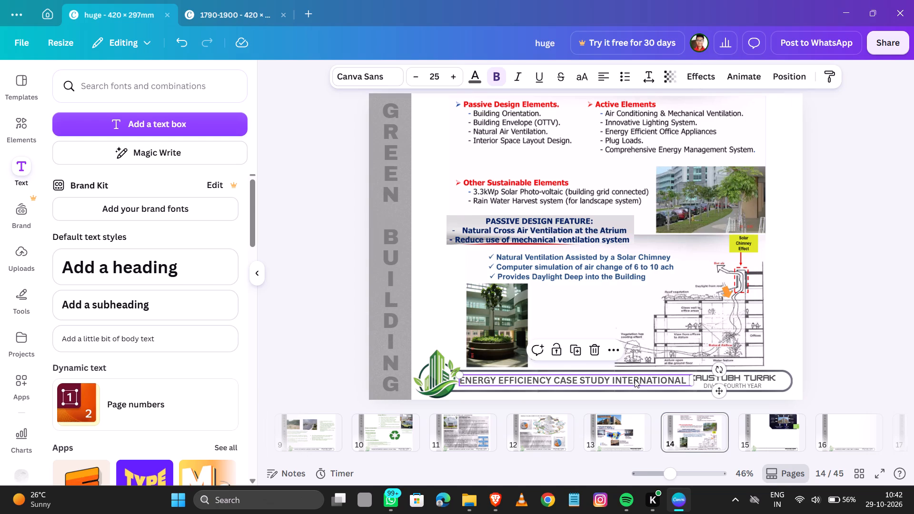
key(ctrl+c)
click(775, 436)
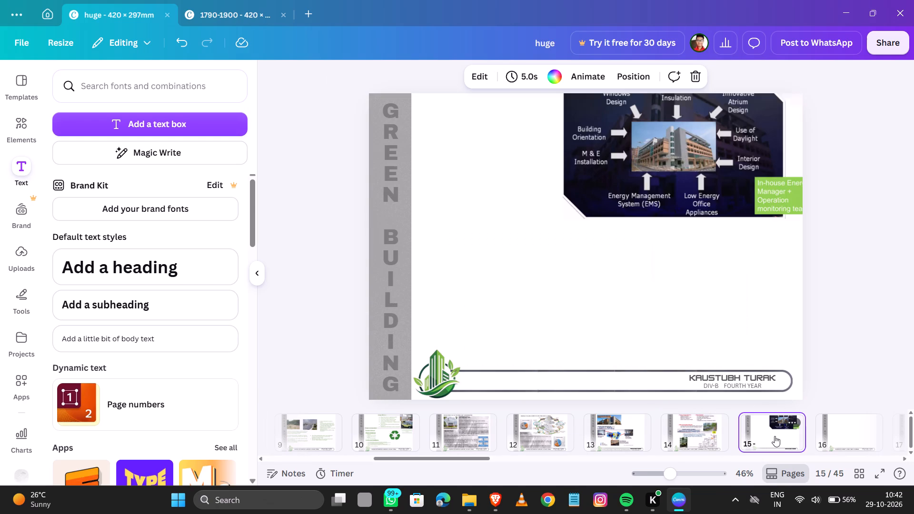
key(ctrl+v)
click(850, 305)
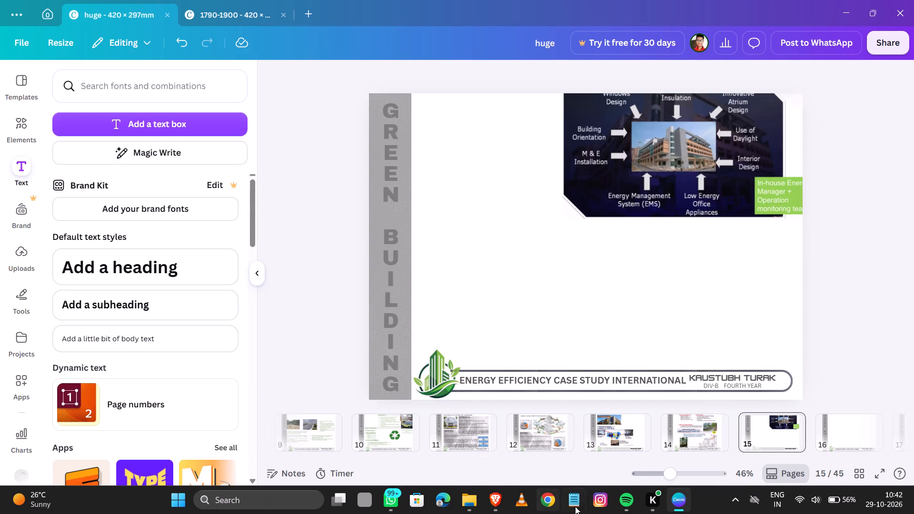
Switch to Brave and capture slide 16's energy efficient cooling text and air duct diagram, without its heading.
click(496, 500)
middle_click(445, 290)
scroll(445, 289, down, 1)
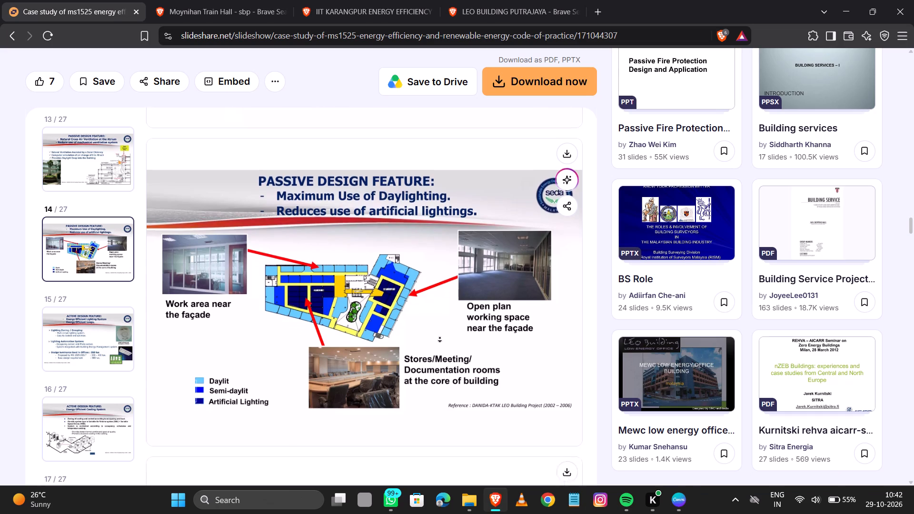
click(439, 349)
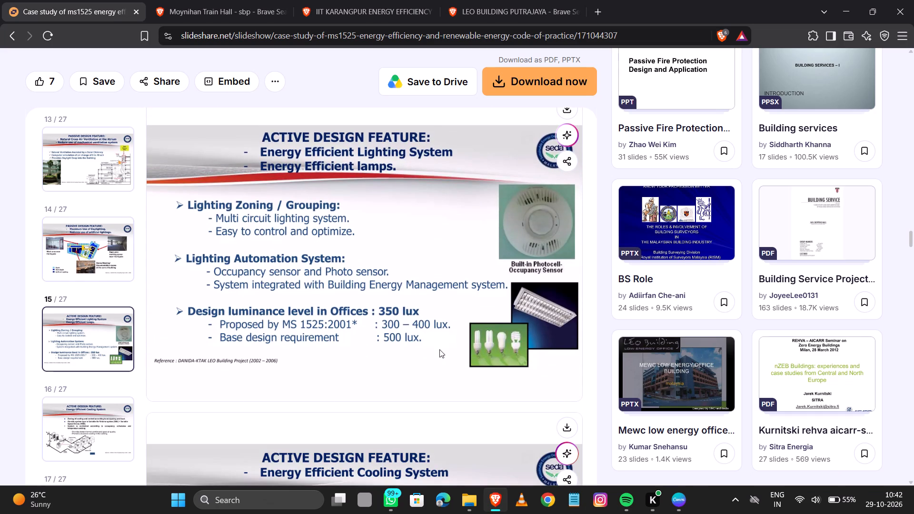
middle_click(439, 349)
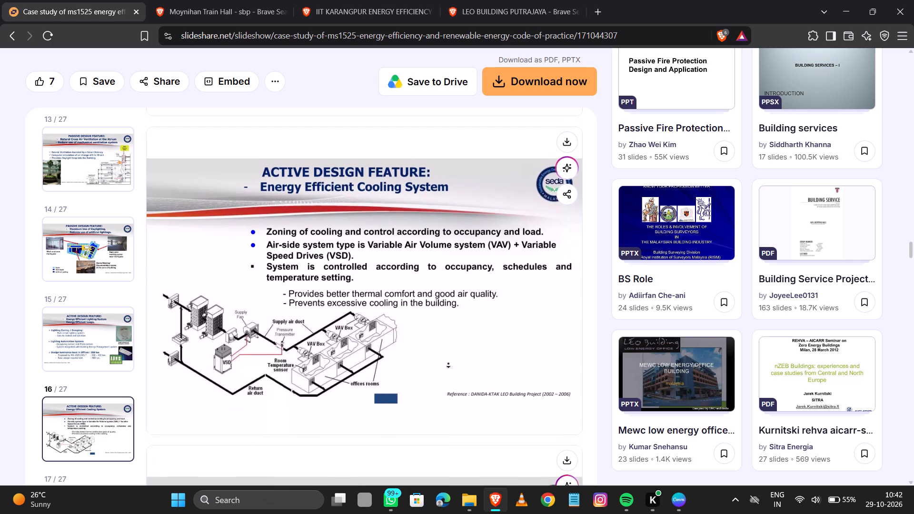
click(448, 364)
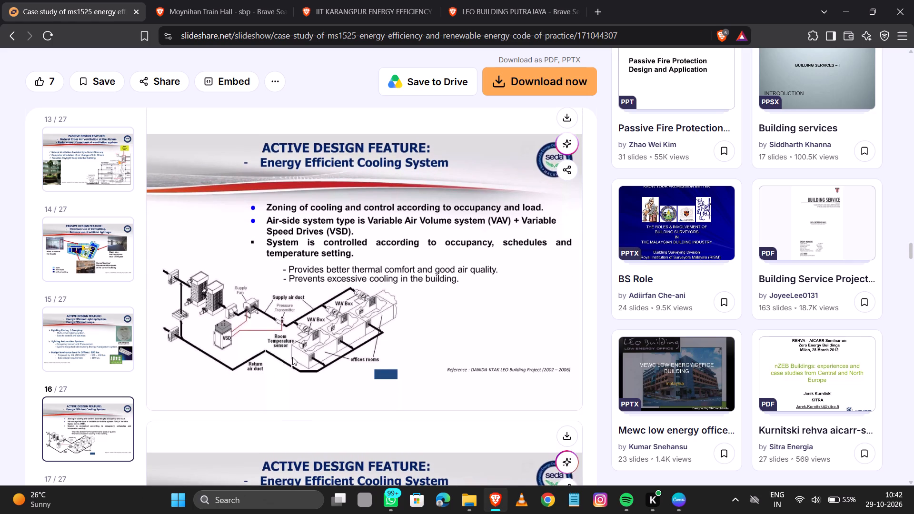
key(Print)
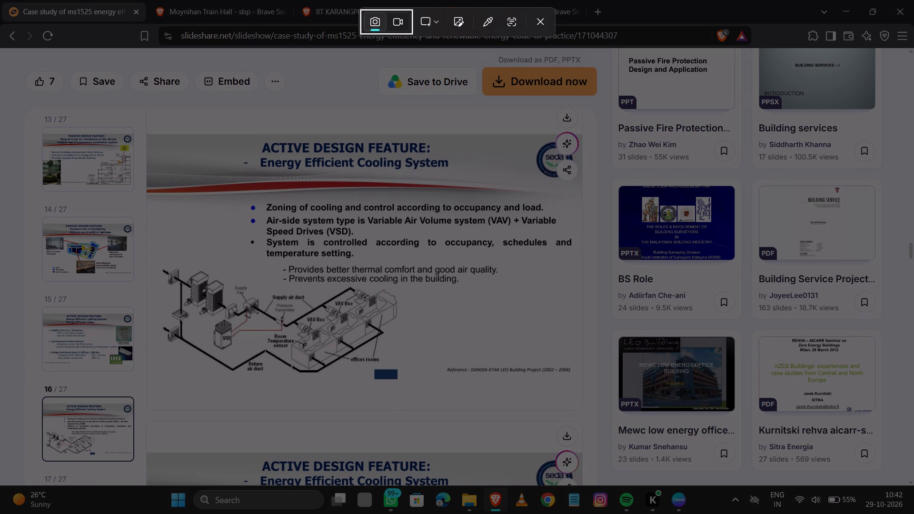
drag(153, 198, 230, 254)
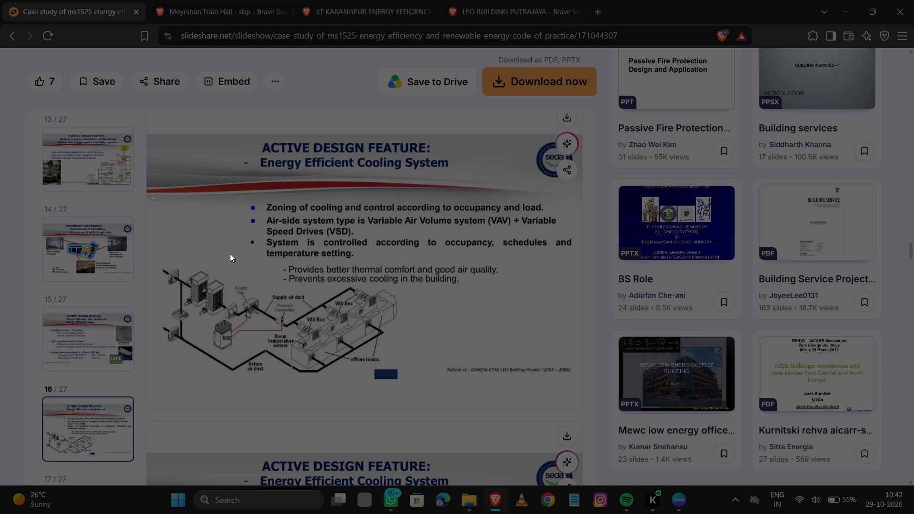
drag(230, 254, 573, 384)
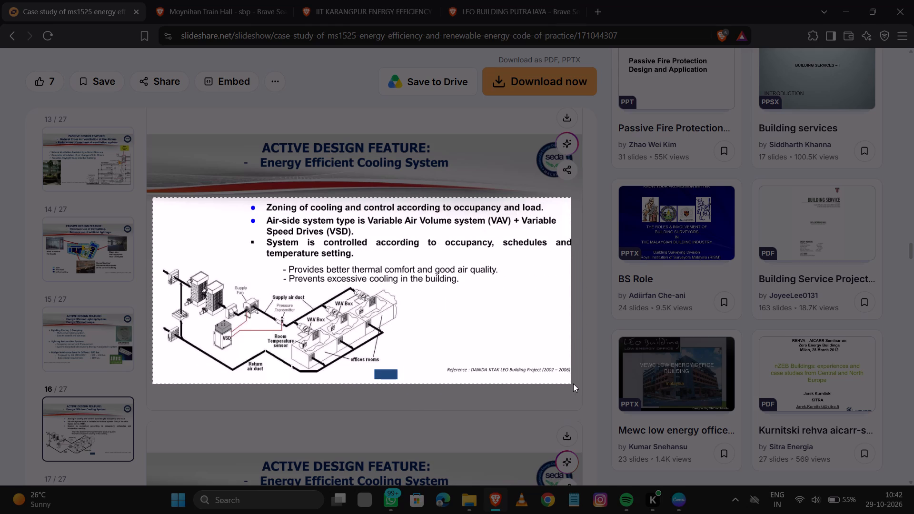
drag(573, 384, 579, 384)
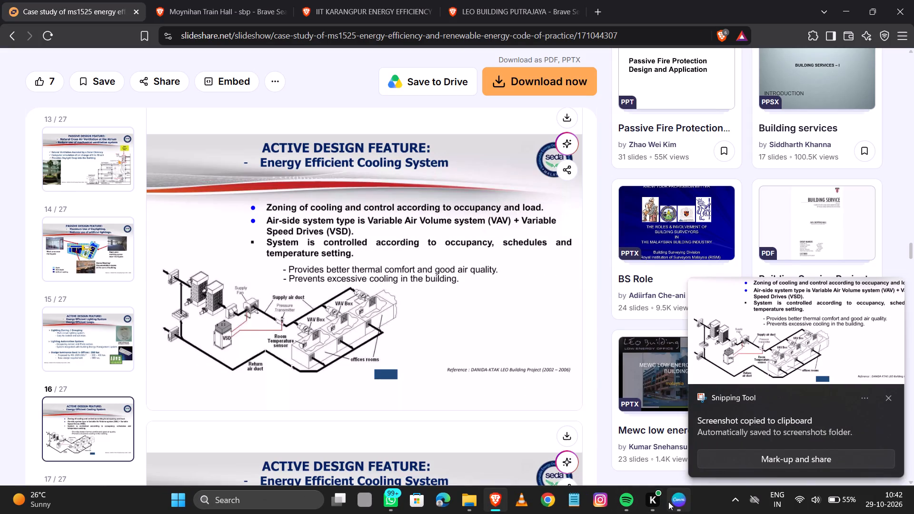
Switch to Canva, paste the captured cooling system image onto page 15 and shift it down to just above the footer.
click(683, 502)
key(ctrl+v)
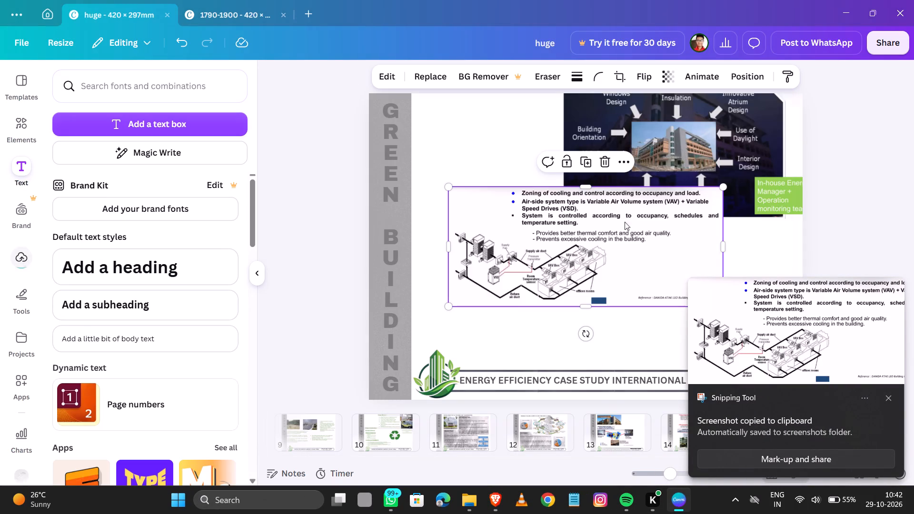
drag(629, 236, 626, 297)
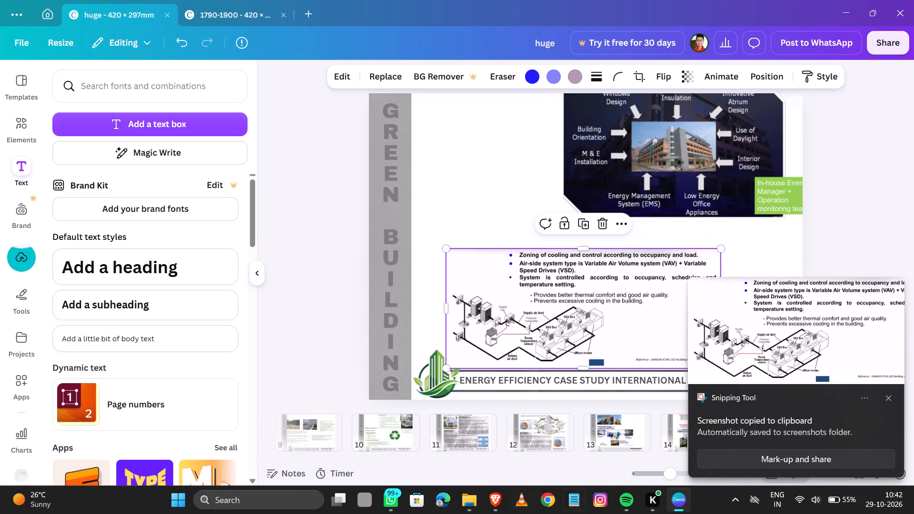
Switch to Brave and capture slide 16's "ACTIVE DESIGN FEATURE: Energy Efficient Cooling System" heading.
click(491, 499)
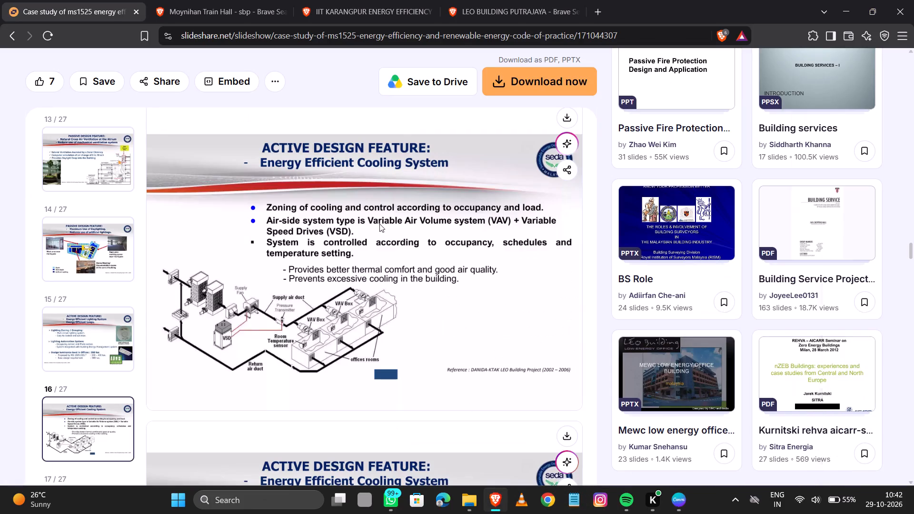
key(Pause)
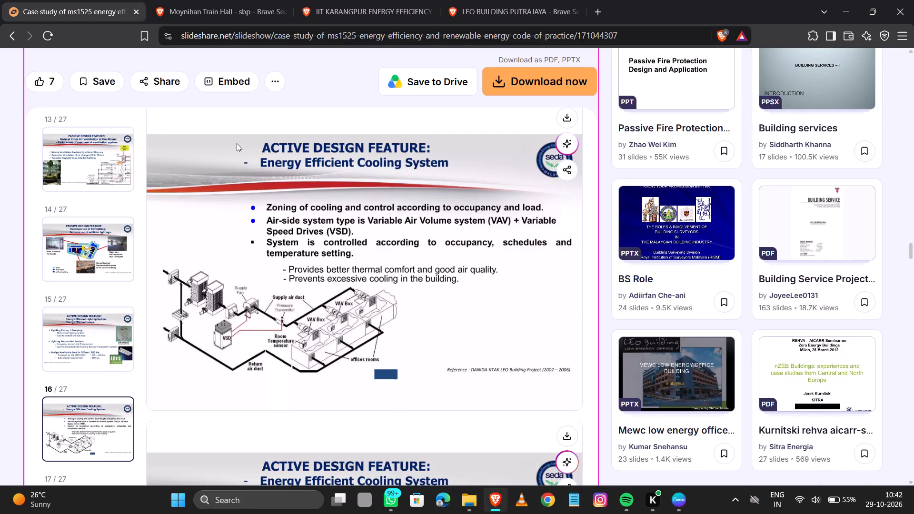
key(Print)
drag(238, 135, 437, 183)
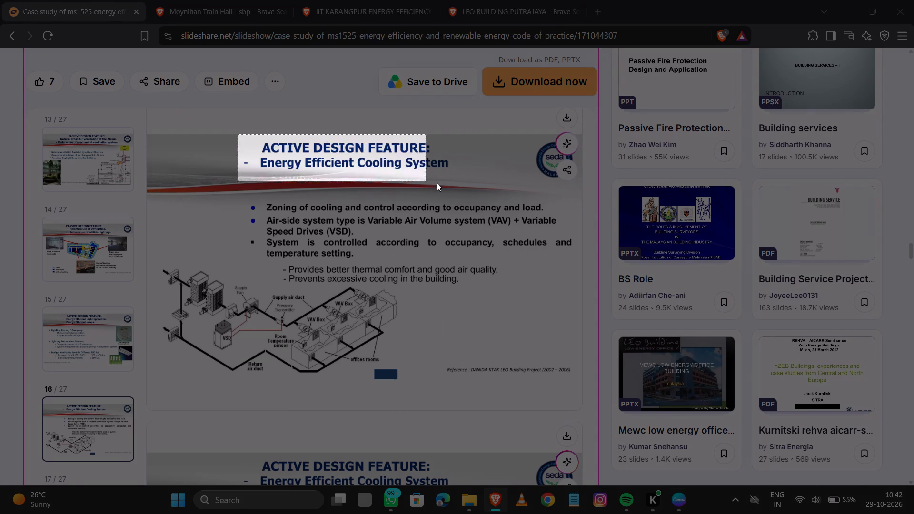
drag(437, 183, 452, 177)
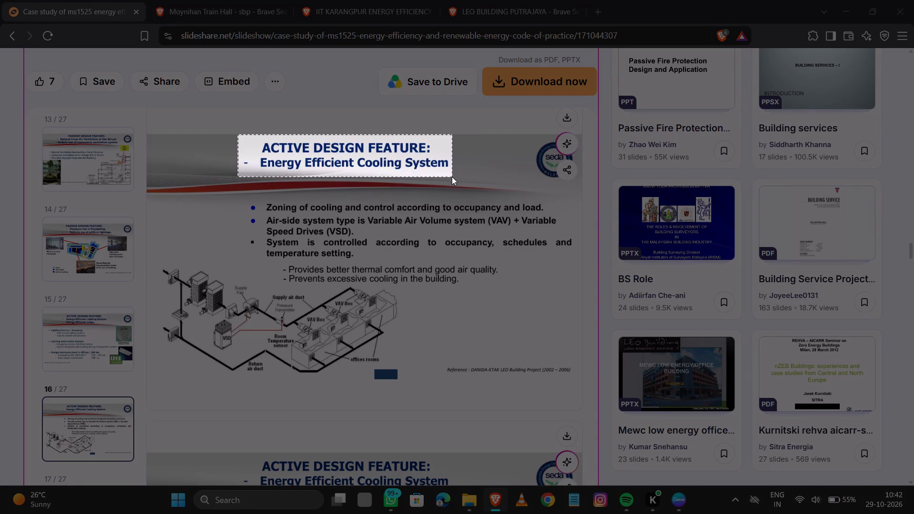
drag(452, 177, 452, 171)
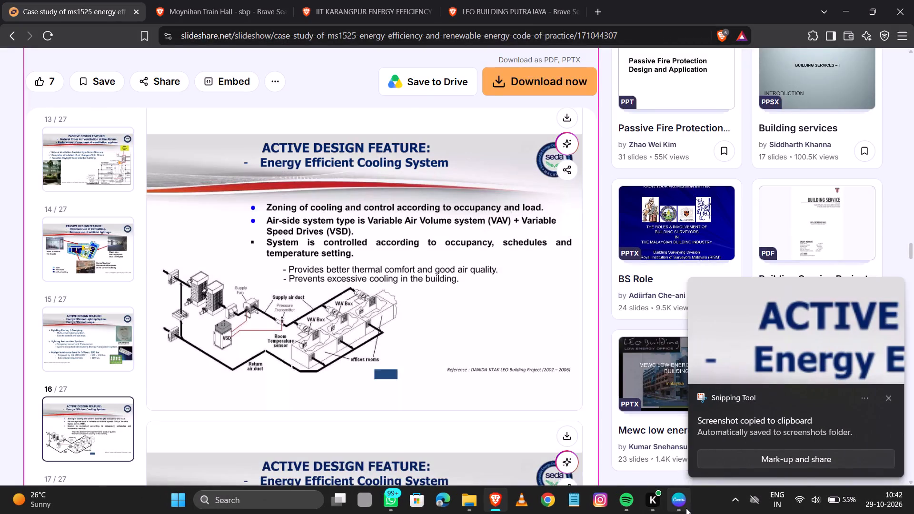
Paste the captured "ACTIVE DESIGN FEATURE" heading onto page 15 in Canva and shrink it to about a third of the page width.
click(686, 508)
key(ctrl+v)
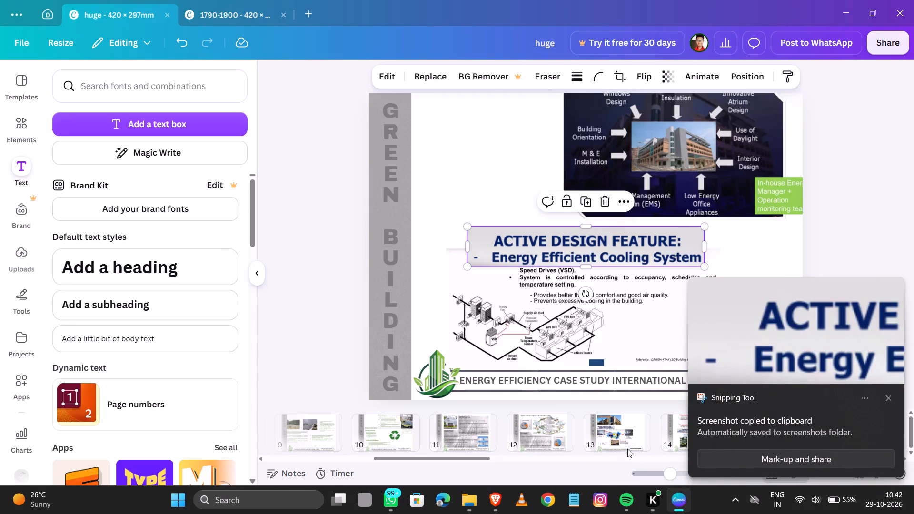
click(705, 222)
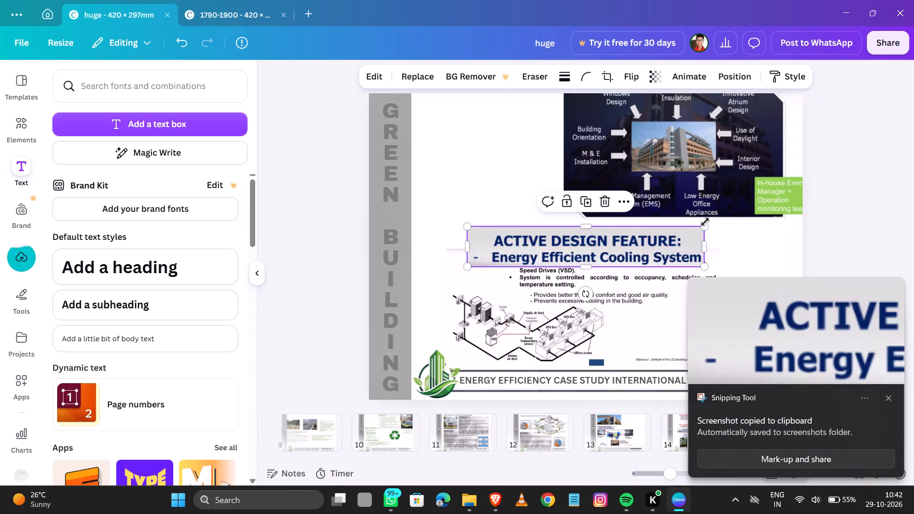
drag(705, 223, 622, 283)
click(864, 222)
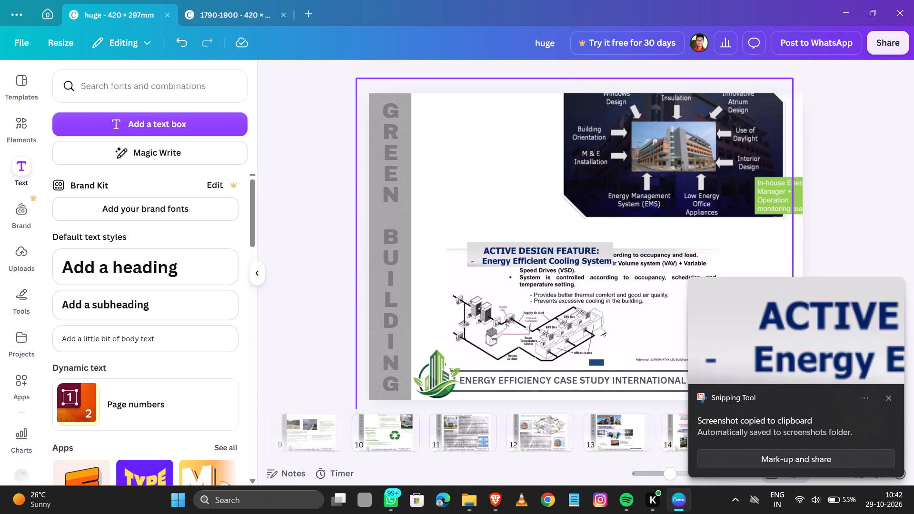
Move the cooling system image to page 15's upper area against the grey strip and place its heading directly above, flush left.
drag(573, 351, 537, 225)
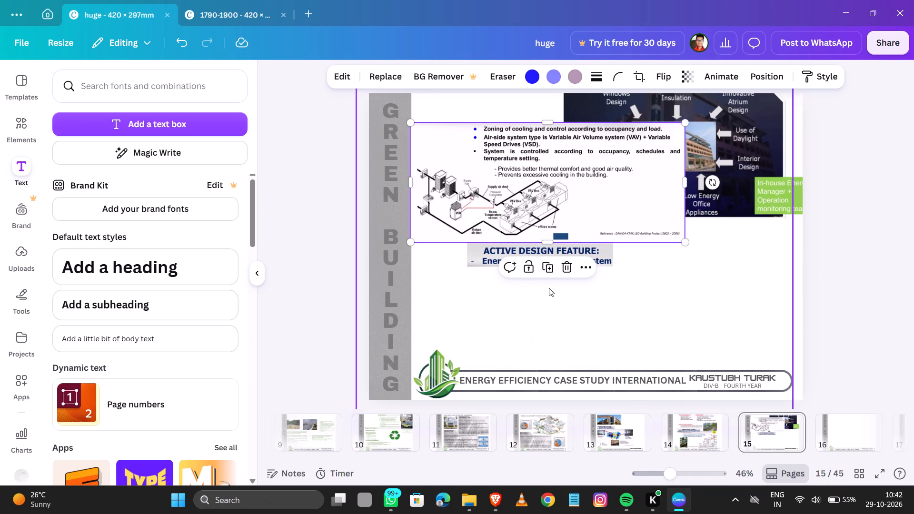
drag(605, 252, 553, 104)
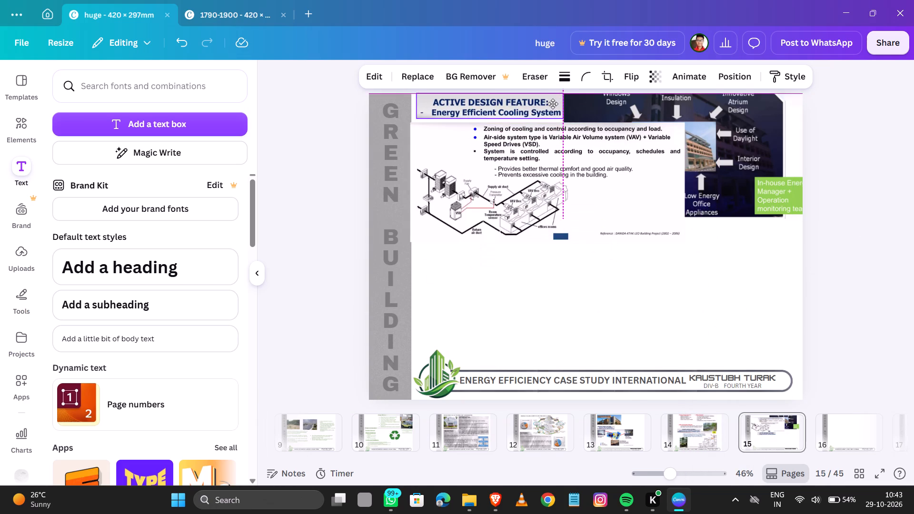
drag(553, 104, 550, 107)
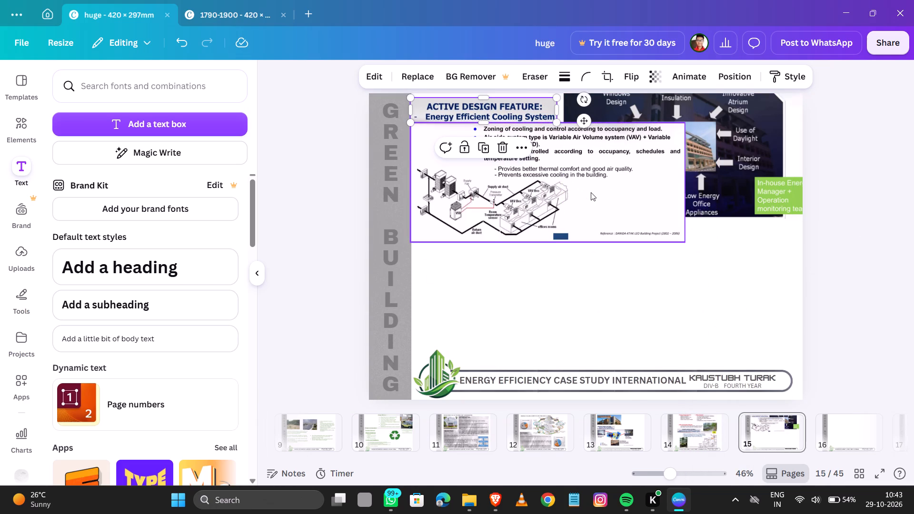
Group the "ACTIVE DESIGN FEATURE" heading with the cooling system image on page 15.
shift+click(591, 192)
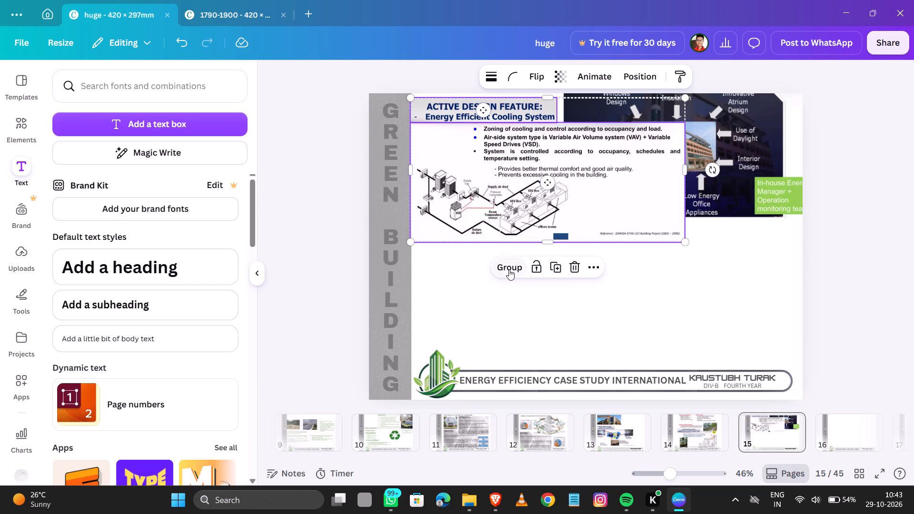
click(509, 269)
click(863, 206)
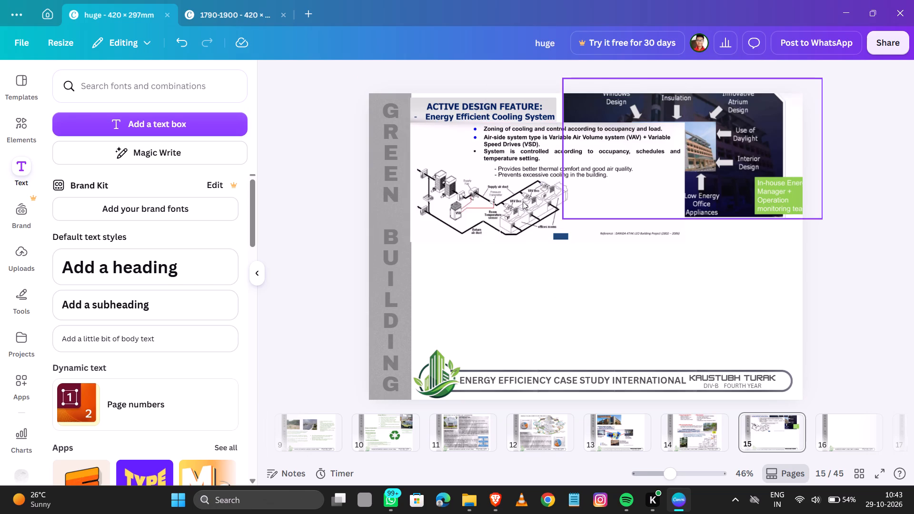
Nudge the grouped cooling system image and heading on page 15 slightly down and right, leaving a small gap from the grey strip.
click(523, 201)
key(Down)
key(Right)
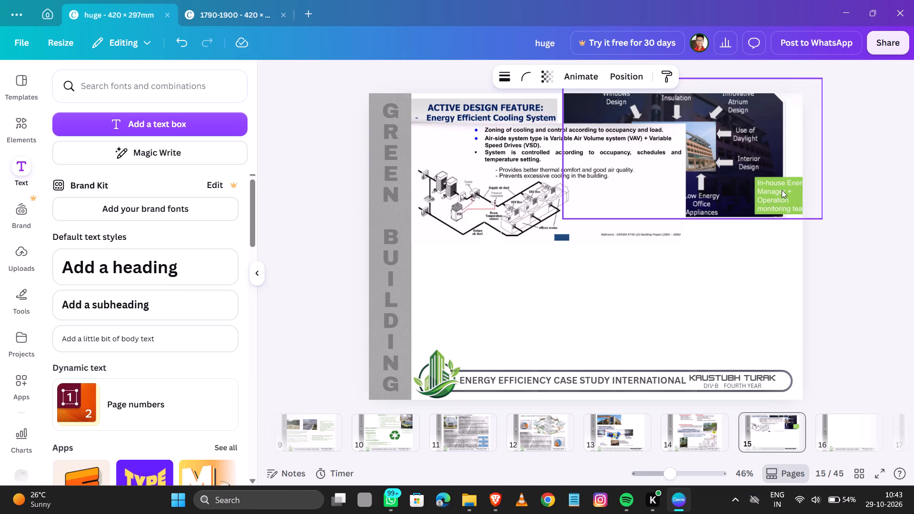
key(Right)
key(Right)
key(Right)
key(Right)
key(Right)
key(Right)
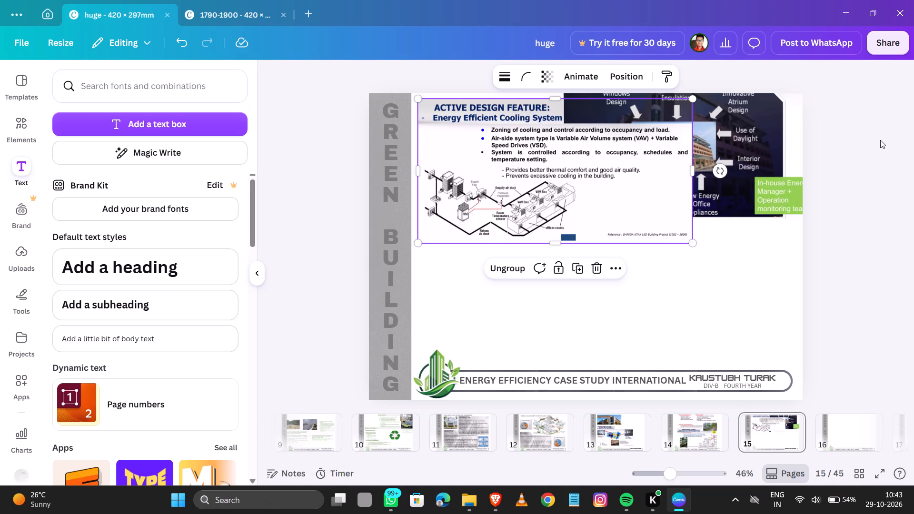
Move the dark building design features diagram to page 15's lower right area, below the cooling system image.
drag(759, 152, 749, 330)
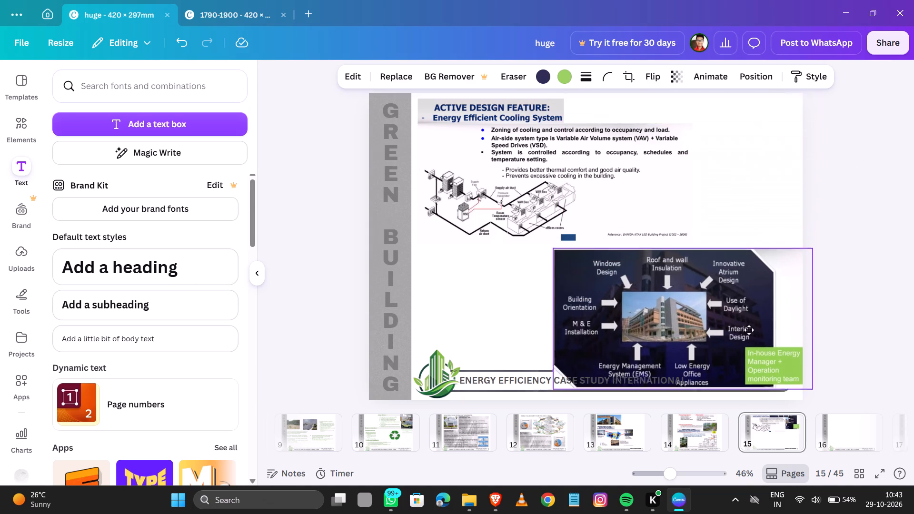
drag(749, 330, 738, 301)
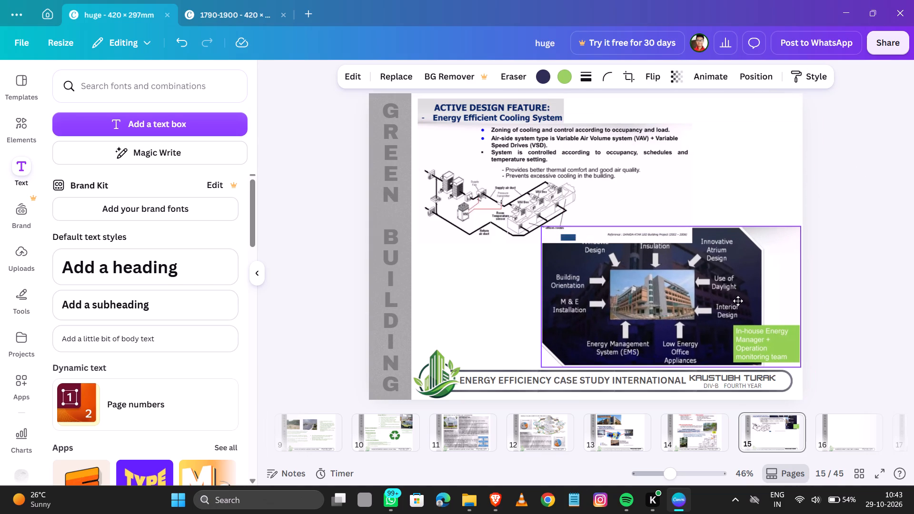
drag(738, 301, 743, 309)
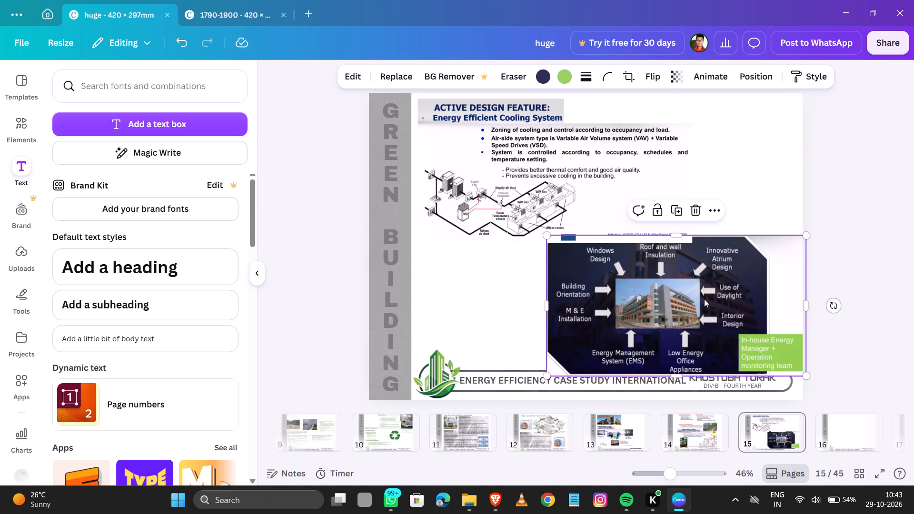
Crop the features diagram to about 248 × 128 mm, its right side at the page edge and its top at the cooling group's bottom edge.
drag(807, 306, 797, 306)
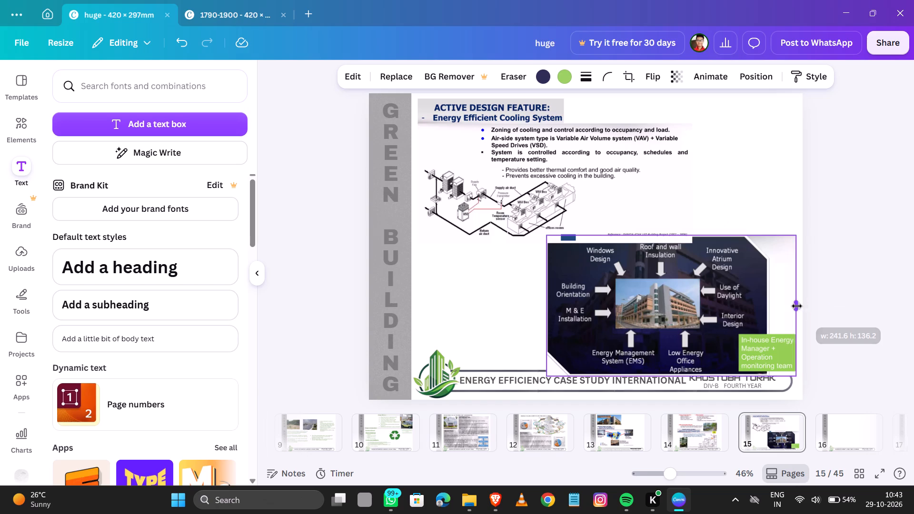
drag(797, 306, 803, 308)
click(679, 376)
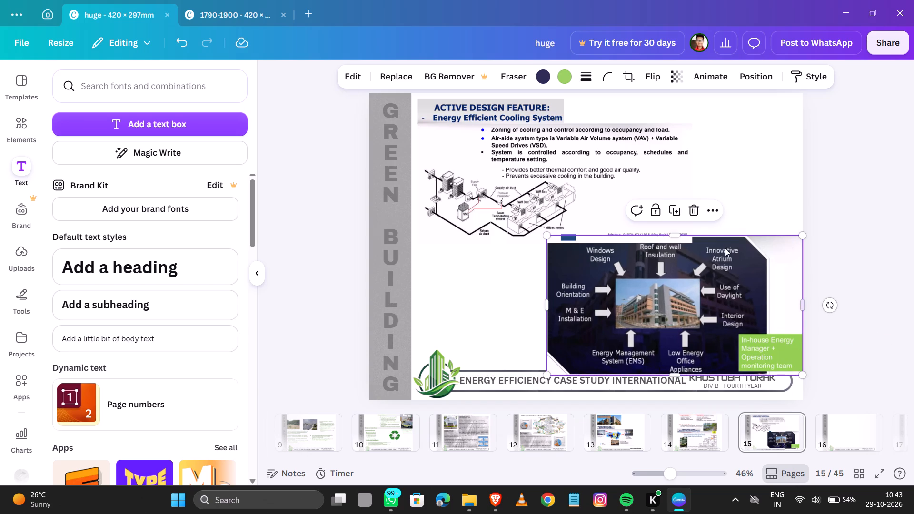
drag(677, 233, 677, 238)
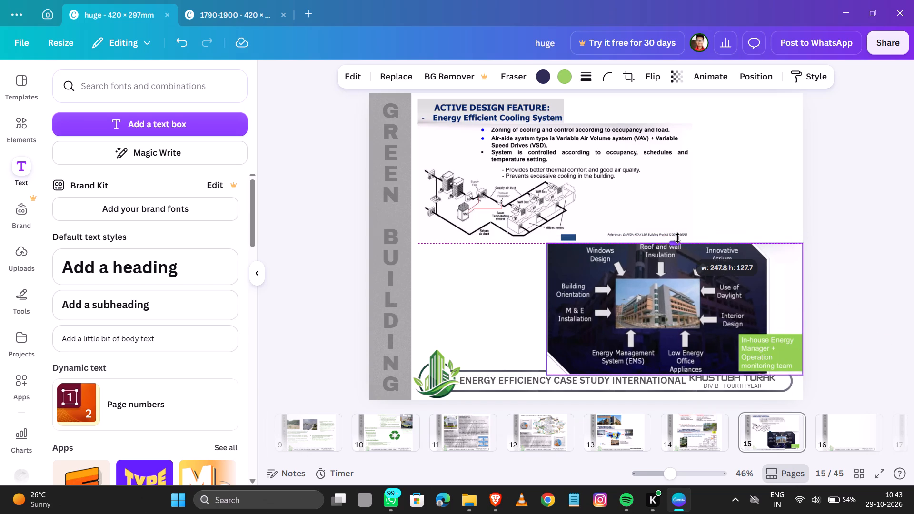
drag(677, 238, 680, 238)
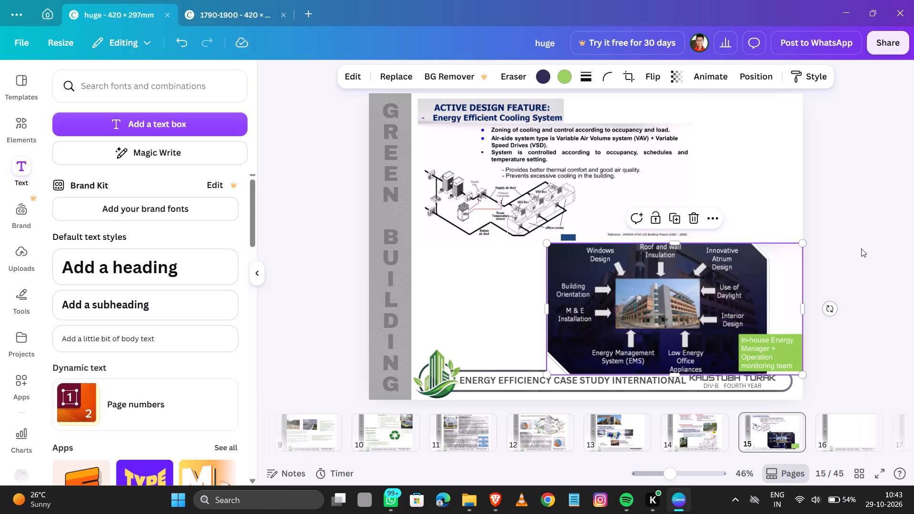
click(854, 268)
Nudge the features diagram up a few millimetres so it sits just above the case study footer banner.
click(746, 307)
key(Up)
key(Up)
key(Up)
key(Up)
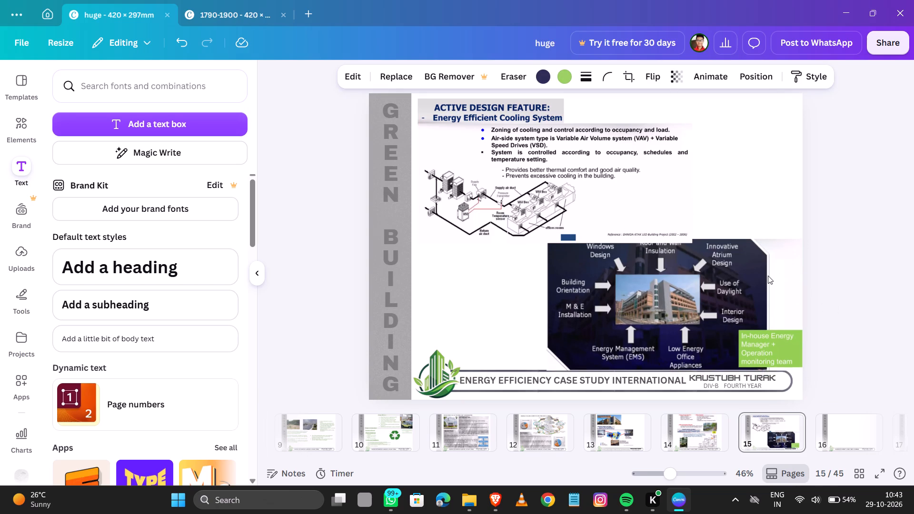
key(Up)
key(Down)
key(Up)
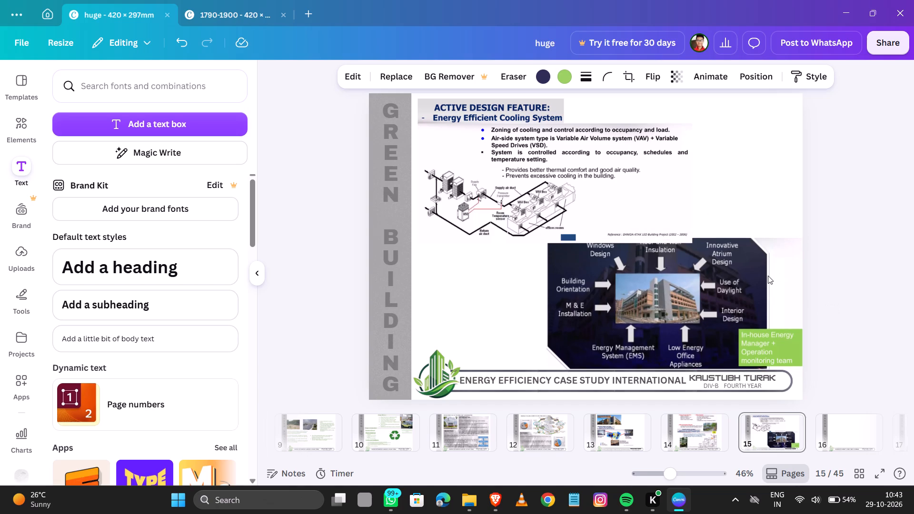
key(Down)
key(Up)
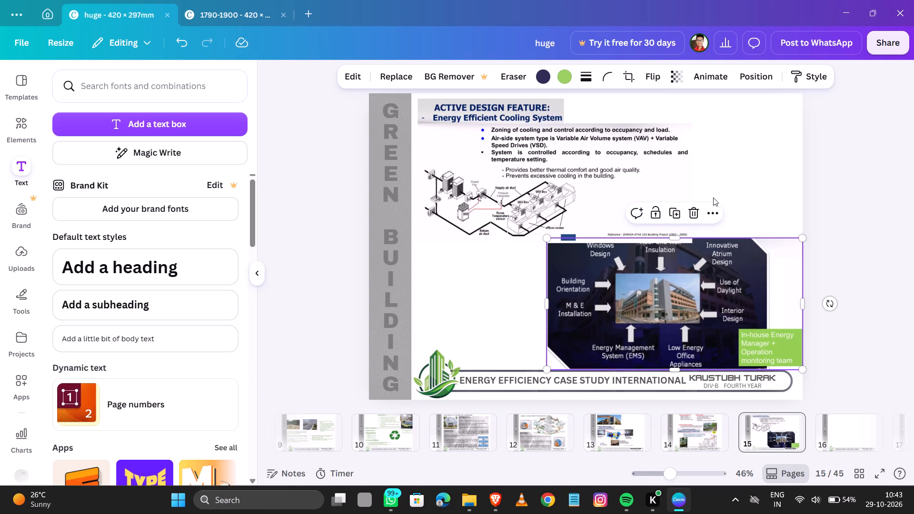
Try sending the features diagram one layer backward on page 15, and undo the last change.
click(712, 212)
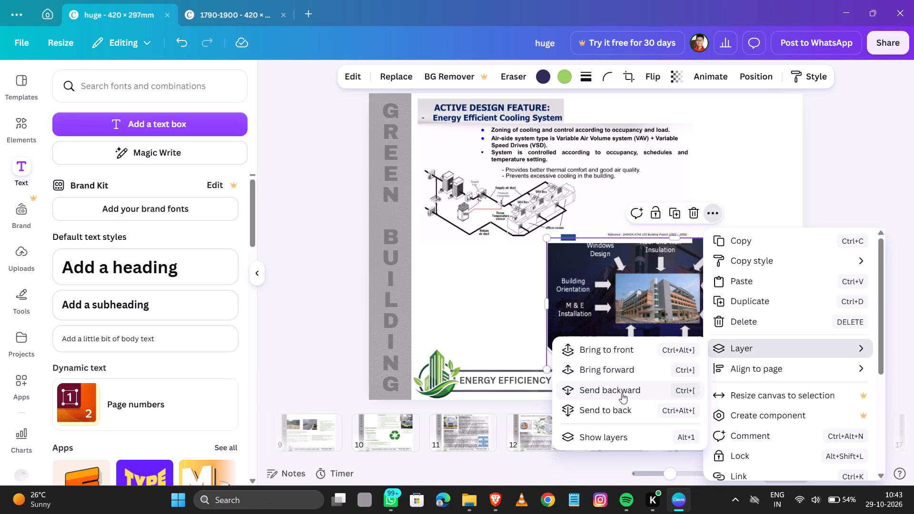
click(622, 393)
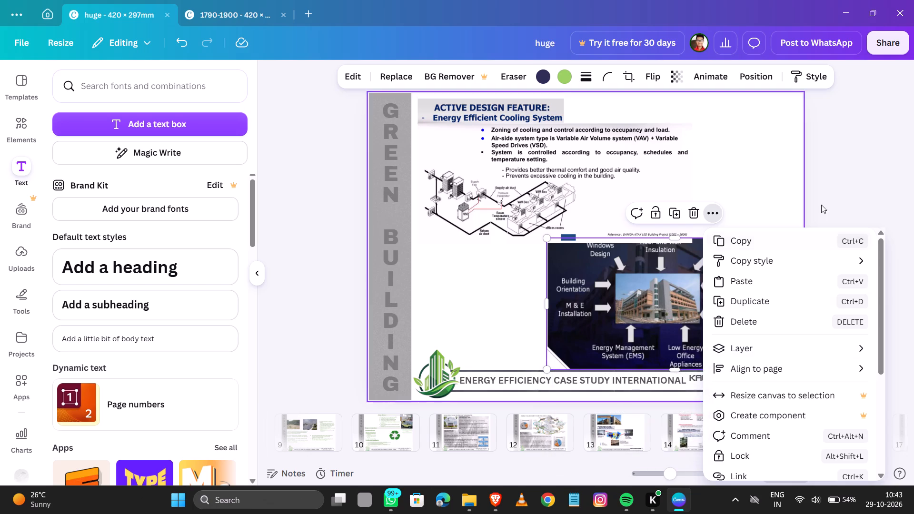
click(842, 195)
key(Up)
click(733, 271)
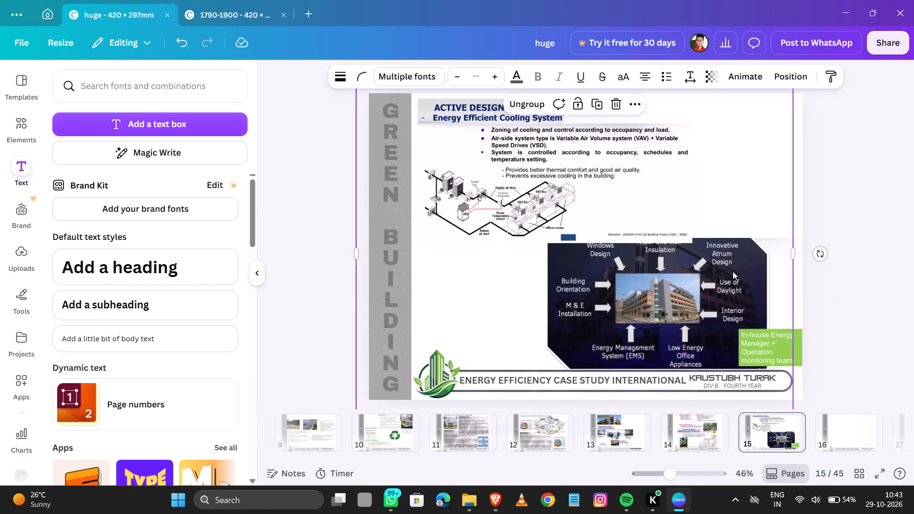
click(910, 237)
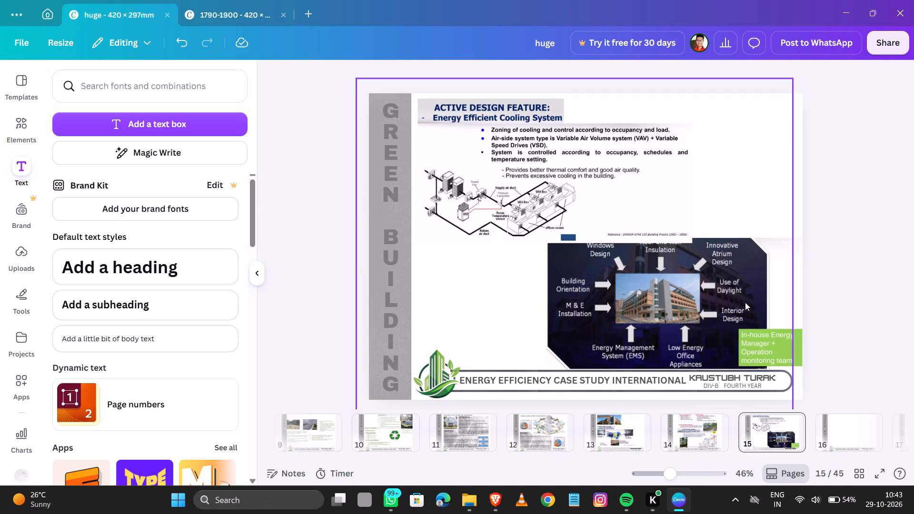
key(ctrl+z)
Send the building design features diagram to the back of page 15's layers.
click(746, 303)
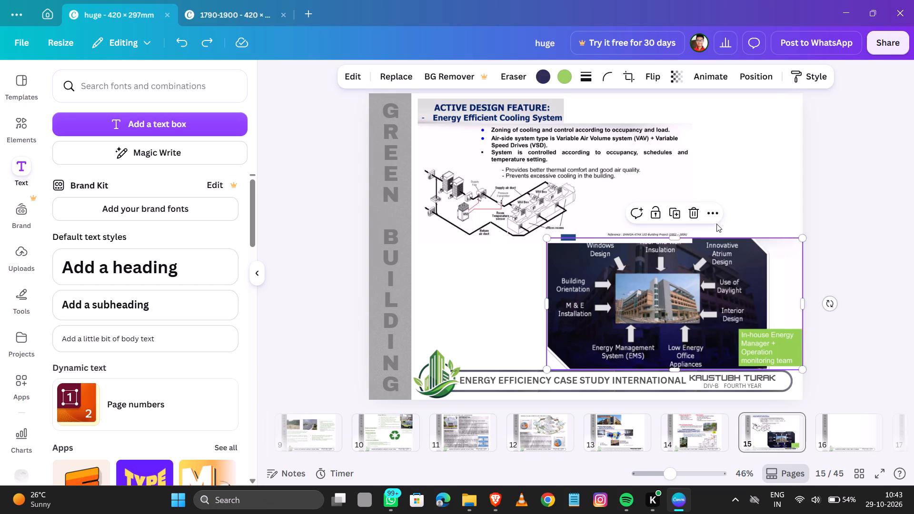
click(708, 209)
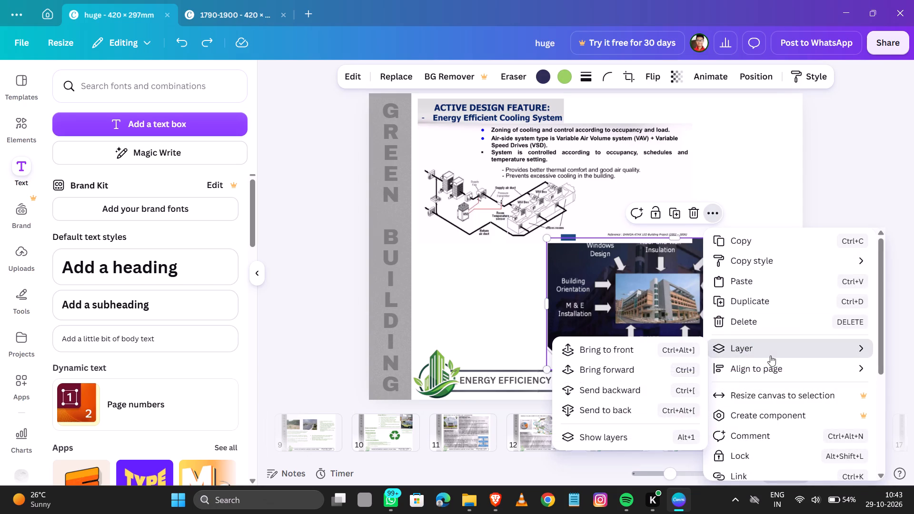
click(770, 356)
click(621, 414)
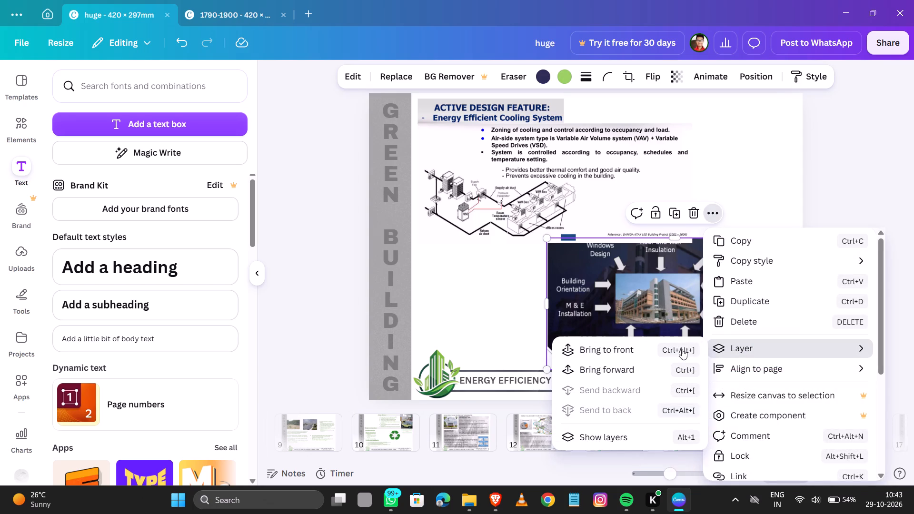
click(844, 181)
click(665, 269)
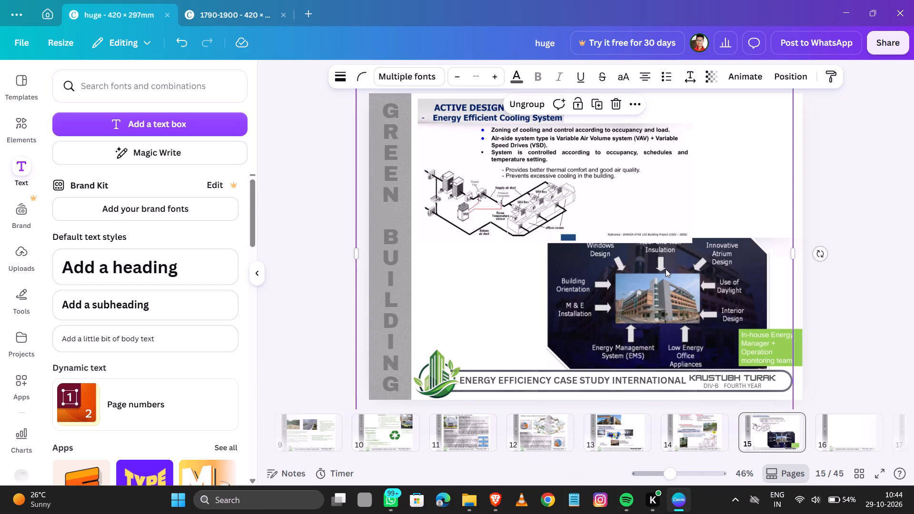
click(894, 179)
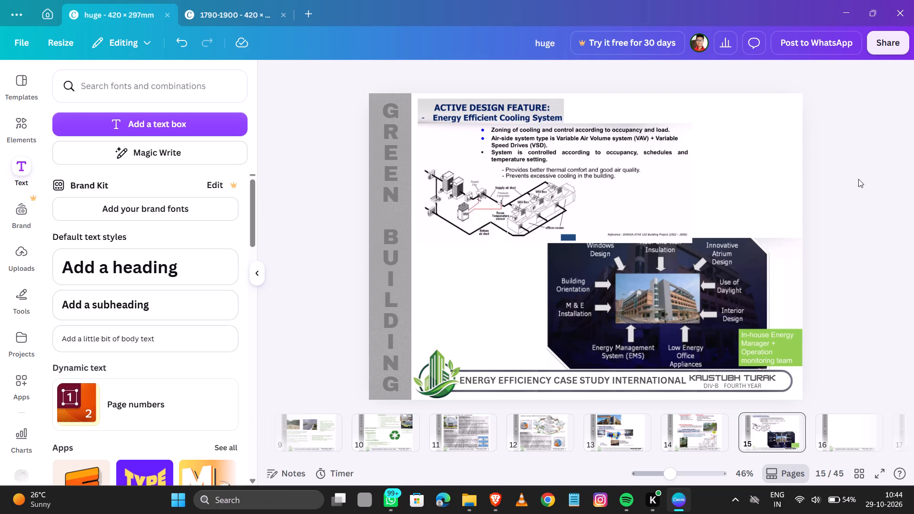
Switch to Brave and capture slide 17's CO2 sensors and temperature text together with the "Pump / Fan System Efficiency" graphic.
click(501, 509)
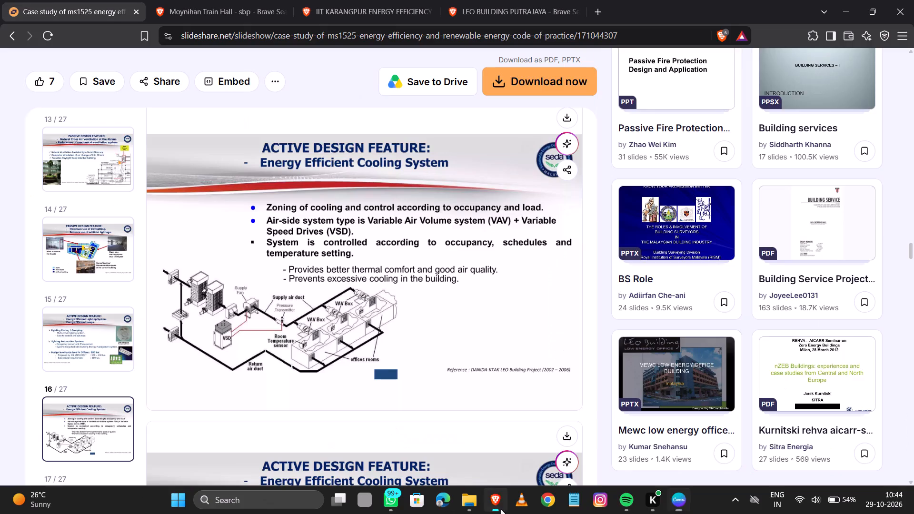
middle_click(458, 299)
click(458, 313)
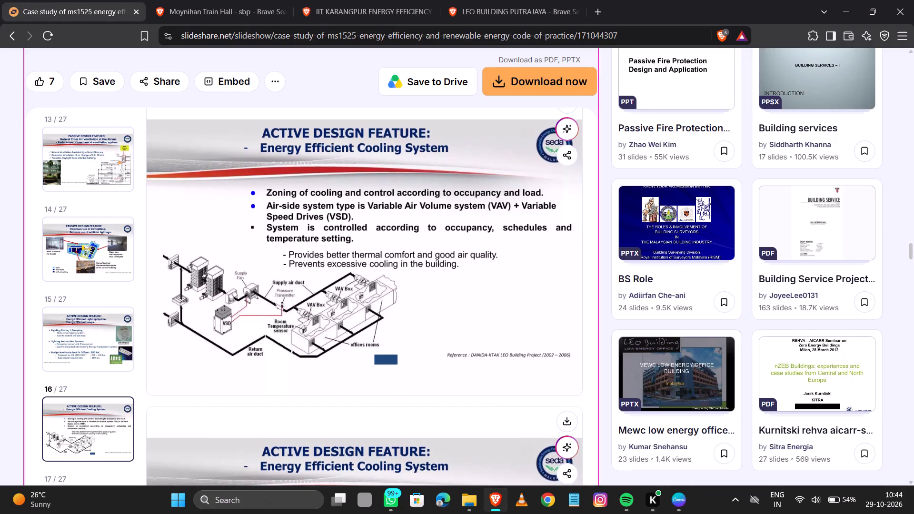
click(679, 505)
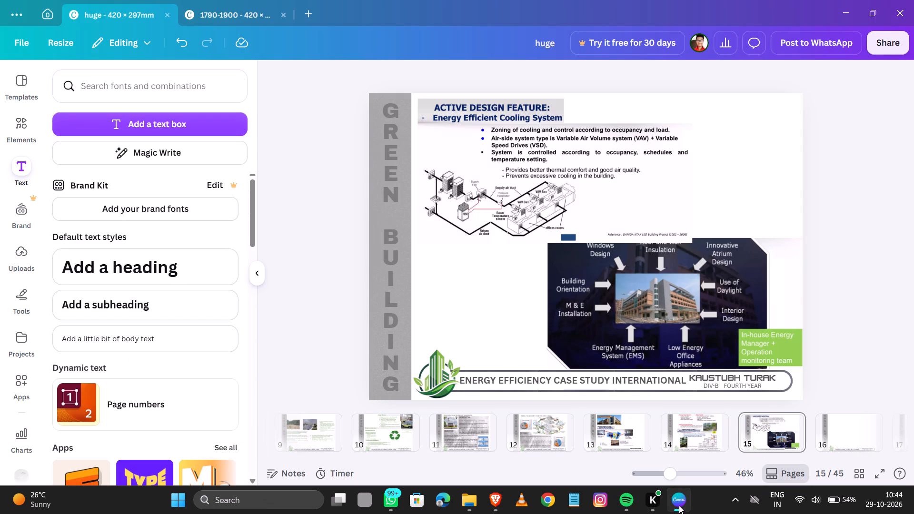
click(498, 494)
middle_click(389, 358)
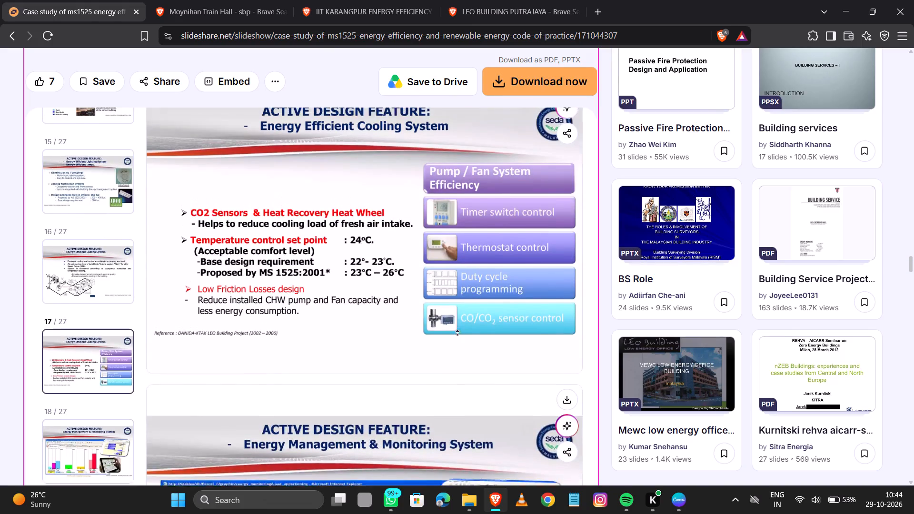
click(457, 344)
key(Print)
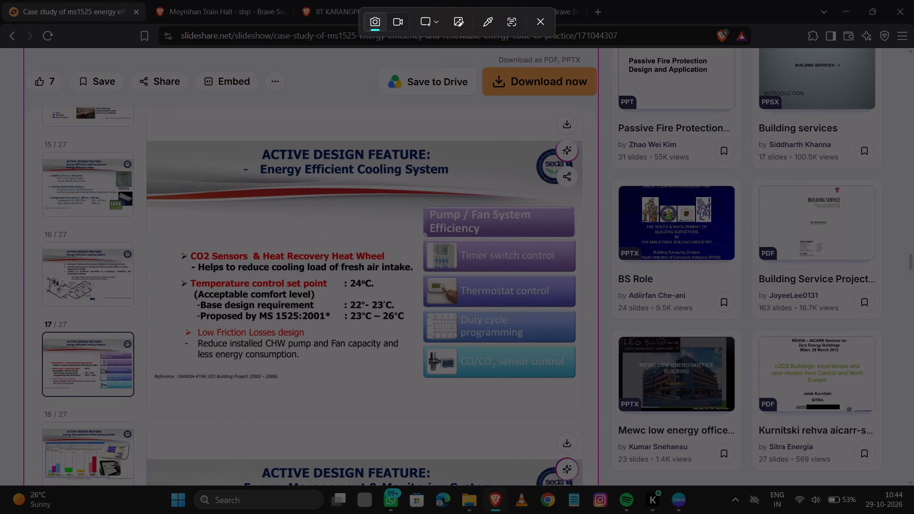
drag(579, 202, 201, 404)
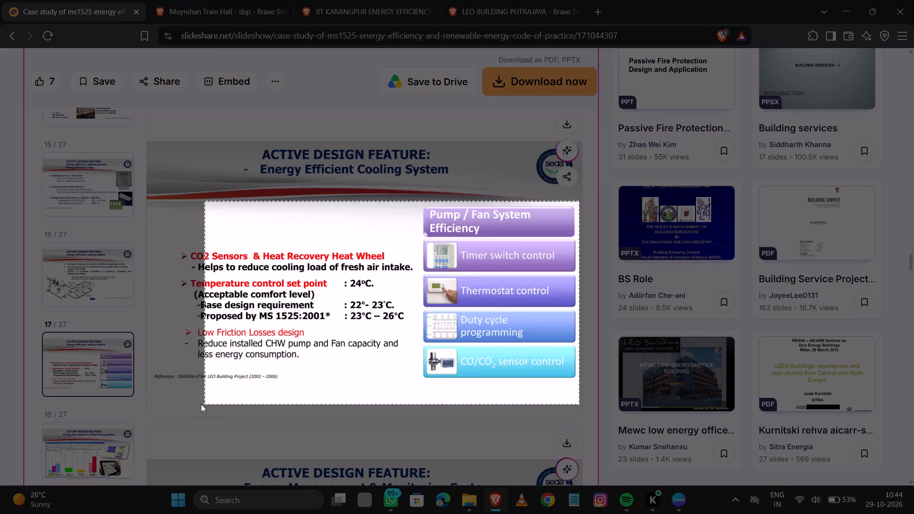
drag(201, 404, 179, 385)
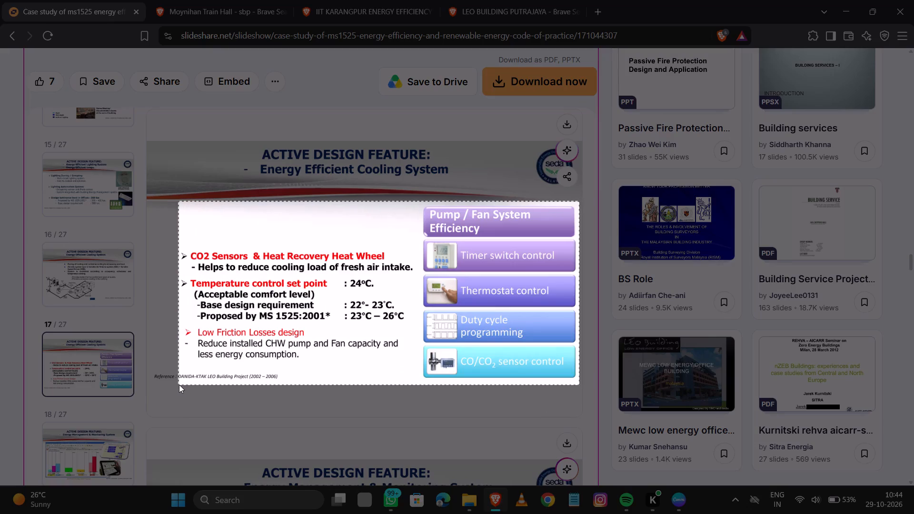
drag(179, 385, 178, 380)
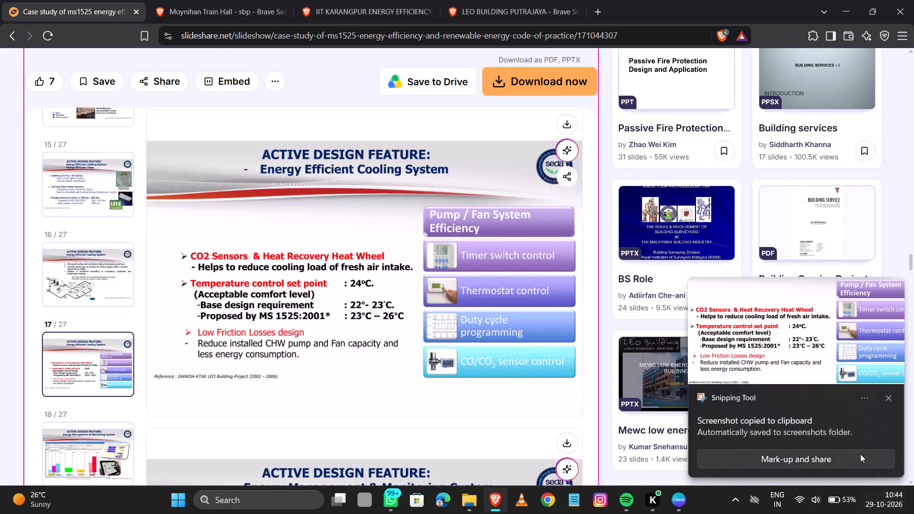
Paste the captured slide 17 content onto page 15 in Canva and move it beside the grey strip, below the heading.
click(684, 508)
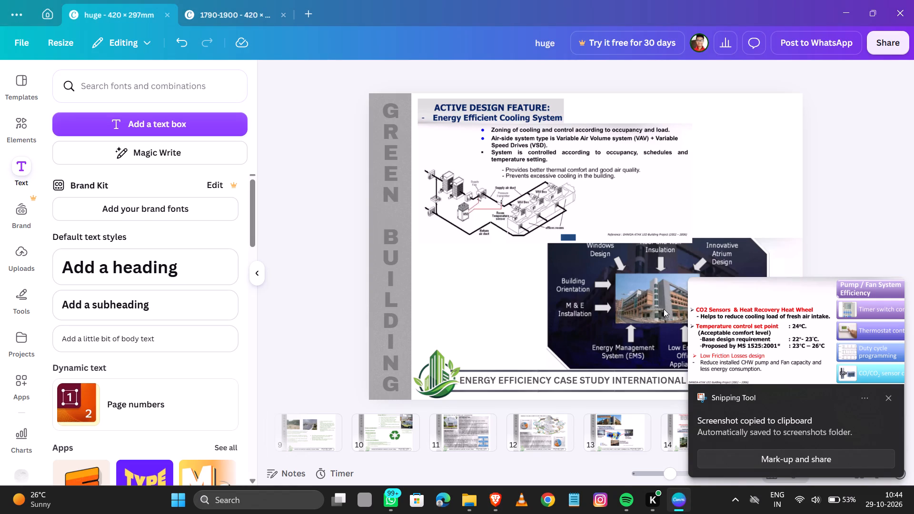
key(ctrl+v)
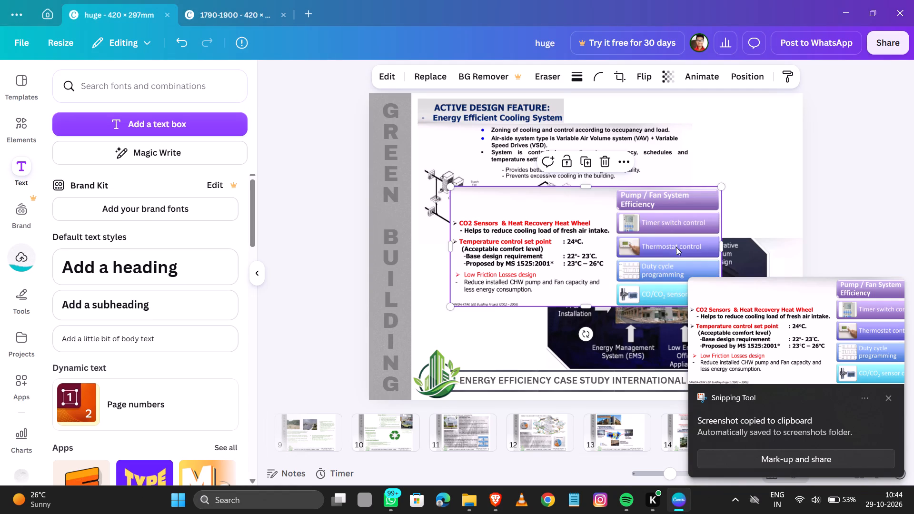
drag(636, 257, 600, 266)
Duplicate page 15 so the copy becomes page 16.
ctrl+scroll(304, 296, down, 2)
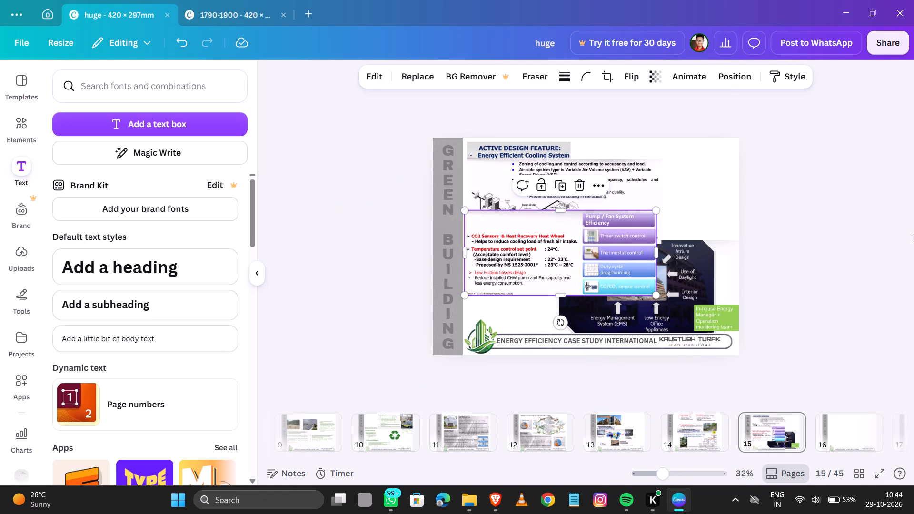
ctrl+scroll(900, 248, up, 1)
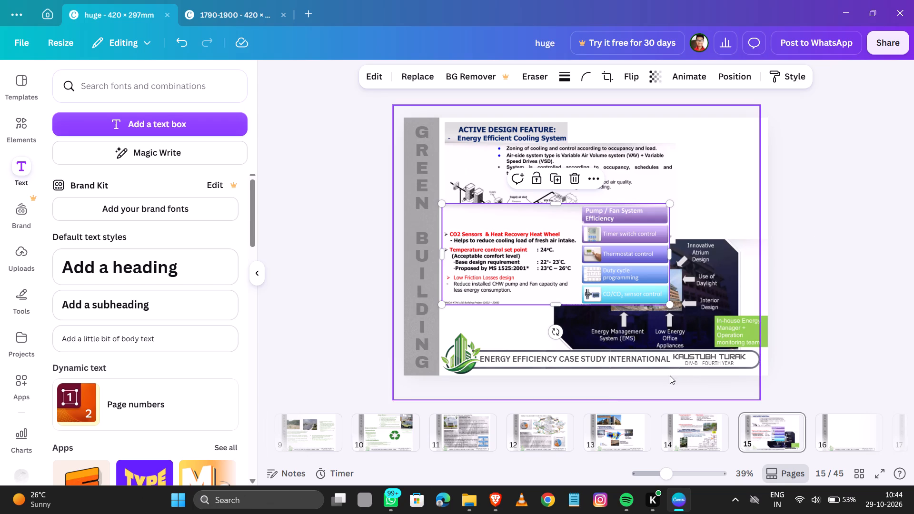
click(793, 424)
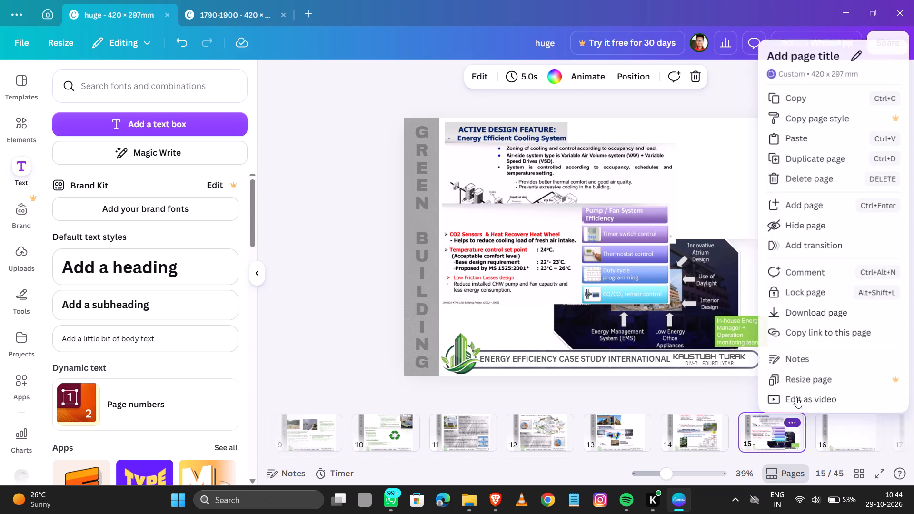
click(813, 157)
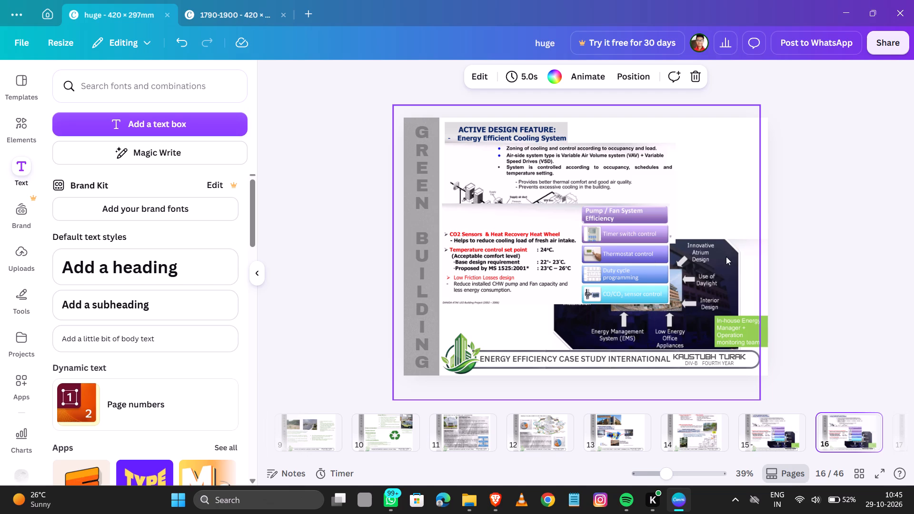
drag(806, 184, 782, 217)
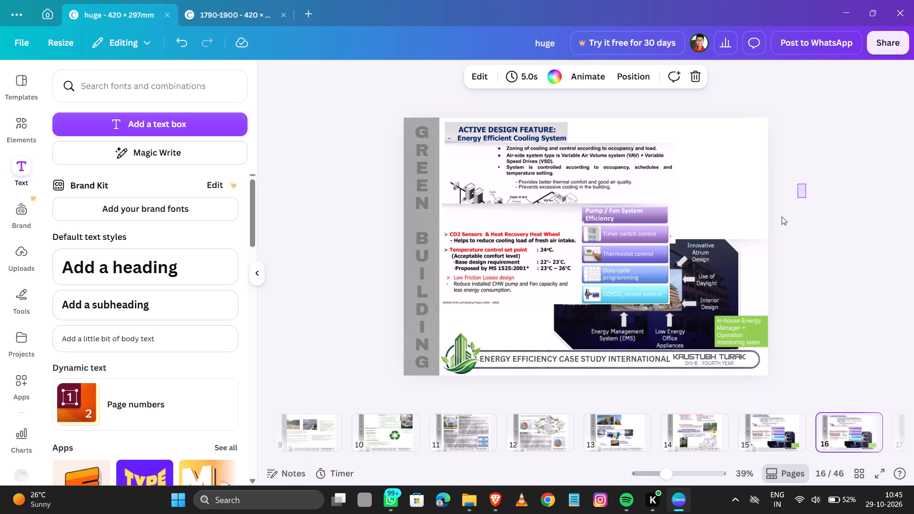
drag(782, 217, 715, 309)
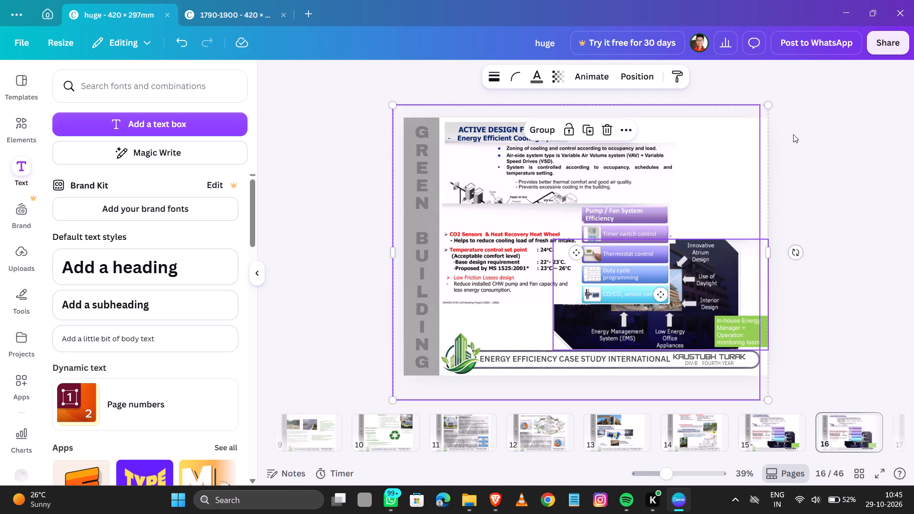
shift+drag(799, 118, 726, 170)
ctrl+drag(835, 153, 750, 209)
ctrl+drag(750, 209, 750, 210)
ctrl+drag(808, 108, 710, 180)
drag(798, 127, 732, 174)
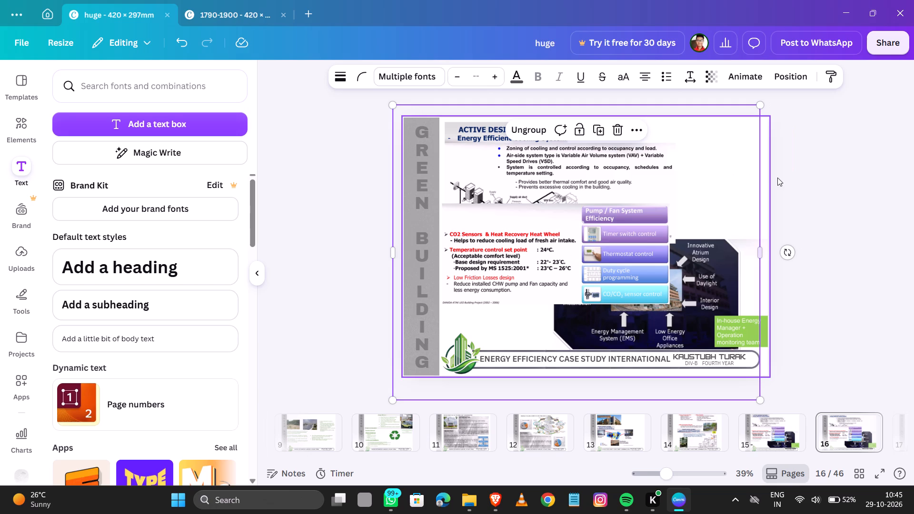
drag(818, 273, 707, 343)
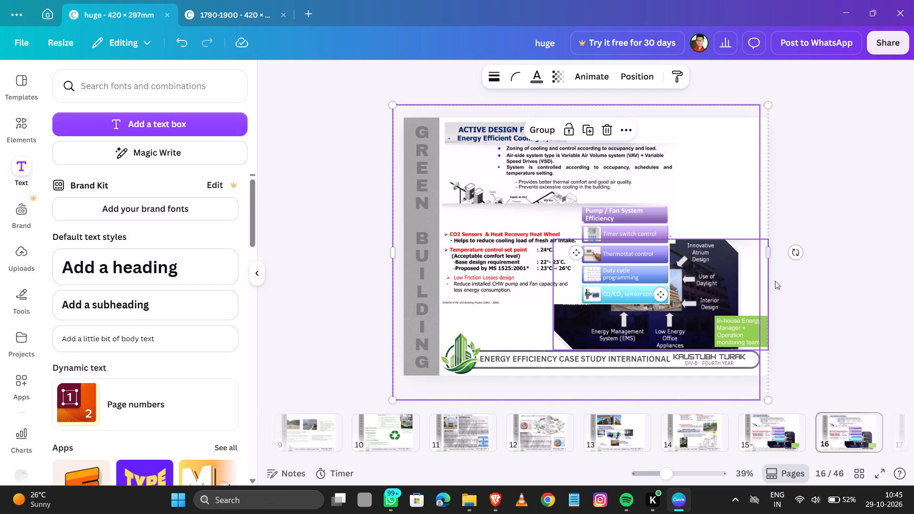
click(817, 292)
Delete the building design features diagram and the upper cooling system heading and text from page 16.
click(765, 274)
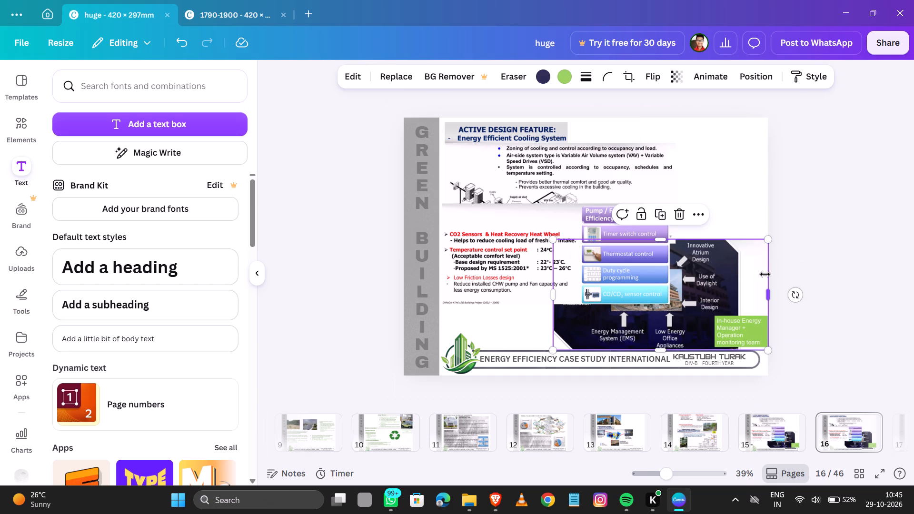
key(Delete)
click(636, 131)
key(Delete)
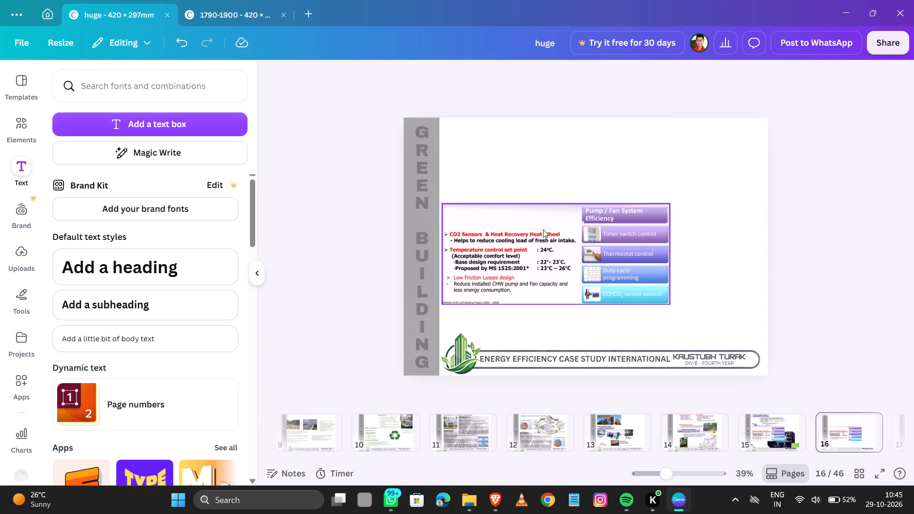
Move the CO2 sensors and "Pump / Fan System Efficiency" image up on page 16, leaving space for a heading above it.
drag(566, 244, 566, 185)
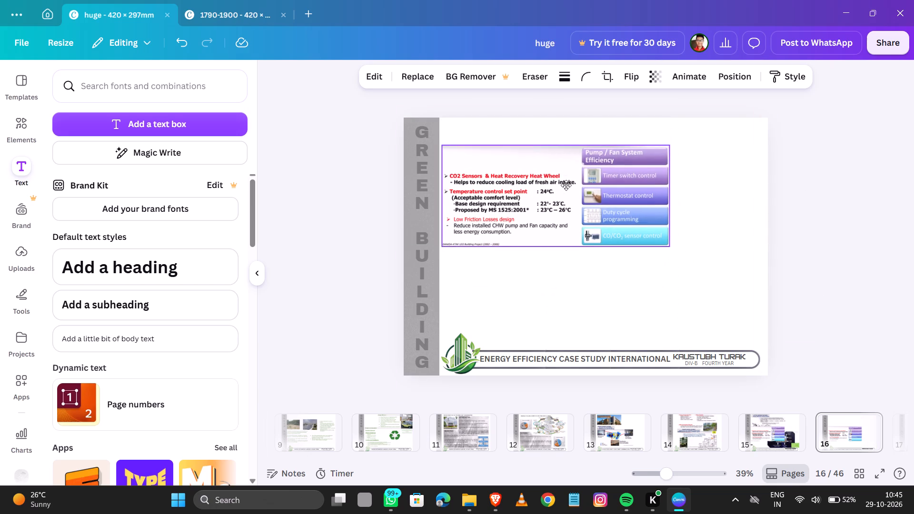
drag(566, 185, 566, 178)
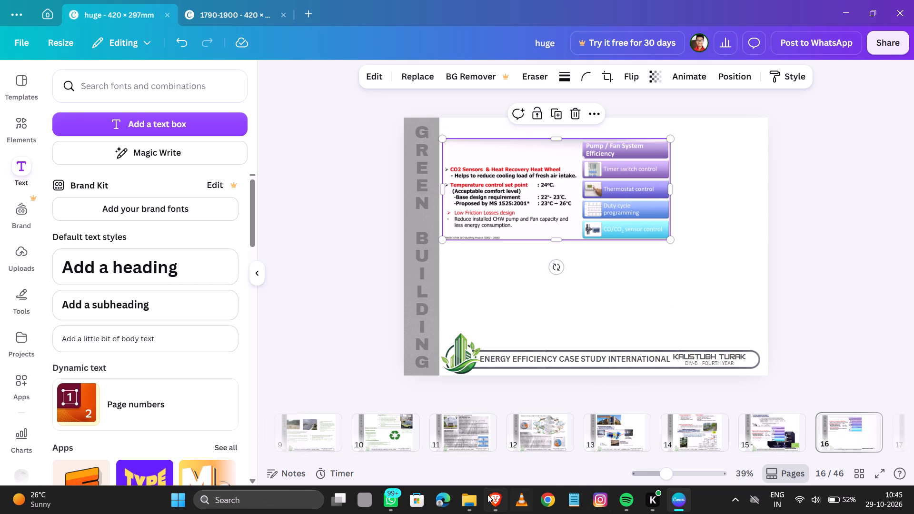
Switch to Brave and capture slide 17's heading "ACTIVE DESIGN FEATURE: - Energy Efficient Cooling System".
click(496, 499)
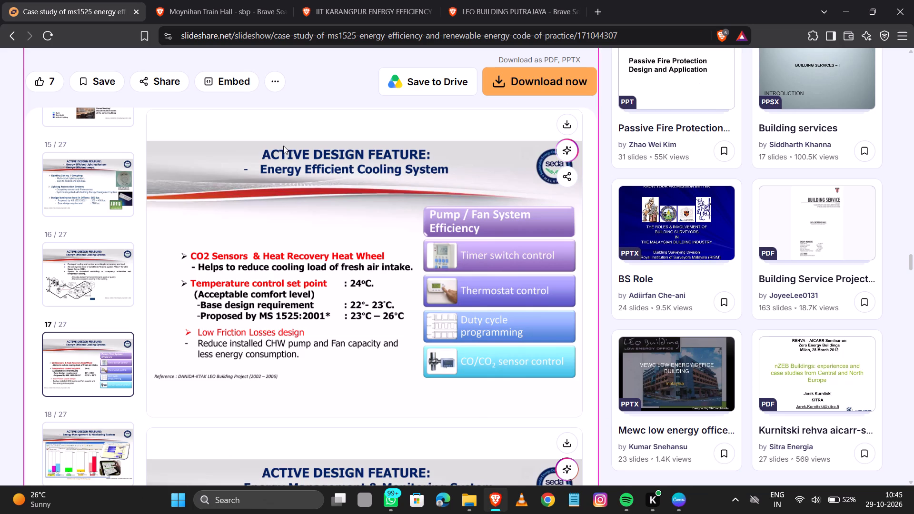
key(Print)
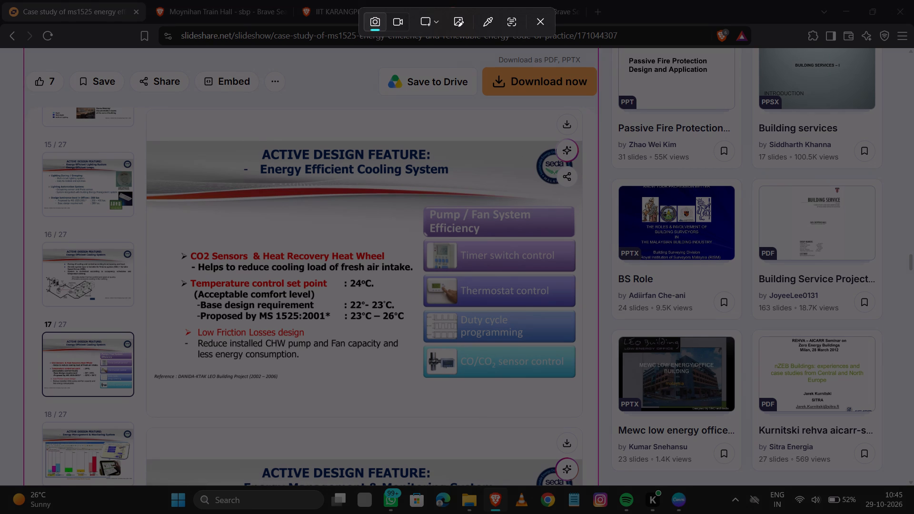
drag(241, 146, 455, 178)
Paste the captured heading onto page 16 in Canva, shrink it and place it directly above the CO2 sensors image beside the grey strip.
click(675, 501)
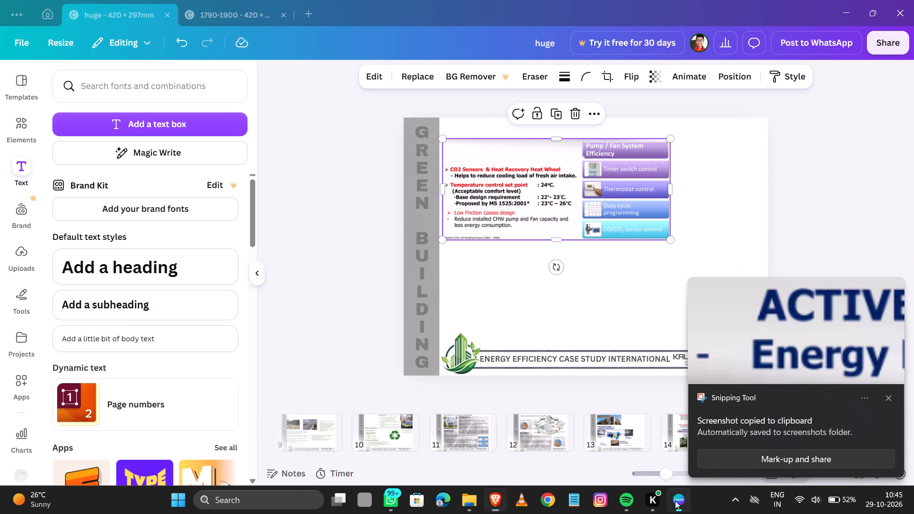
key(ctrl+v)
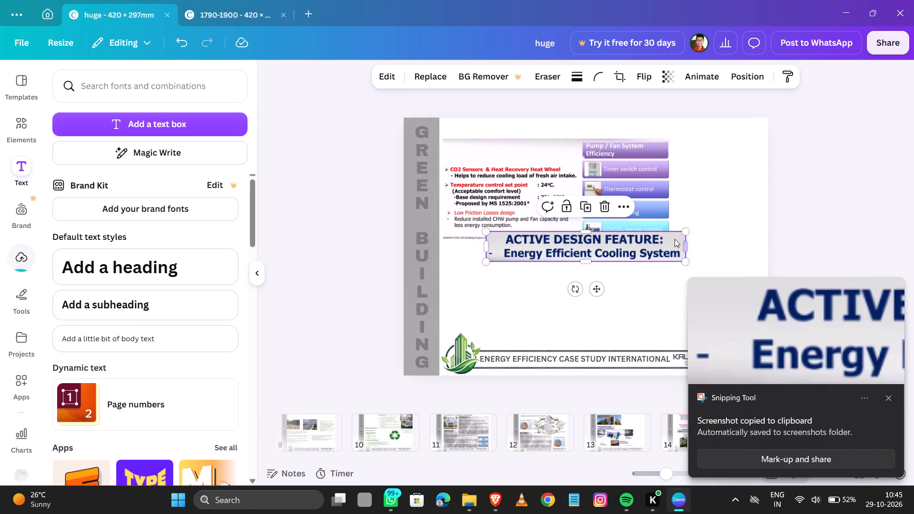
drag(685, 229, 624, 249)
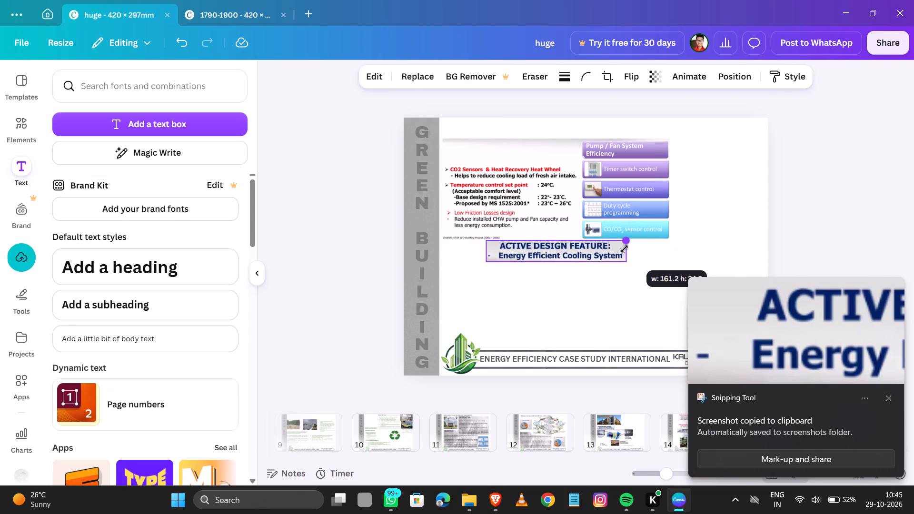
drag(624, 249, 609, 251)
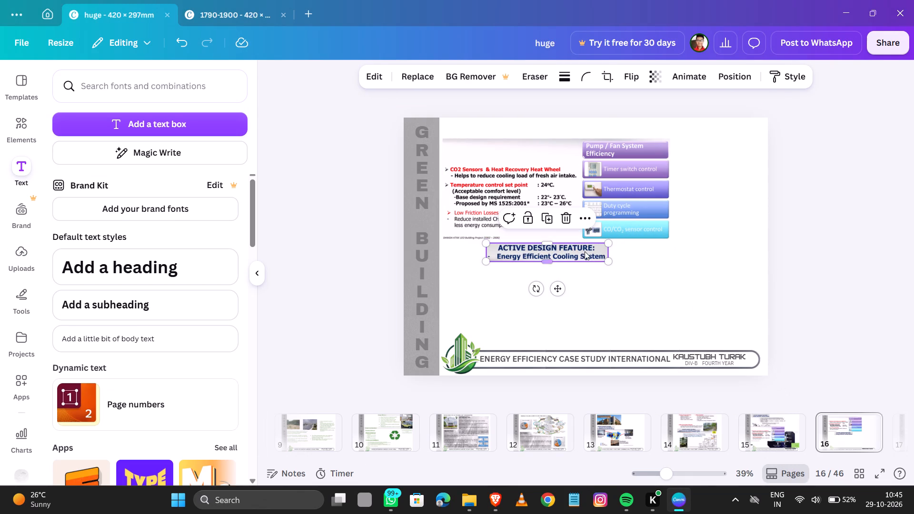
drag(585, 251, 537, 129)
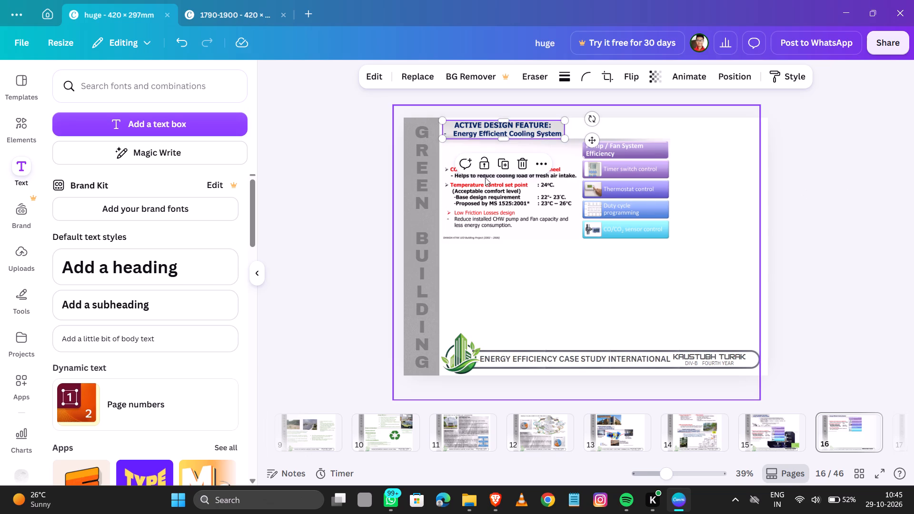
Group the heading with the CO2 sensors image on page 16 and nudge the group slightly down and to the right.
shift+click(485, 178)
click(518, 262)
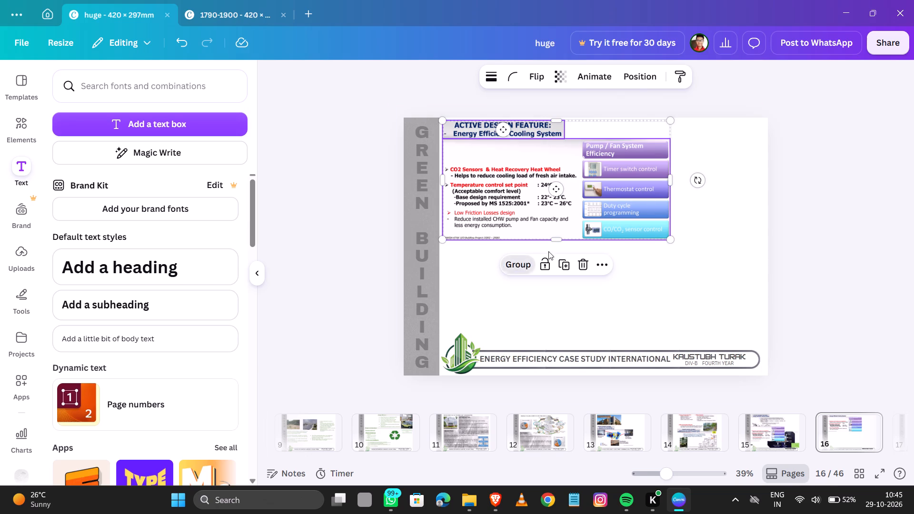
click(811, 234)
click(633, 215)
key(Down)
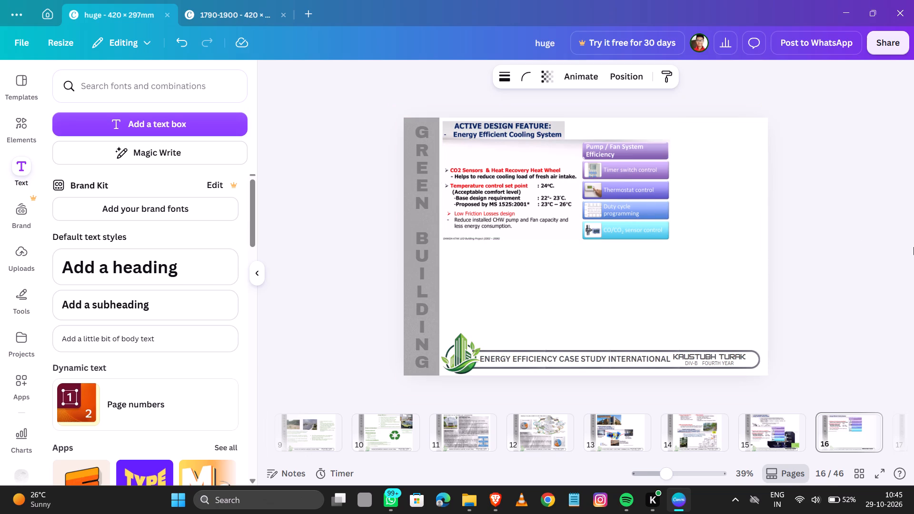
key(Down)
key(Right)
click(913, 247)
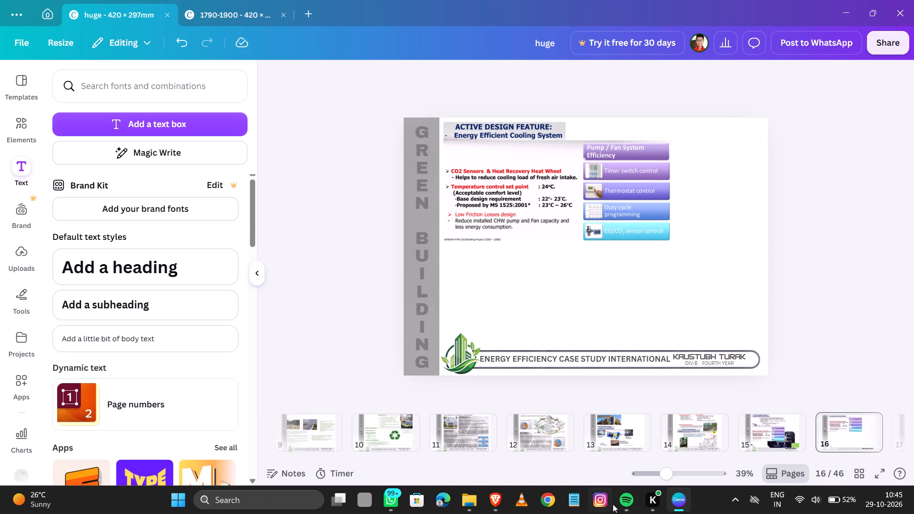
Switch to Brave and capture slide 18's "Total Power & Energy Monitoring page" graphic with the load chart, solar panel and tablet images.
click(491, 501)
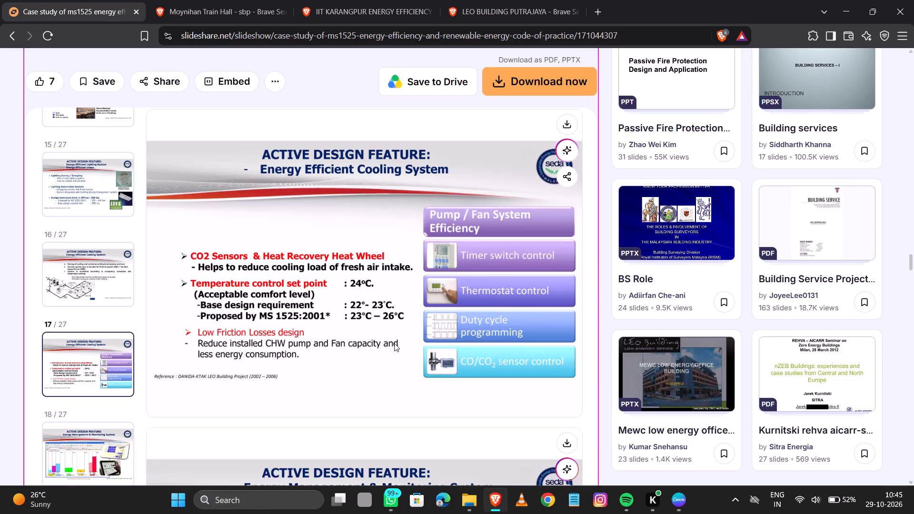
middle_click(394, 343)
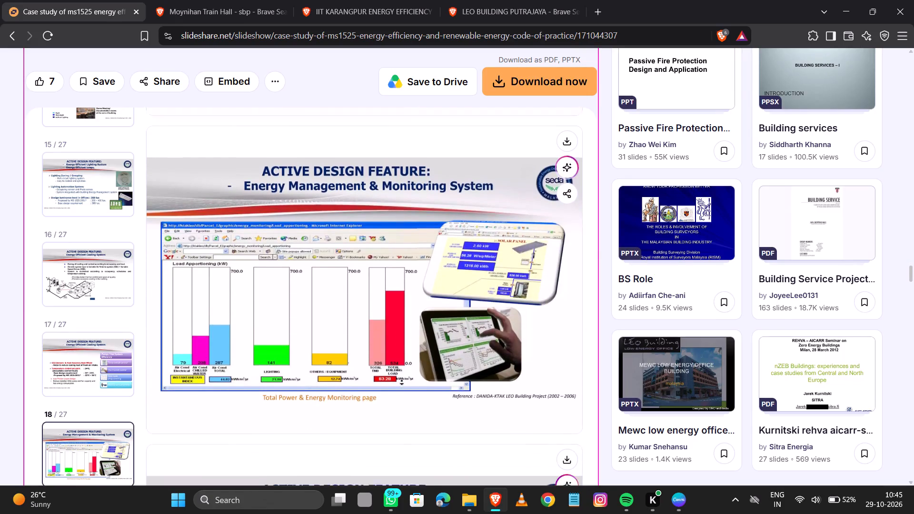
click(402, 381)
middle_click(408, 355)
scroll(408, 351, up, 1)
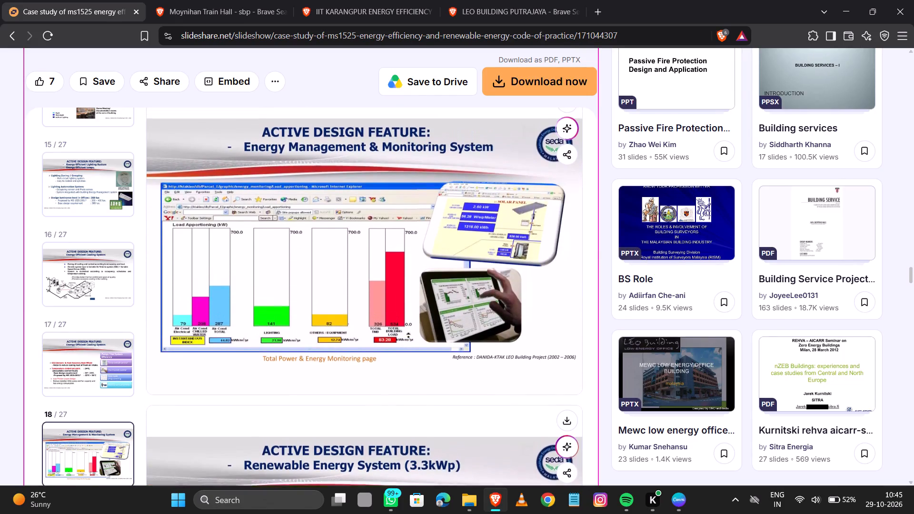
click(408, 337)
key(Print)
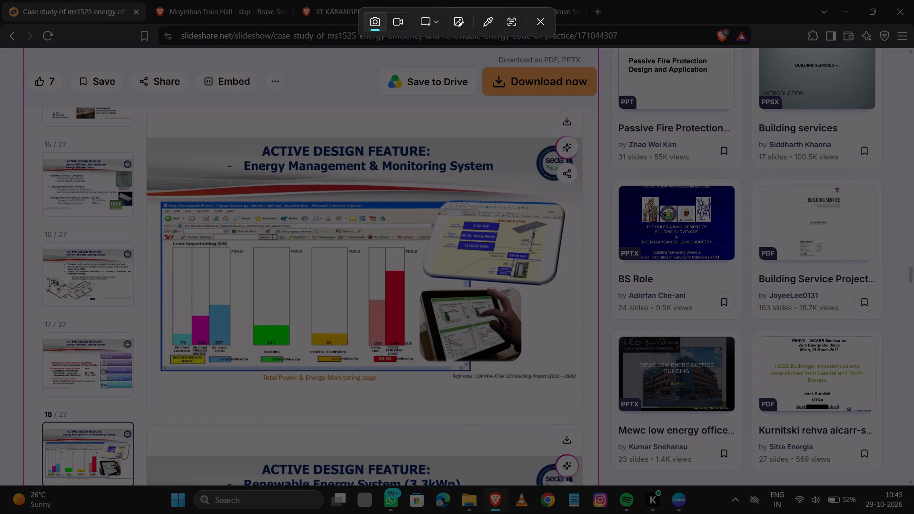
drag(156, 198, 574, 403)
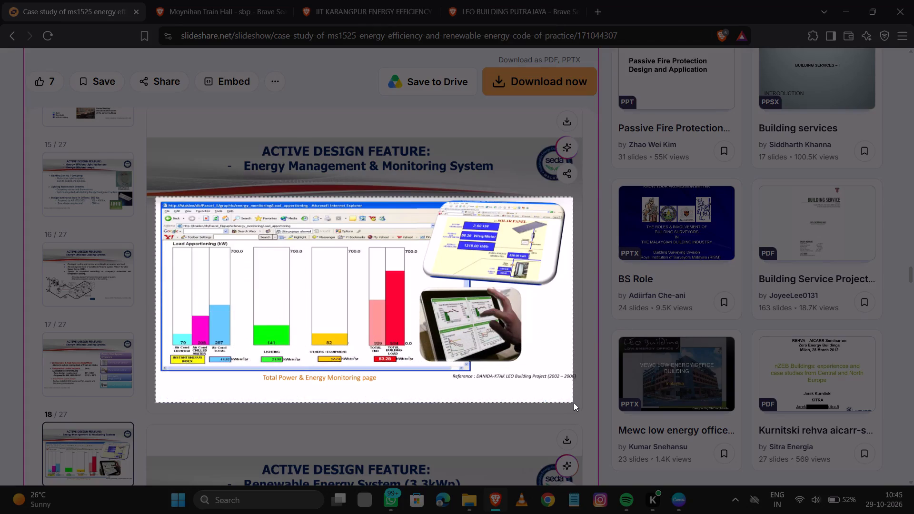
drag(574, 403, 570, 385)
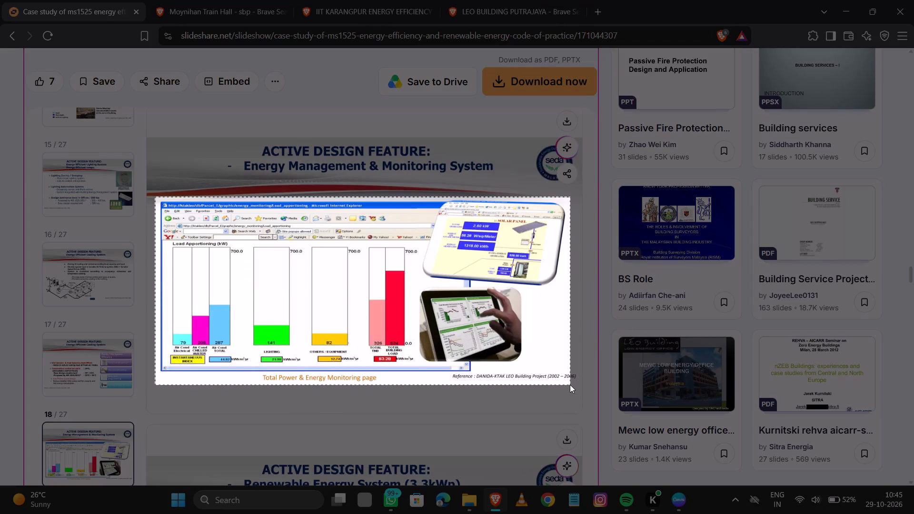
drag(570, 385, 569, 381)
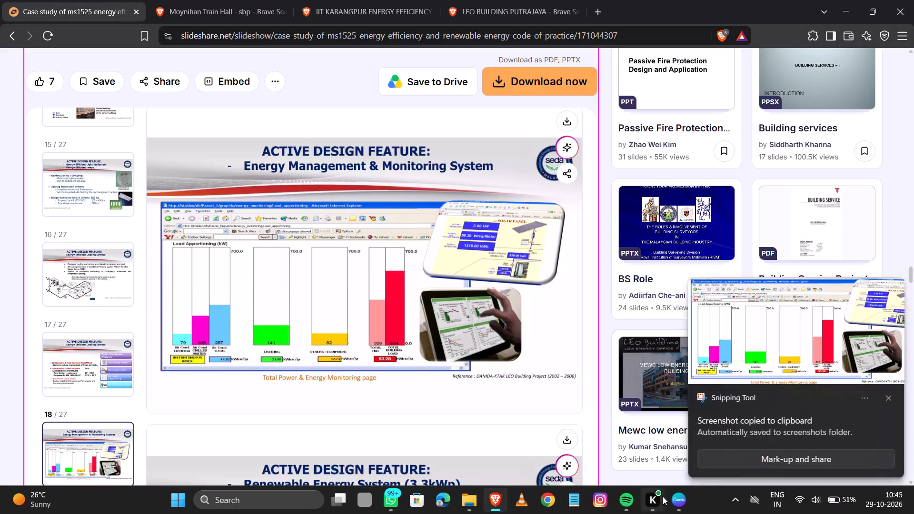
Paste the energy monitoring graphic onto page 16 in Canva, enlarge it slightly and place it below the cooling system group, above the footer.
click(672, 500)
key(ctrl+v)
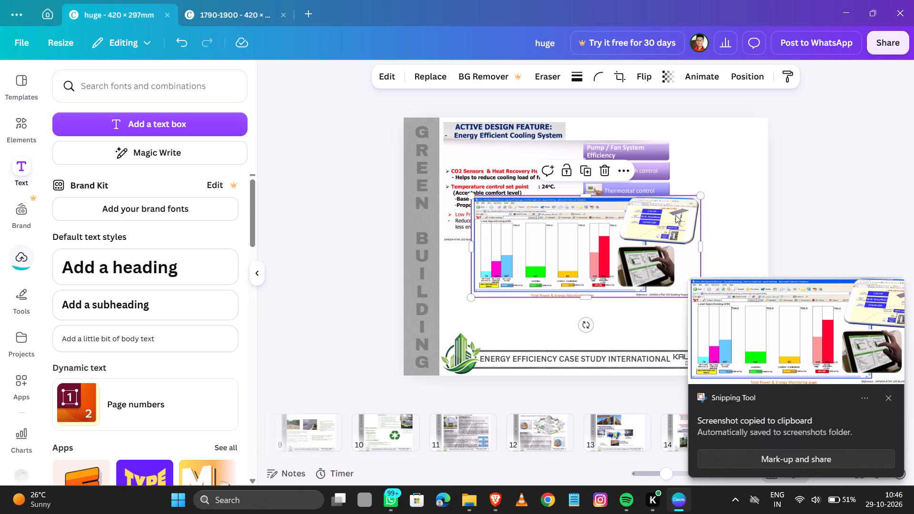
drag(702, 197, 743, 168)
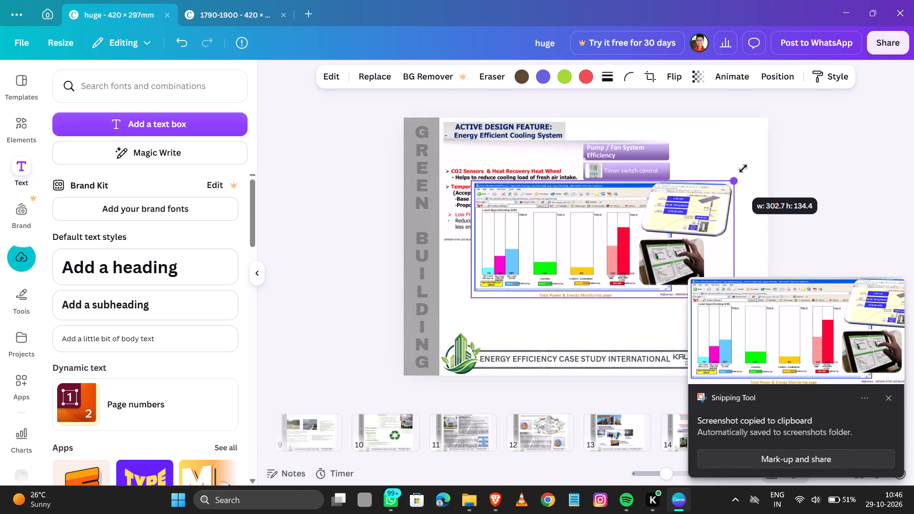
drag(743, 168, 725, 222)
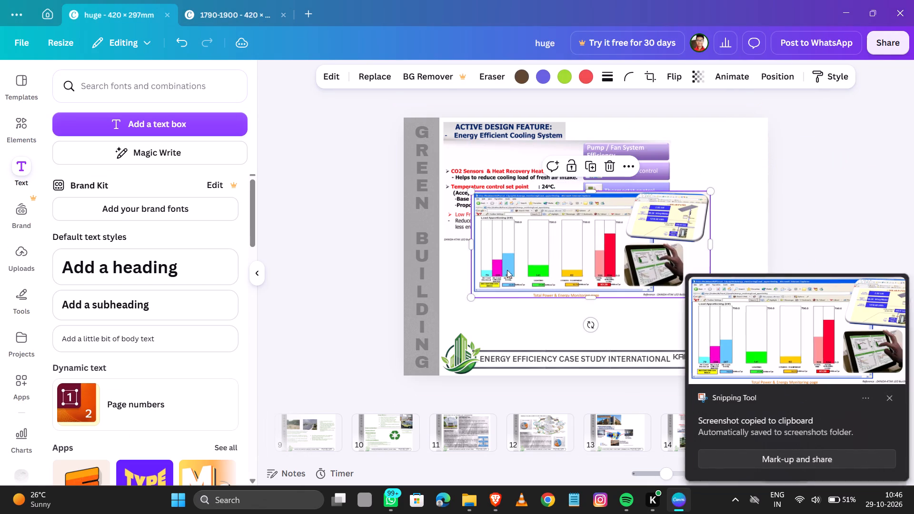
drag(574, 240, 606, 293)
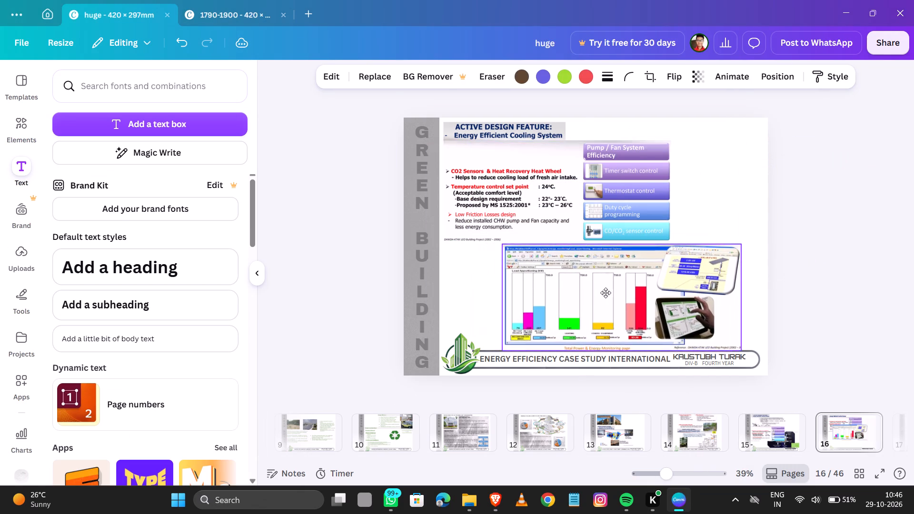
drag(606, 293, 607, 294)
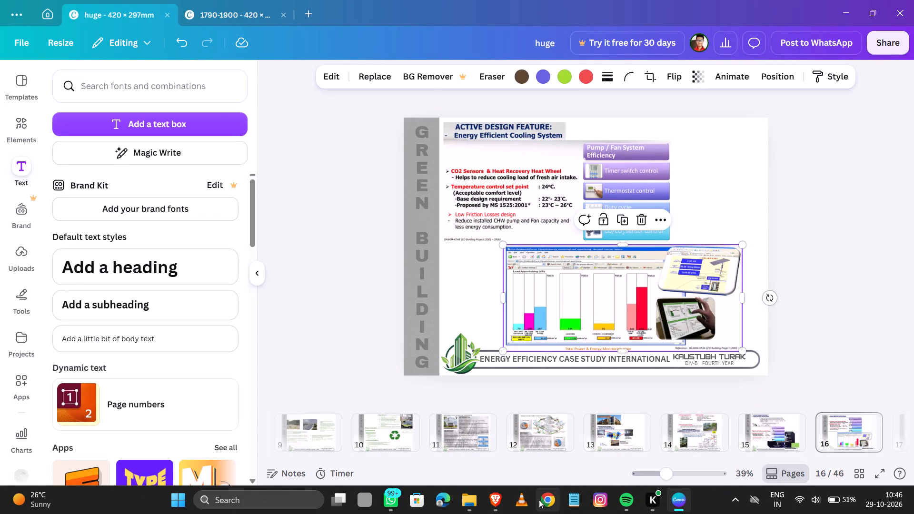
Switch to Brave and capture slide 18's "ACTIVE DESIGN FEATURE: Energy Management & Monitoring System" heading.
click(499, 503)
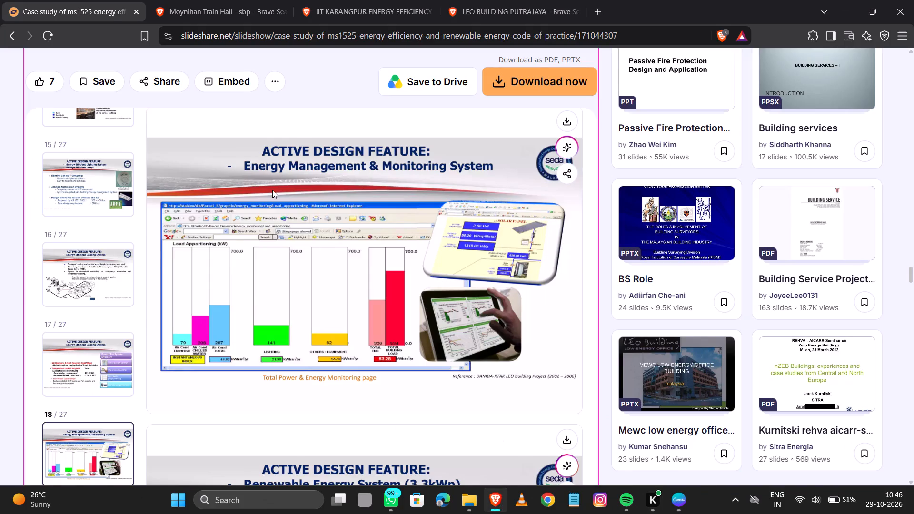
key(Print)
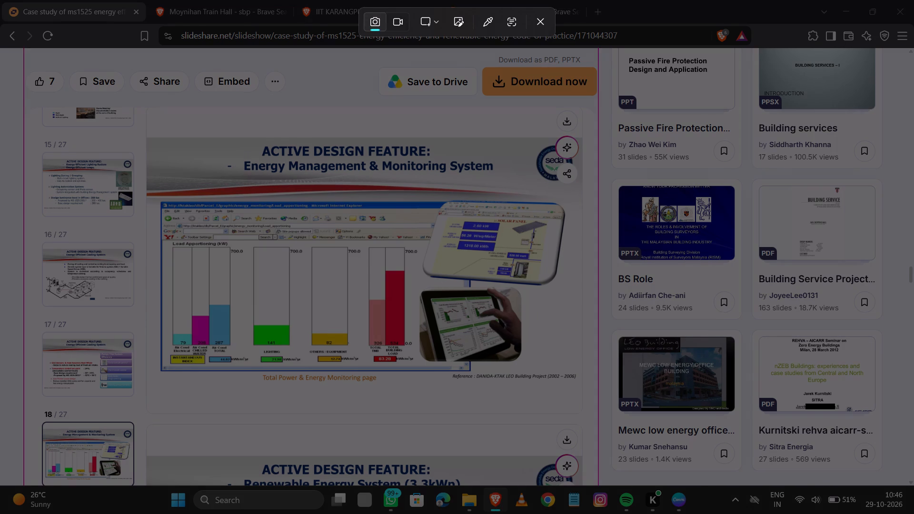
drag(224, 143, 497, 177)
Paste the captured heading onto page 16 in Canva, shrink it and align it with the upper-left corner of the energy monitoring graphic.
click(685, 497)
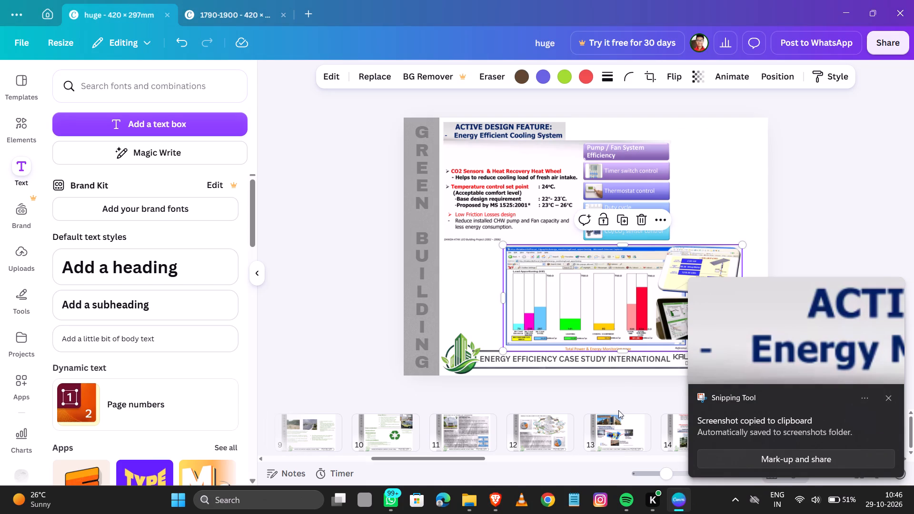
key(ctrl+v)
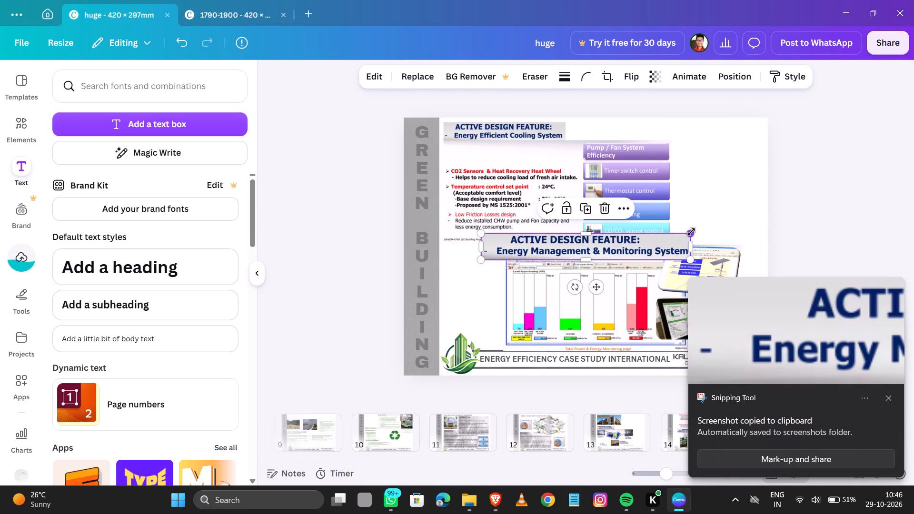
drag(691, 232, 662, 237)
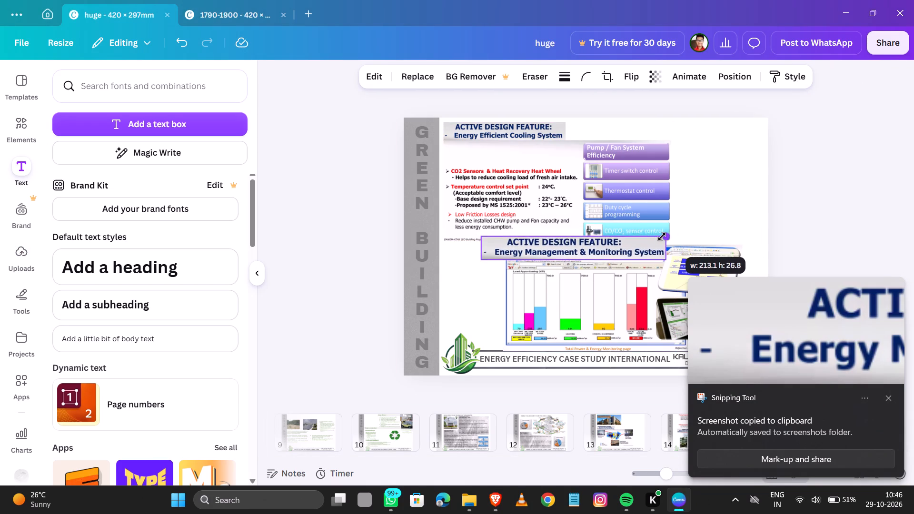
drag(662, 237, 635, 251)
click(795, 247)
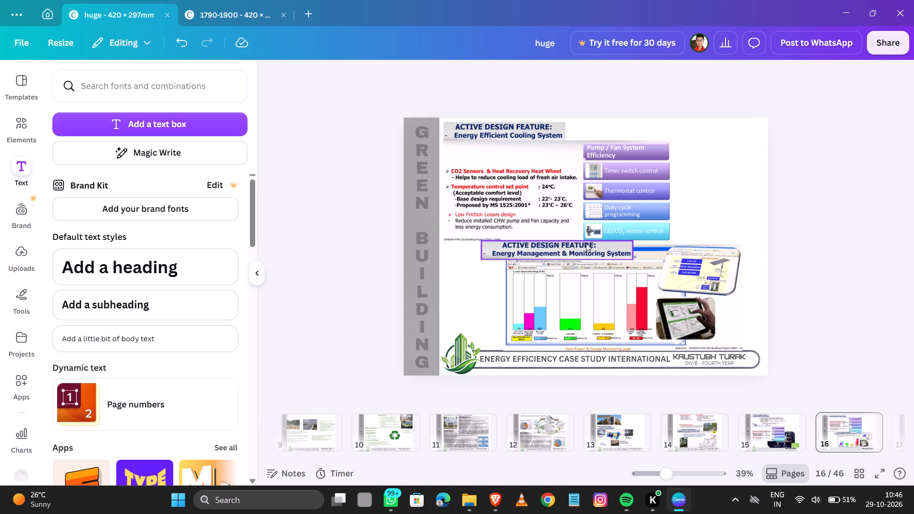
drag(586, 244, 605, 247)
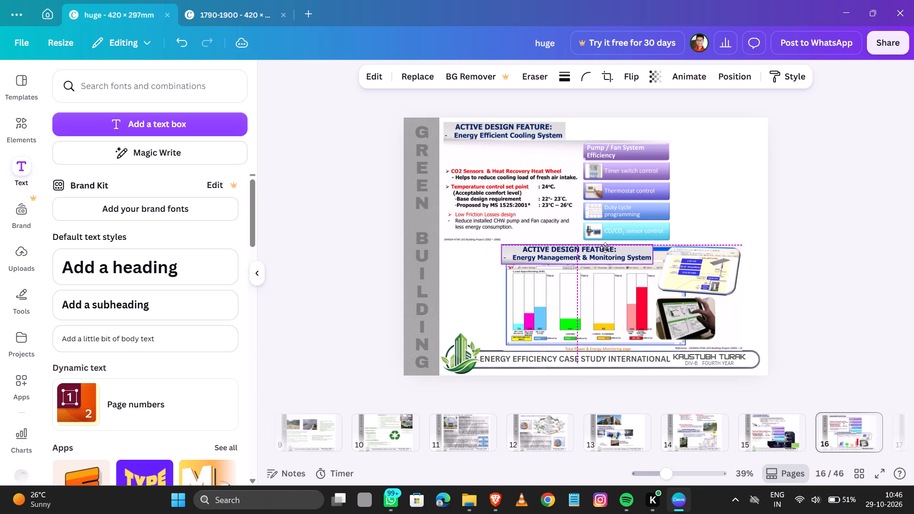
drag(605, 247, 610, 248)
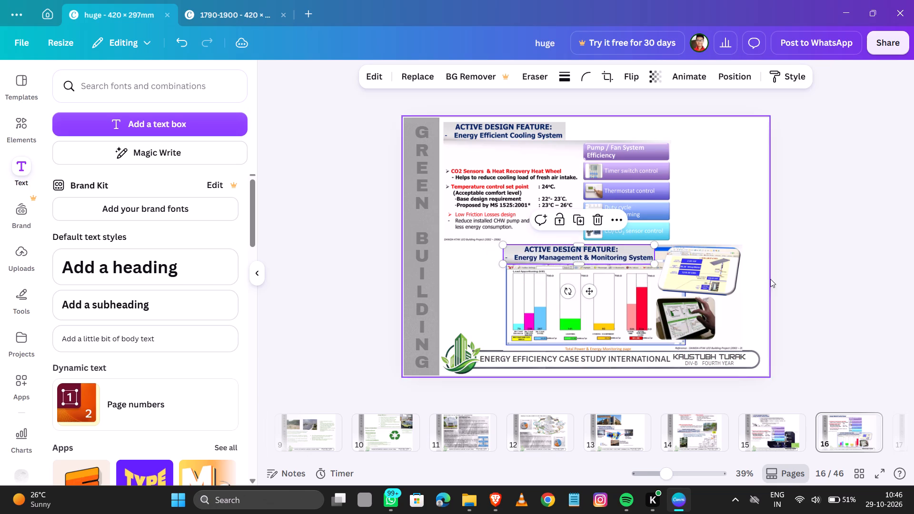
click(812, 269)
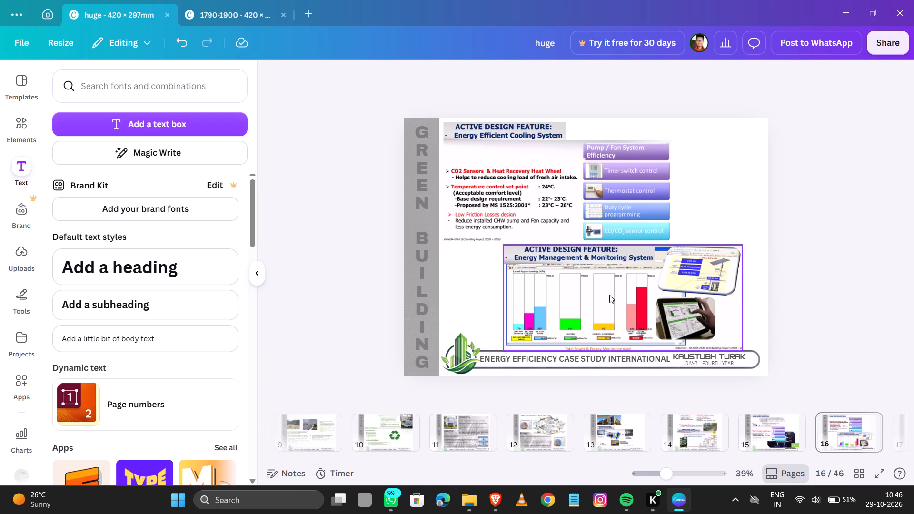
click(600, 257)
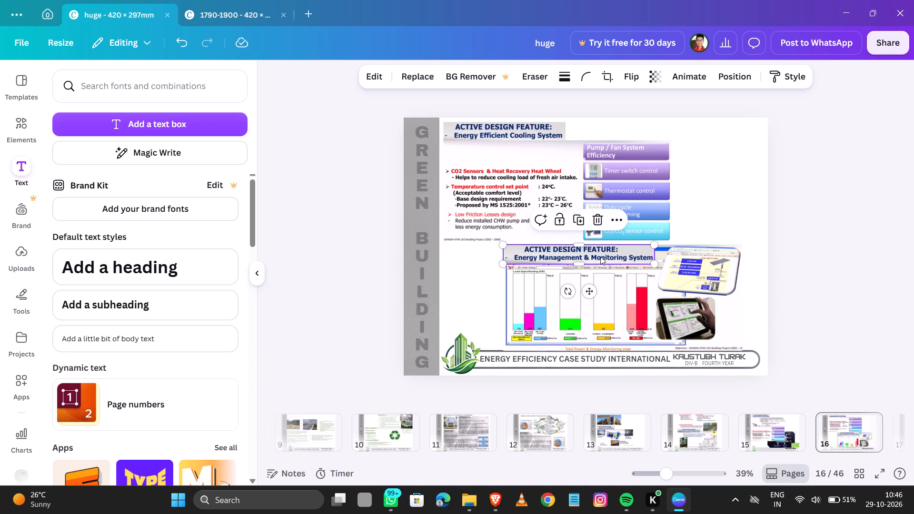
key(Right)
key(Right)
key(Right)
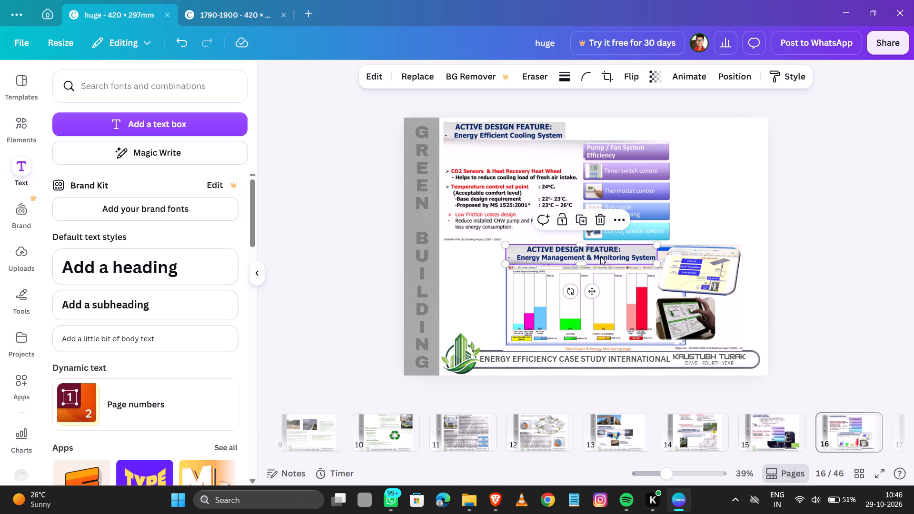
click(835, 220)
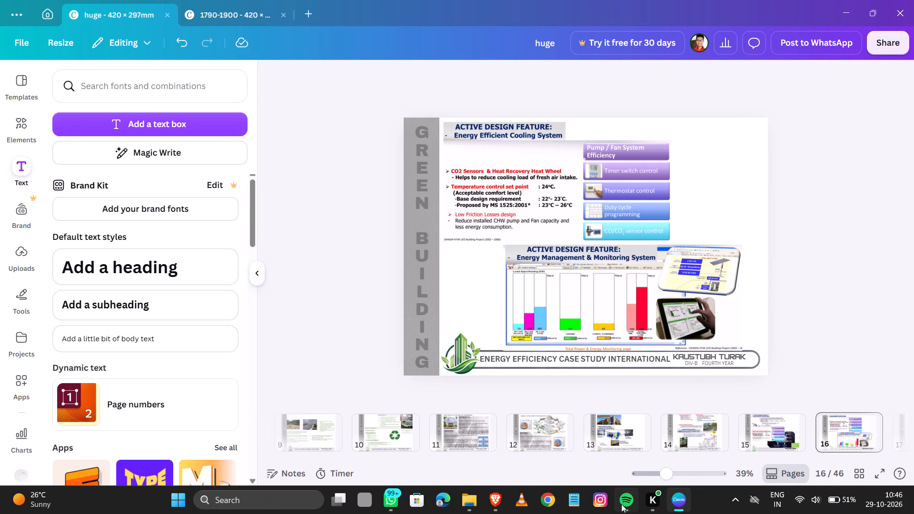
Switch to Brave and capture slide 19's photovoltaic text with the PV panels and water wall photos, leaving out the slide heading.
click(500, 507)
middle_click(481, 376)
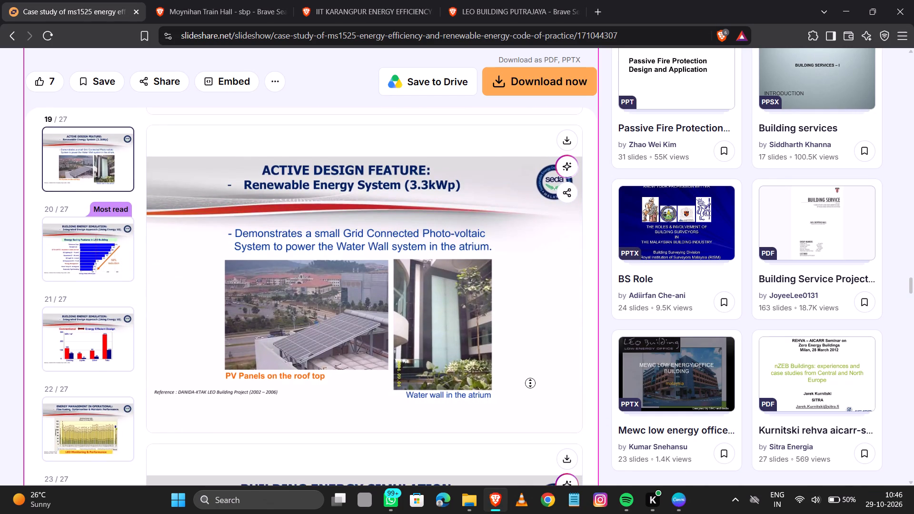
click(530, 383)
key(Print)
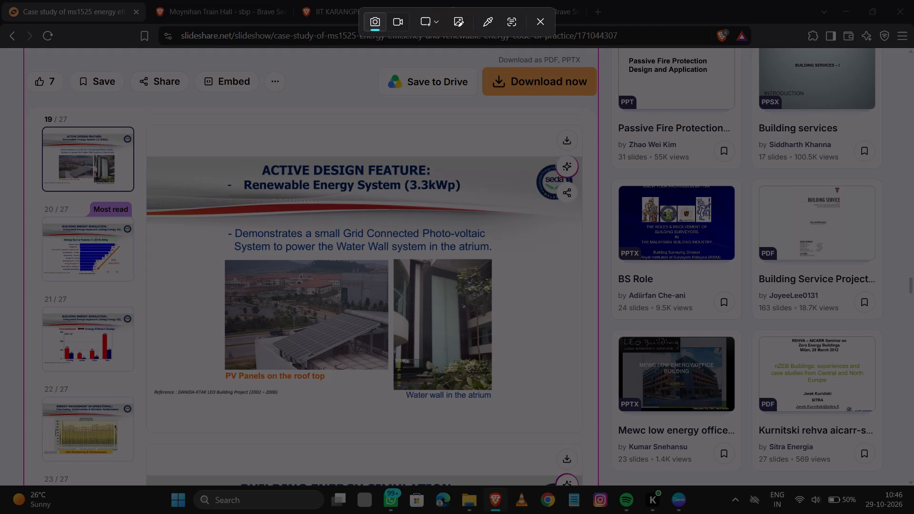
drag(219, 224, 510, 402)
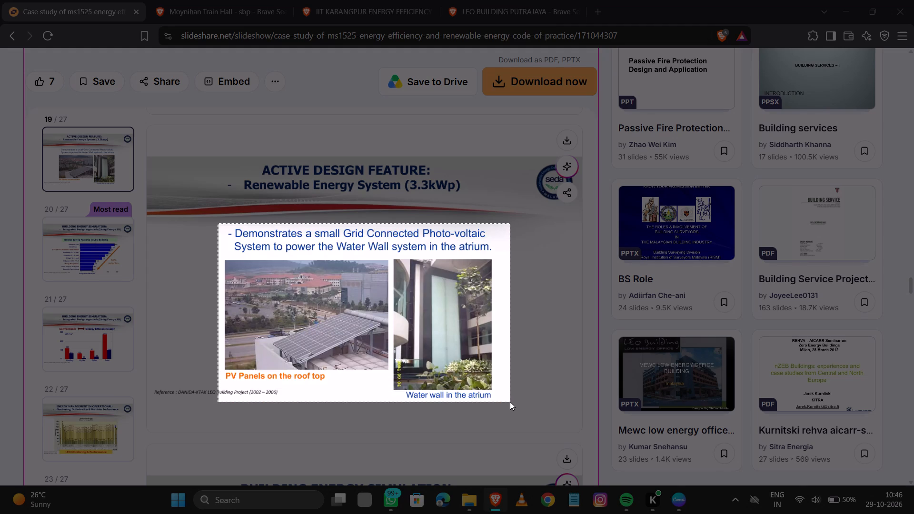
drag(510, 402, 503, 403)
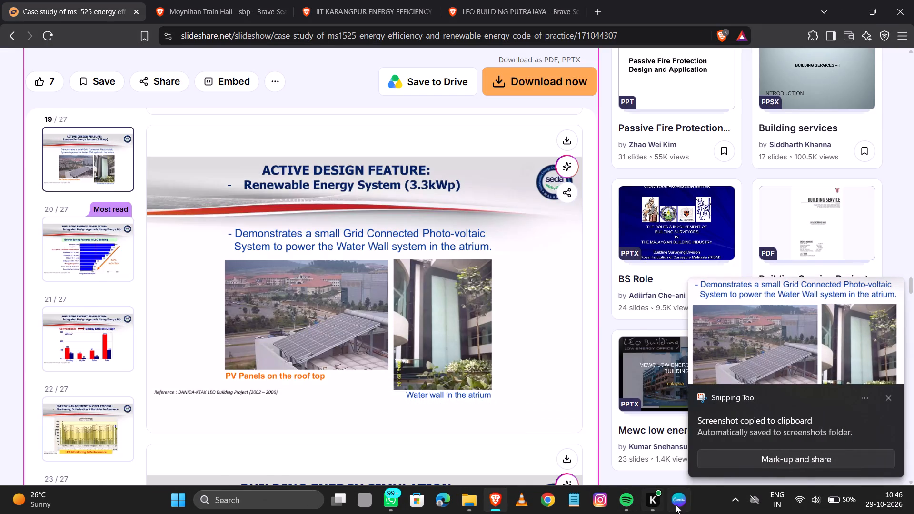
Paste the PV panels and water wall image onto page 16 in Canva and shrink it to roughly 140 mm wide.
click(676, 505)
key(ctrl+v)
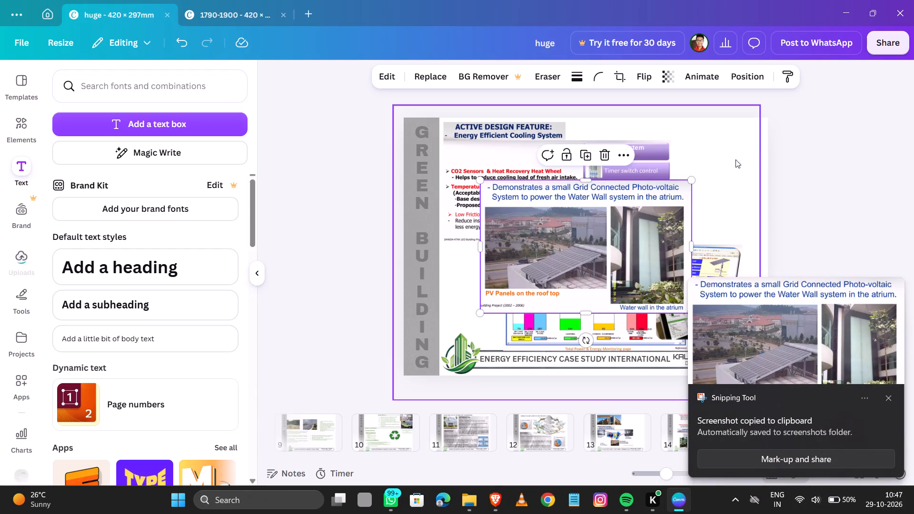
drag(692, 176, 661, 215)
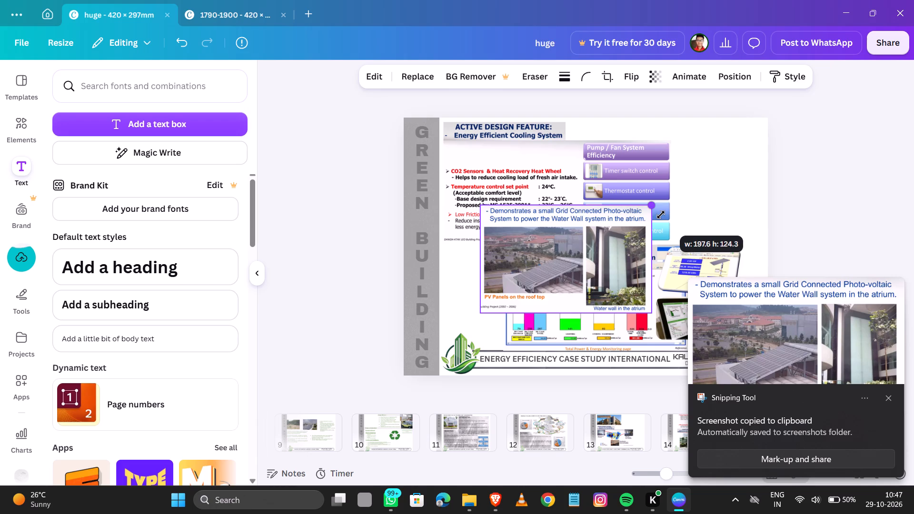
drag(661, 215, 613, 238)
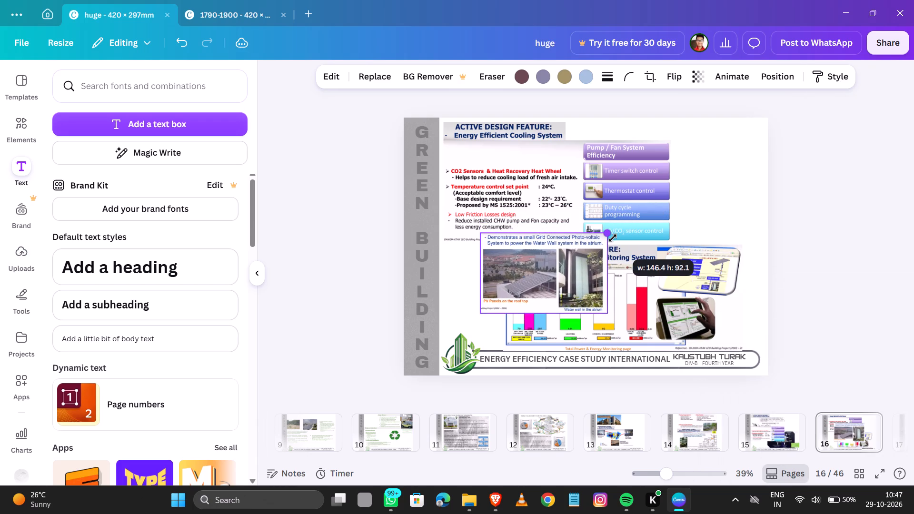
drag(613, 238, 608, 242)
Nudge the energy monitoring graphic on page 16 rightward until its right side meets the page edge.
click(663, 320)
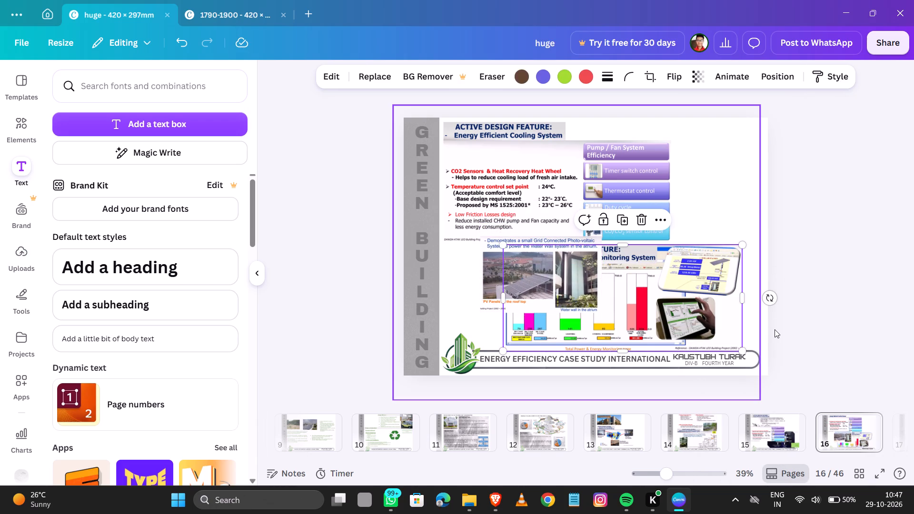
key(Right)
key(Right)
key(Right)
key(Right)
key(Right)
key(Right)
key(Right)
key(Right)
key(Right)
key(Right)
key(Right)
key(Right)
key(Right)
key(Right)
key(Right)
key(Right)
key(Right)
key(Right)
key(Right)
key(Right)
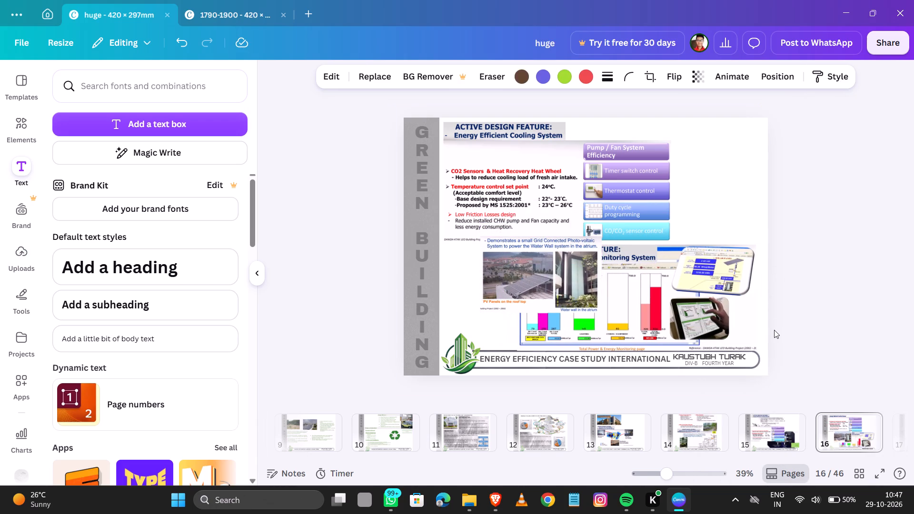
key(Right)
key(Right)
key(Right)
key(Right)
key(Right)
key(Right)
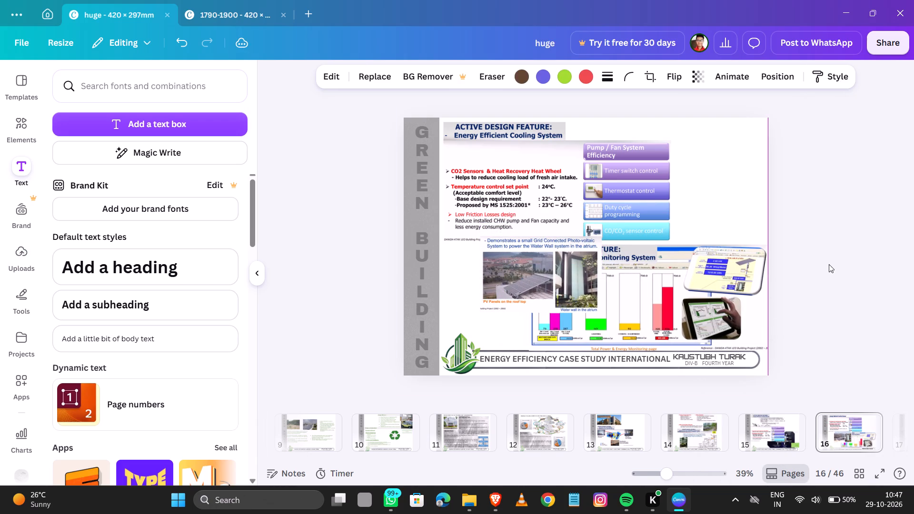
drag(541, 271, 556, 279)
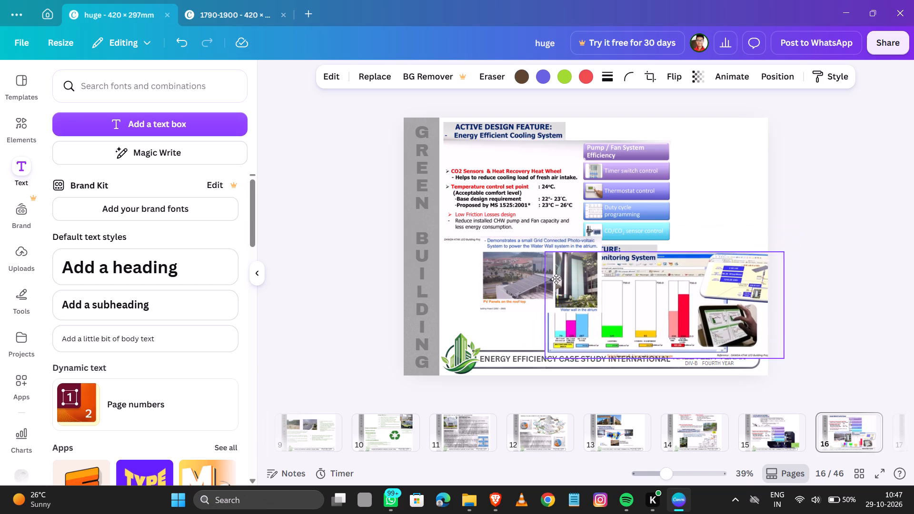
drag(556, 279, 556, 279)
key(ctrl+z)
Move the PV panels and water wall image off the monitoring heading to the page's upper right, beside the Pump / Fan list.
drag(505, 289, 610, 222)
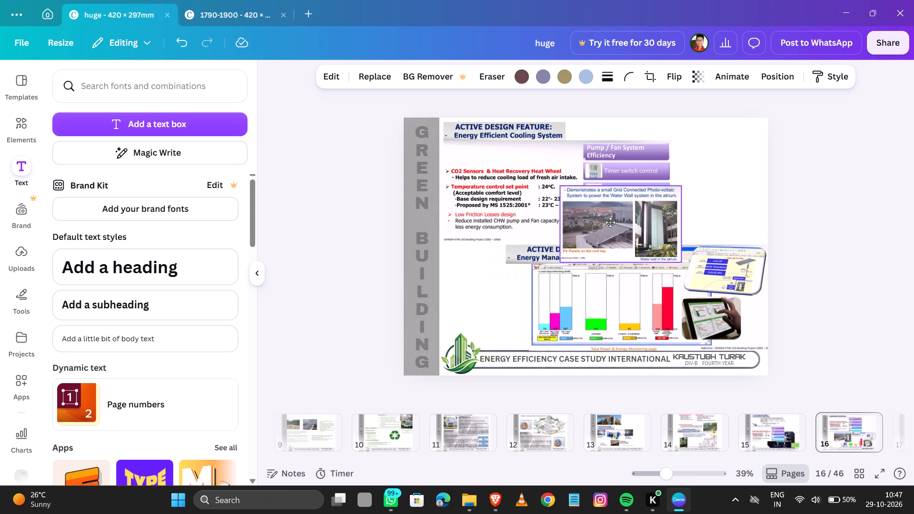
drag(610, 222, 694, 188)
Nudge the Energy Management & Monitoring System heading rightward to line up with the left edge of the energy monitoring graphic.
click(562, 248)
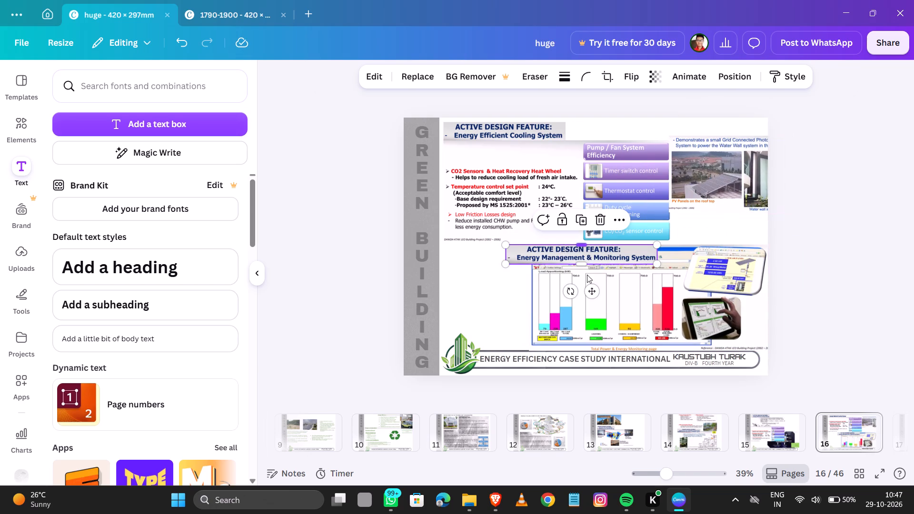
key(Right)
key(Right)
key(Right)
key(Right)
key(Right)
key(Right)
key(Right)
key(Right)
key(Right)
key(Right)
key(Right)
key(Right)
key(Right)
key(Right)
key(Right)
key(Right)
key(Right)
key(Right)
key(Right)
key(Right)
key(Right)
key(Right)
key(Right)
key(Right)
key(Right)
key(Right)
key(Right)
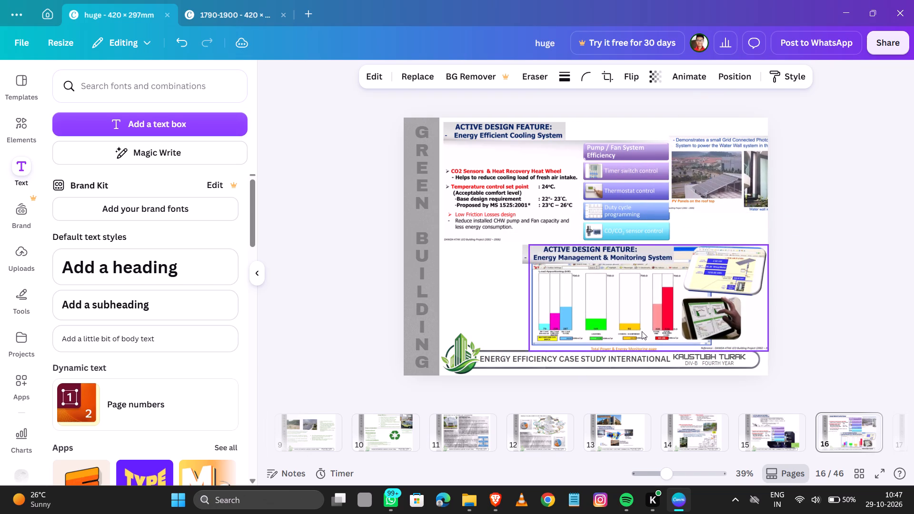
key(Right)
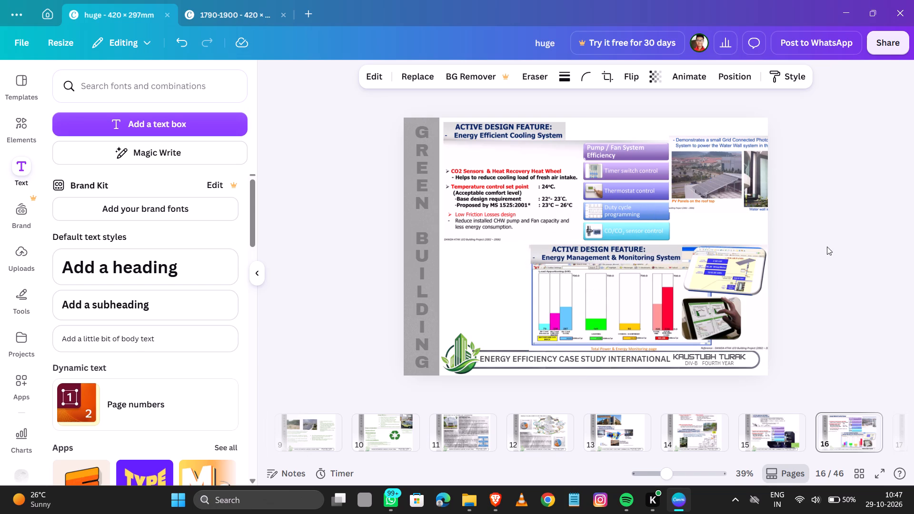
key(Left)
click(840, 235)
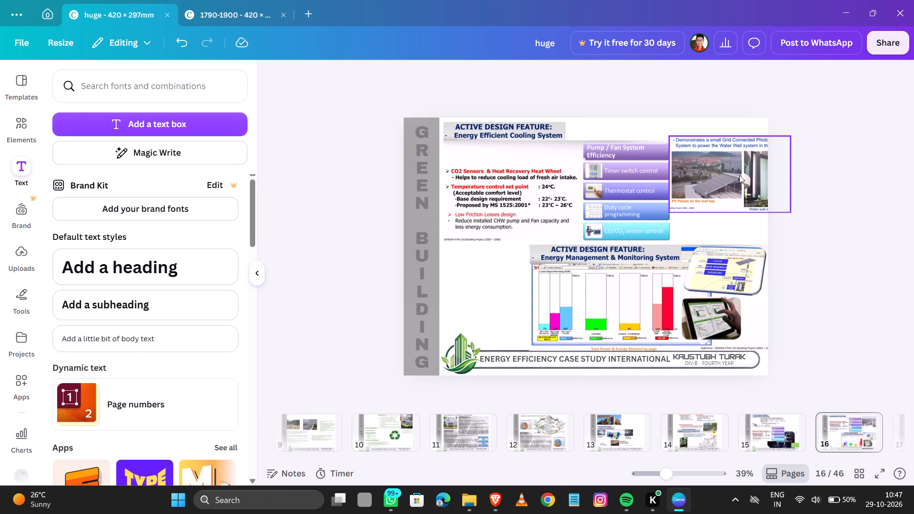
Move the PV panels and water wall image to the page's left side, overlapping the grey strip and the CO2 sensors text.
drag(739, 175, 444, 465)
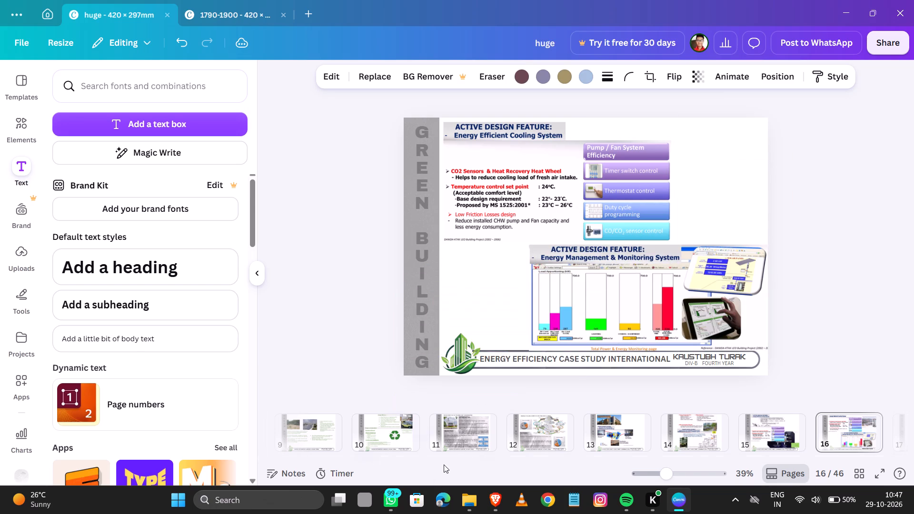
drag(444, 465, 468, 192)
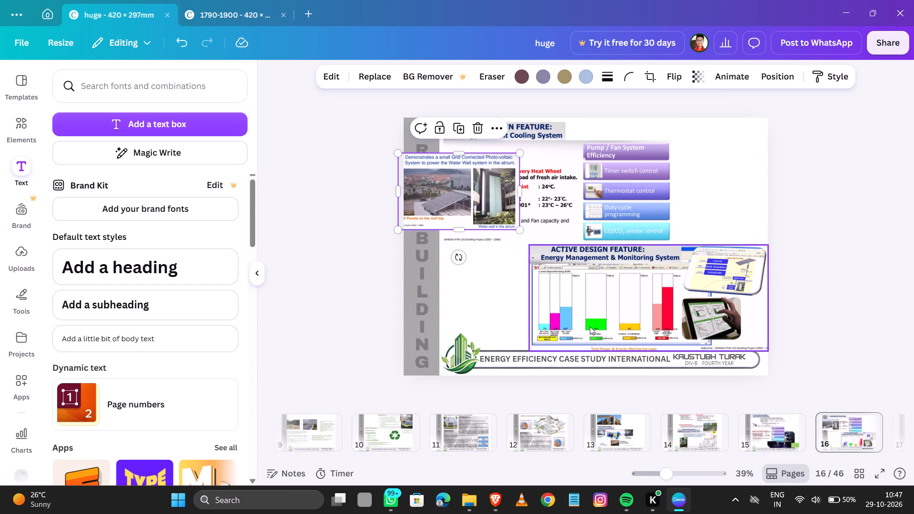
Crop the energy monitoring graphic on page 16 slightly at its right and left sides.
click(590, 326)
drag(771, 293, 765, 293)
drag(528, 300, 530, 300)
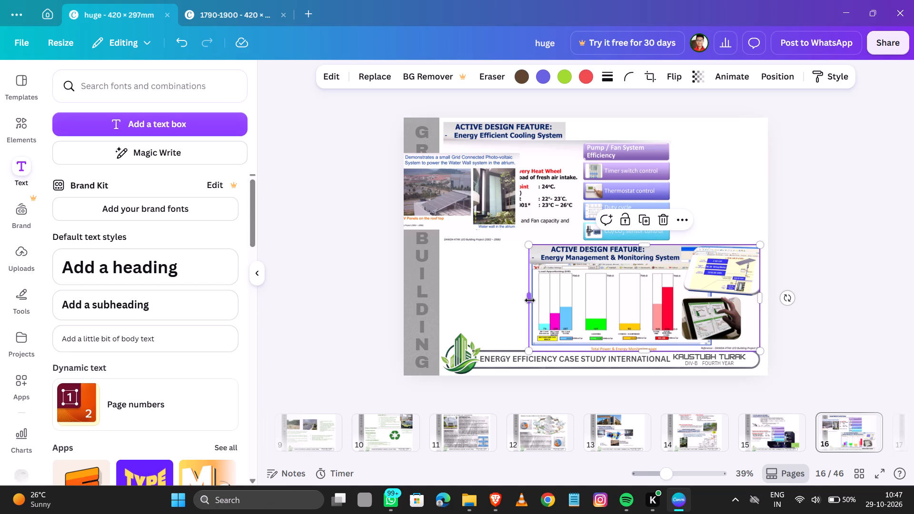
drag(530, 300, 534, 300)
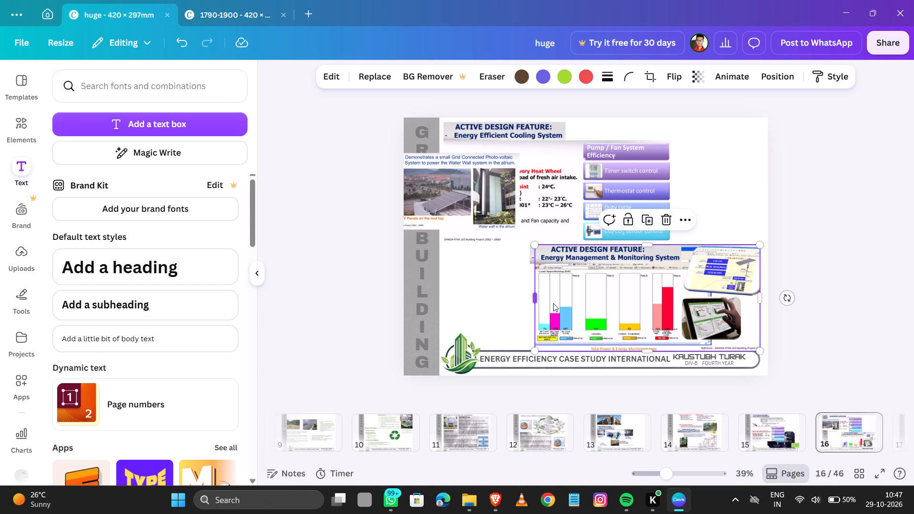
Nudge the cropped energy monitoring graphic rightward until it meets the right edge of page 16.
key(0)
key(Right)
key(Right)
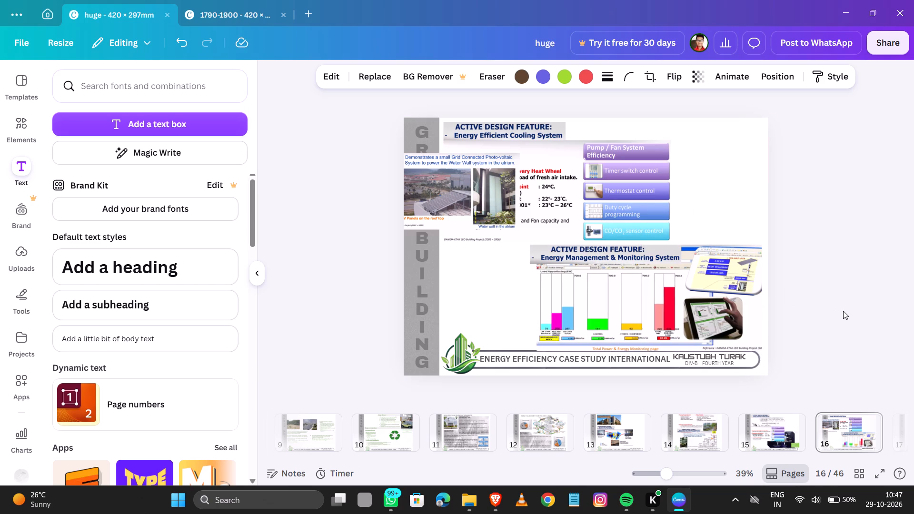
key(Right)
key(Right)
key(Right)
key(Right)
key(Right)
key(Right)
key(Right)
key(Right)
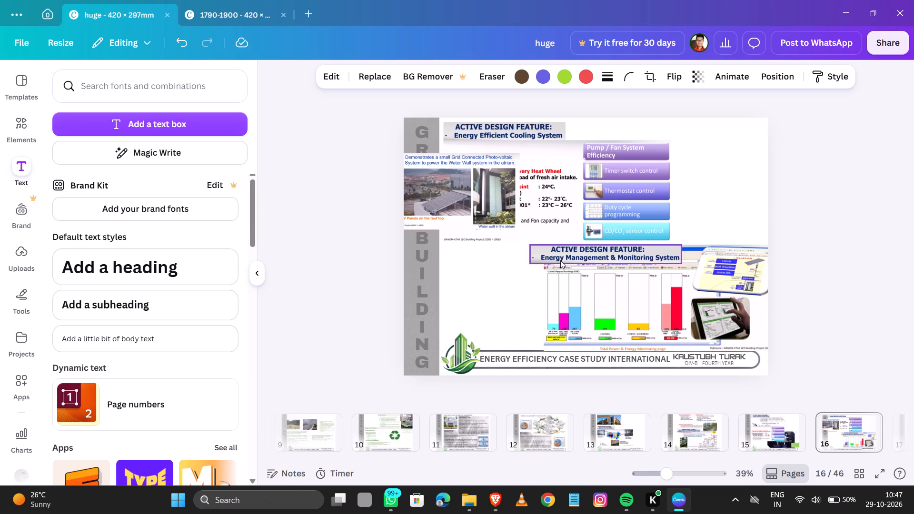
Nudge the Energy Management & Monitoring System heading rightward to realign it with the cropped graphic's left edge.
click(556, 256)
key(Right)
key(Right)
key(Right)
key(Right)
key(Right)
key(Right)
key(Right)
key(Right)
key(Right)
key(Right)
key(Right)
key(Right)
key(Right)
key(Right)
key(Right)
key(Right)
key(Right)
key(Right)
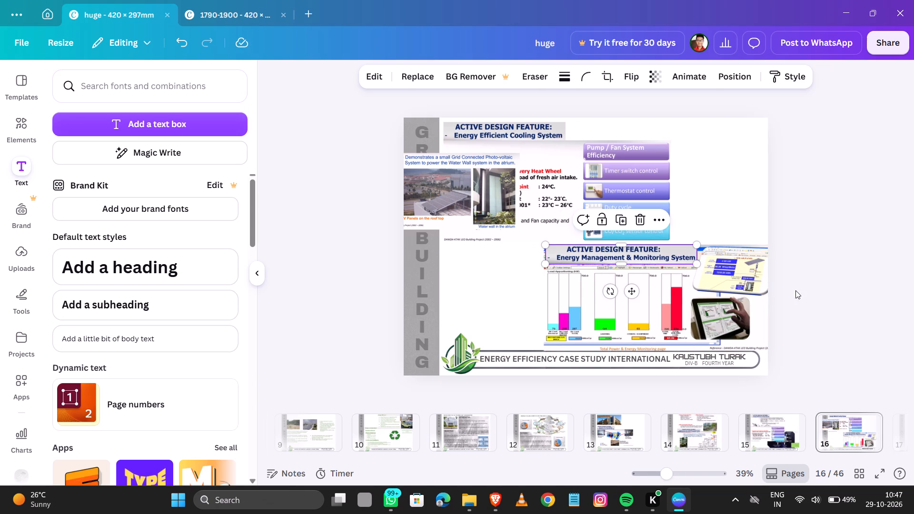
Nudge the Energy Management & Monitoring System heading slightly down on page 16.
key(Down)
click(826, 285)
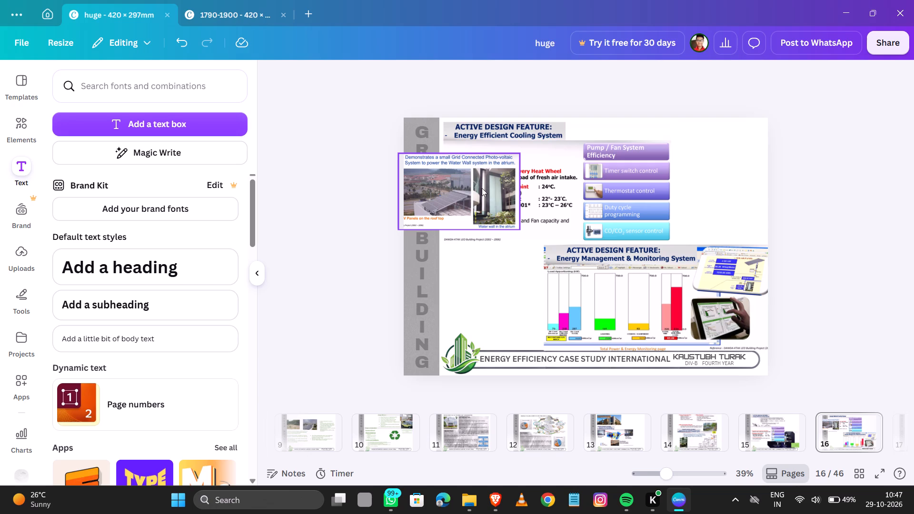
Move the PV panels and water wall image off the CO2 sensors text to overhang the page's right edge.
drag(482, 188, 720, 184)
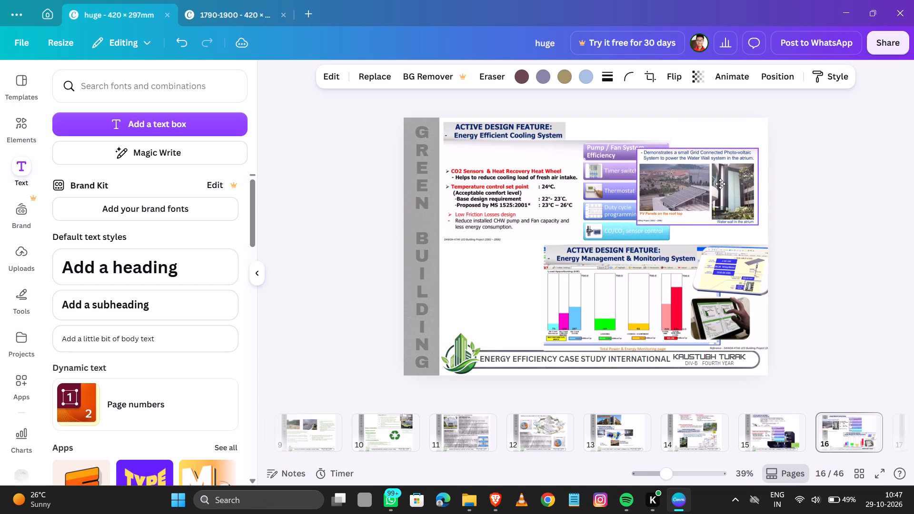
drag(720, 184, 506, 296)
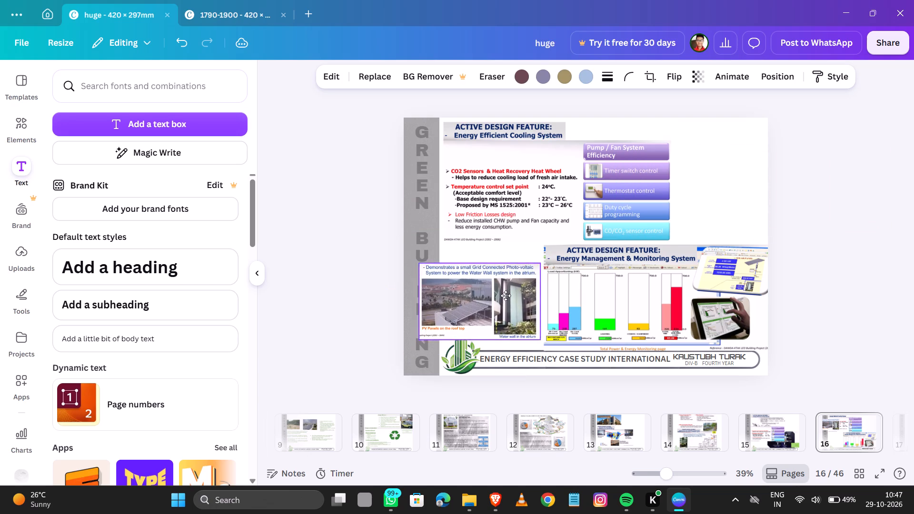
drag(506, 296, 525, 291)
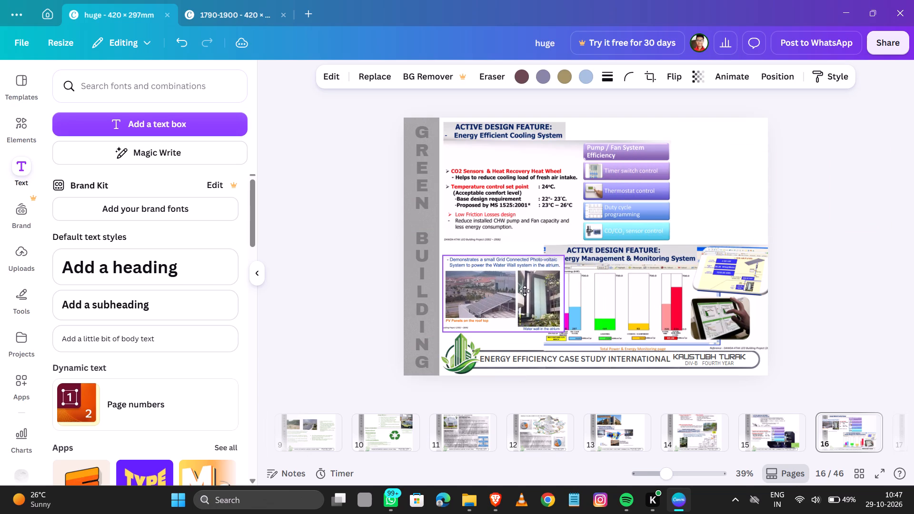
drag(525, 291, 681, 224)
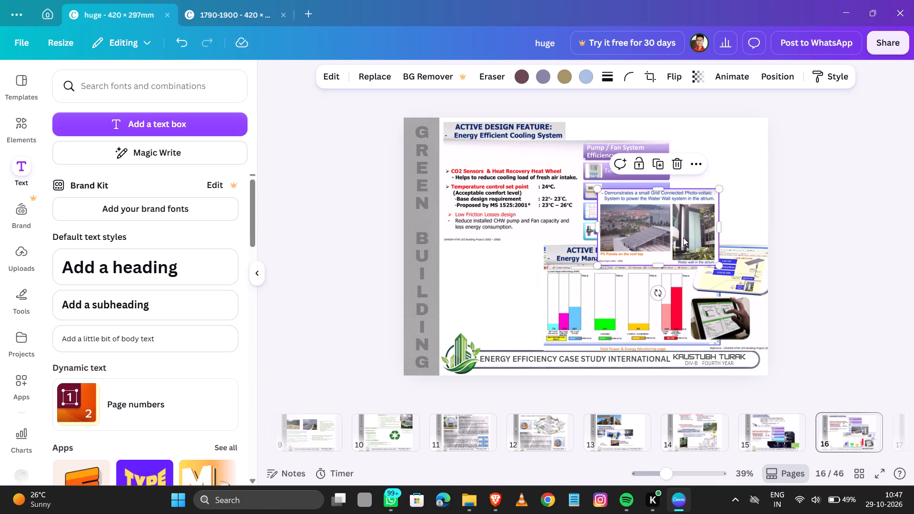
drag(676, 247, 781, 240)
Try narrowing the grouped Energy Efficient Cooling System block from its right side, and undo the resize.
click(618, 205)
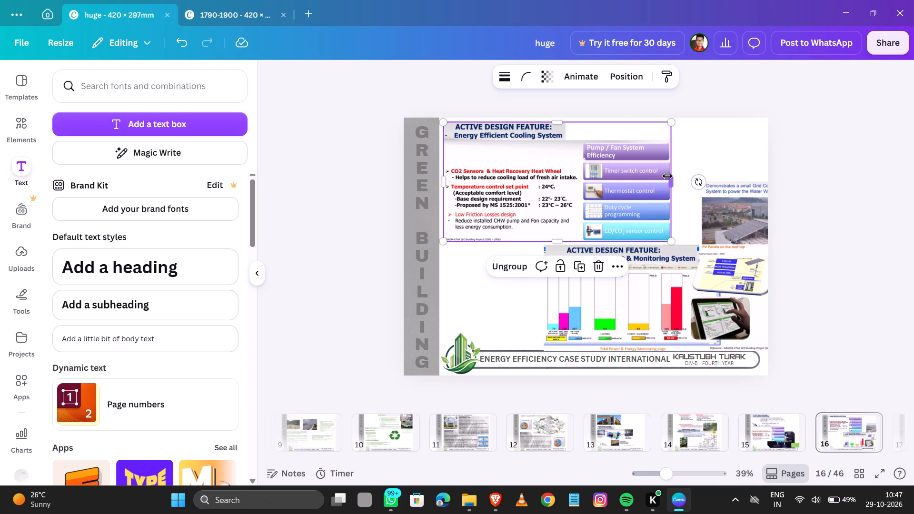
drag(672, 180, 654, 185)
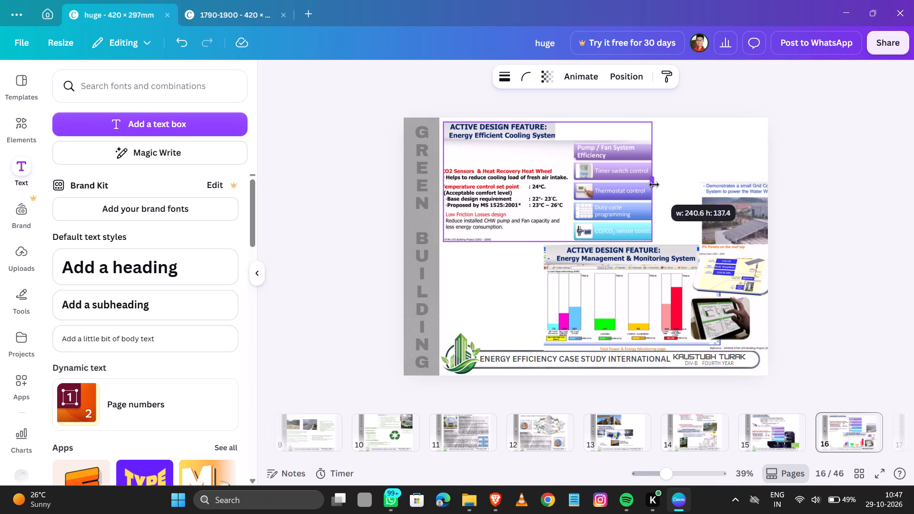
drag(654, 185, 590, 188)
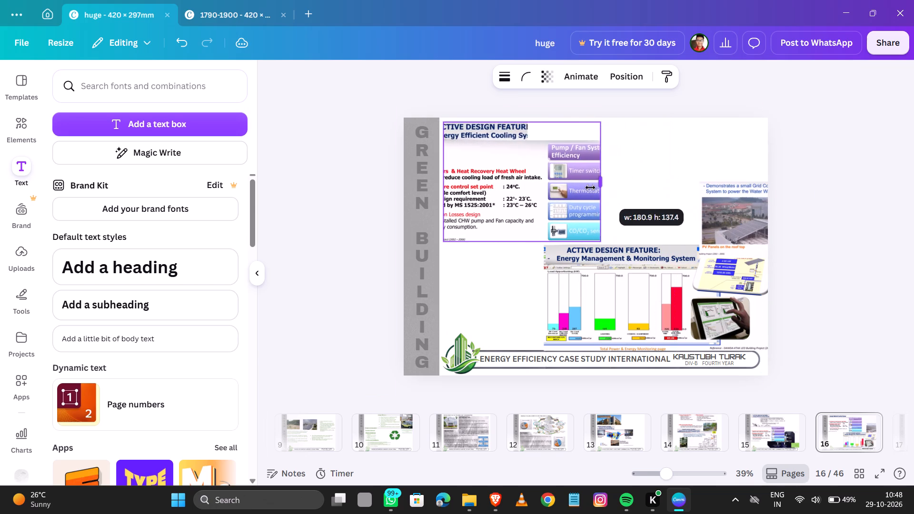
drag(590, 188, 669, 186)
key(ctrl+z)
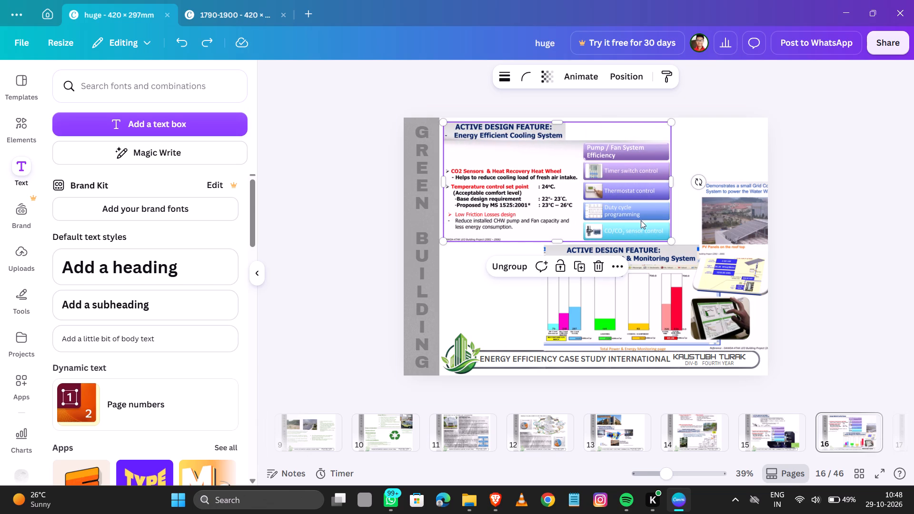
Ungroup the Energy Efficient Cooling System heading from its content image, undoing any accidental shift.
click(522, 178)
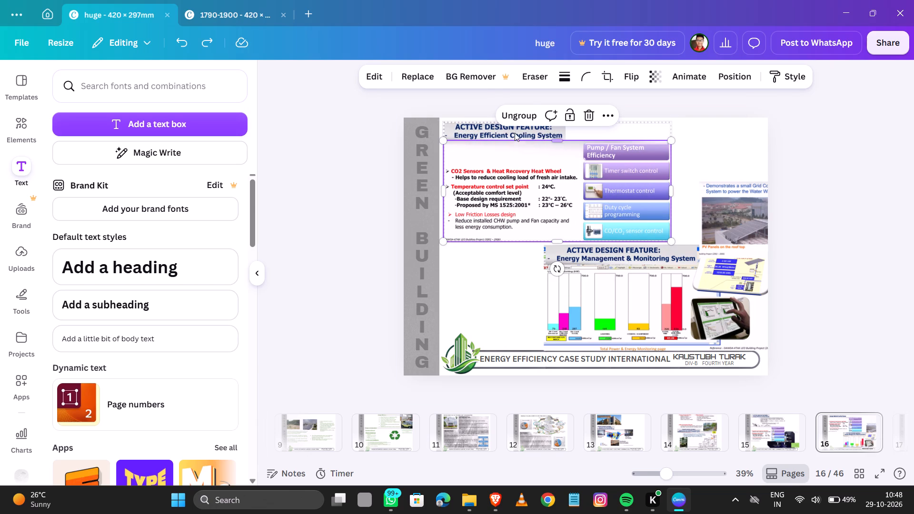
click(512, 111)
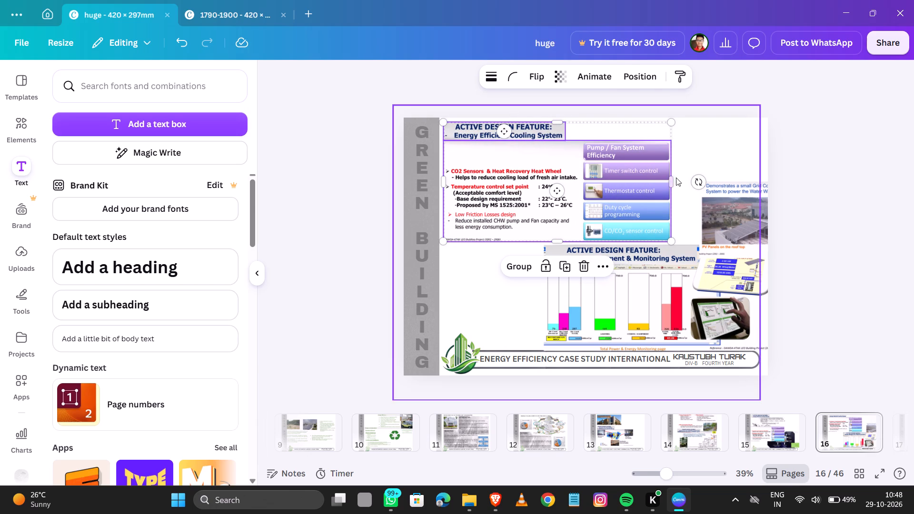
drag(675, 178, 688, 183)
key(ctrl+z)
Duplicate the Energy Efficient Cooling System heading and content image, placing the copies lower on the page over the originals' bottom part.
click(566, 270)
drag(591, 184, 591, 236)
drag(644, 238, 640, 263)
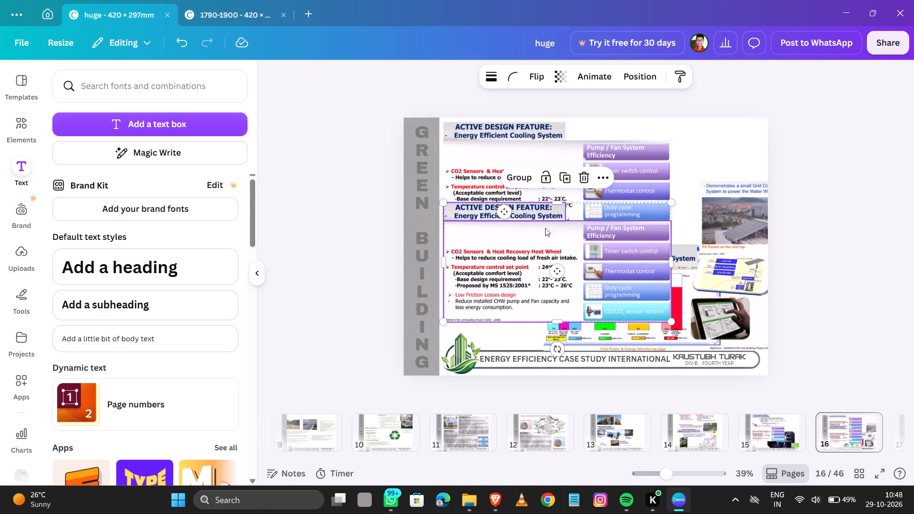
text(X)
key(space)
click(838, 274)
Crop the copied content image from its right side to keep only the CO2 sensors and temperature text.
click(543, 281)
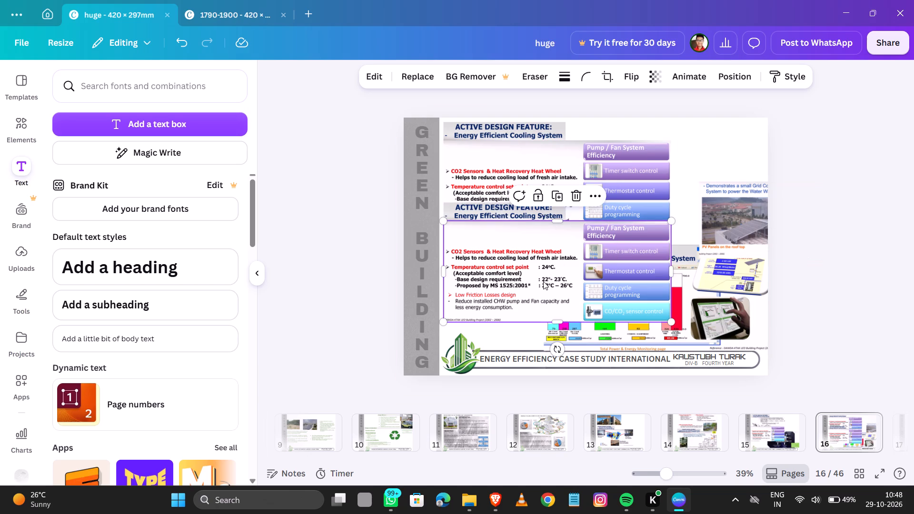
drag(673, 271, 616, 271)
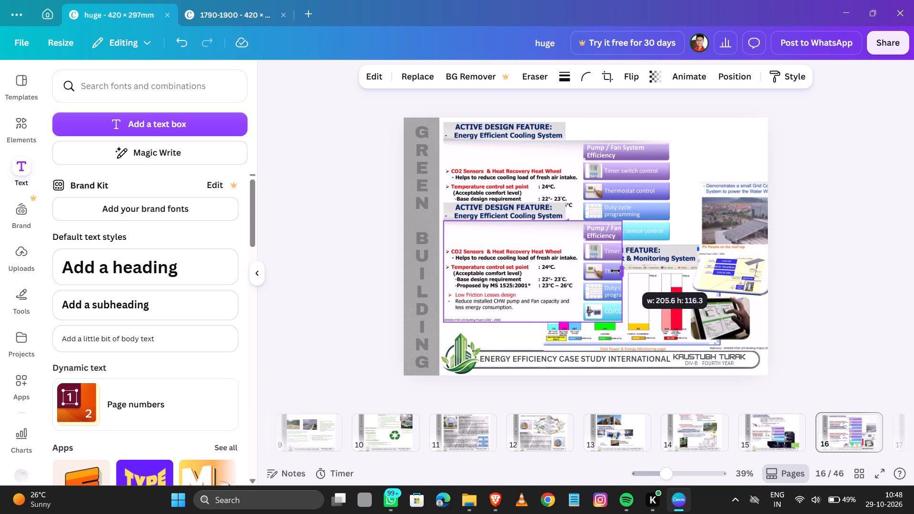
drag(616, 271, 580, 270)
Delete the original uncropped cooling system content image and the duplicate Energy Efficient Cooling System heading.
click(614, 171)
key(Delete)
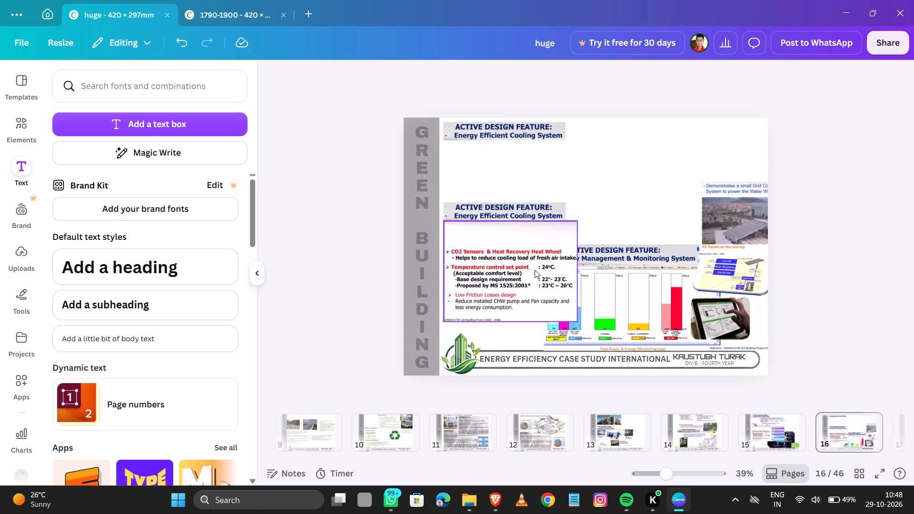
click(509, 207)
key(Delete)
Move the cropped CO2 sensors text image up directly beneath the Energy Efficient Cooling System heading.
drag(529, 285, 528, 206)
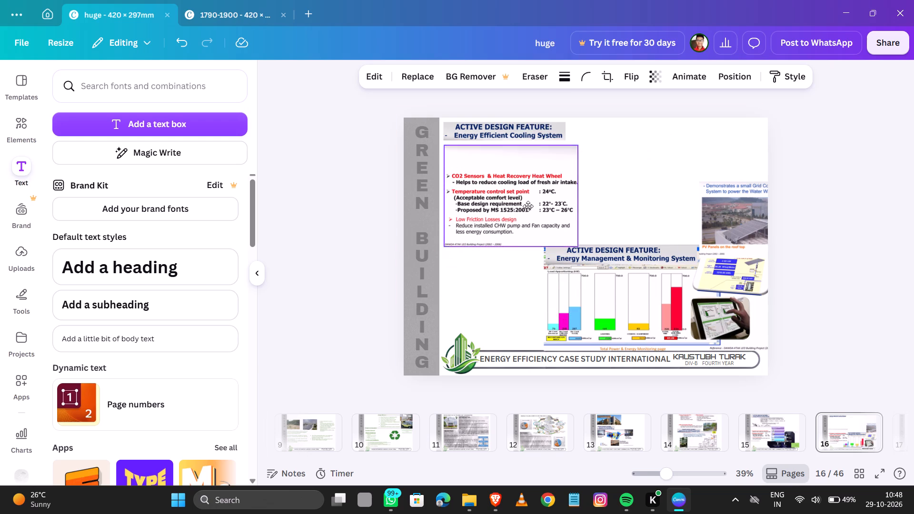
drag(528, 206, 527, 202)
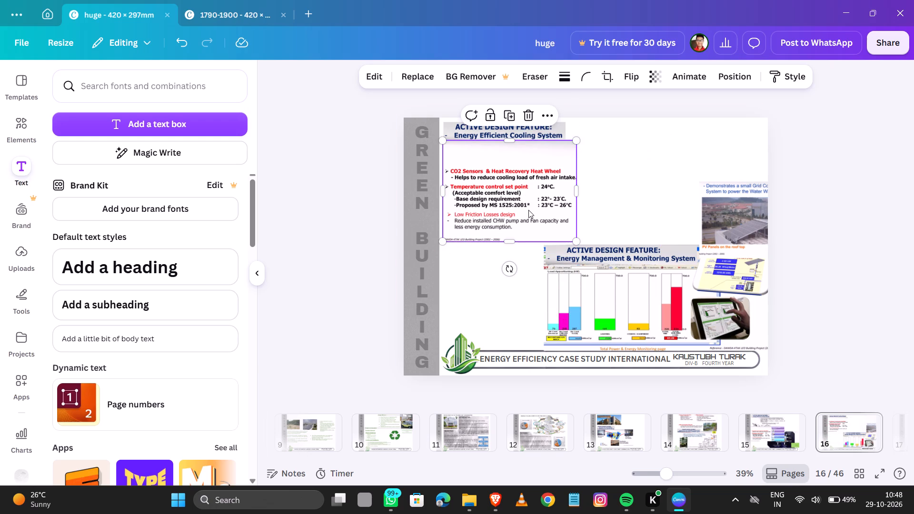
Duplicate the CO2 sensors text image below the original and recrop the copy to only the Pump / Fan System Efficiency list.
click(515, 114)
drag(547, 214, 548, 301)
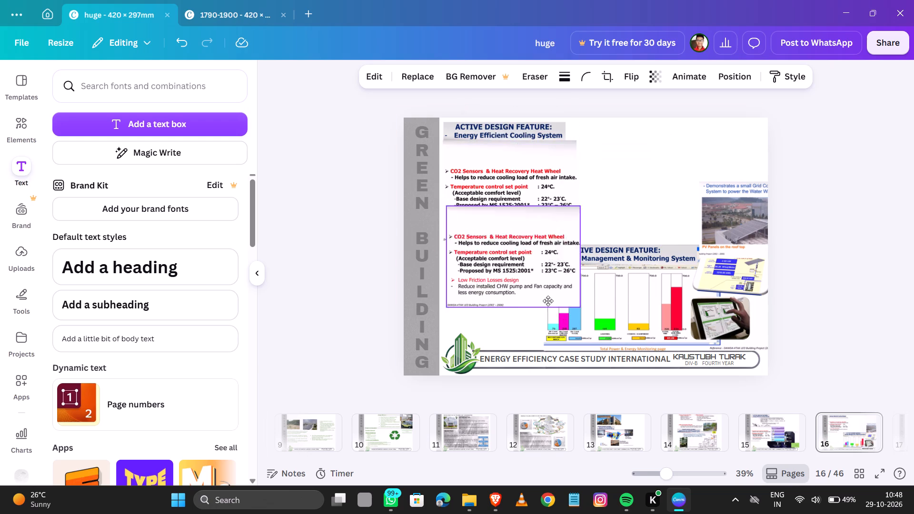
drag(548, 301, 548, 301)
drag(585, 288, 615, 288)
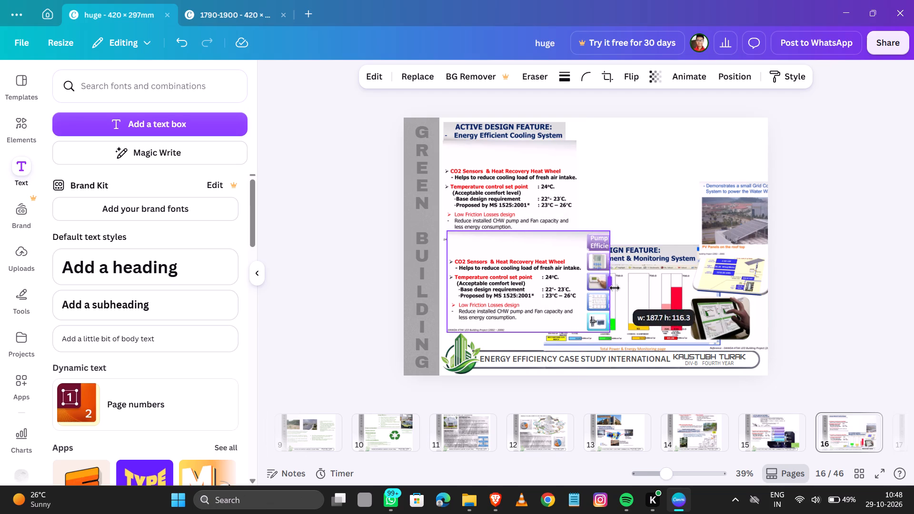
drag(615, 288, 683, 296)
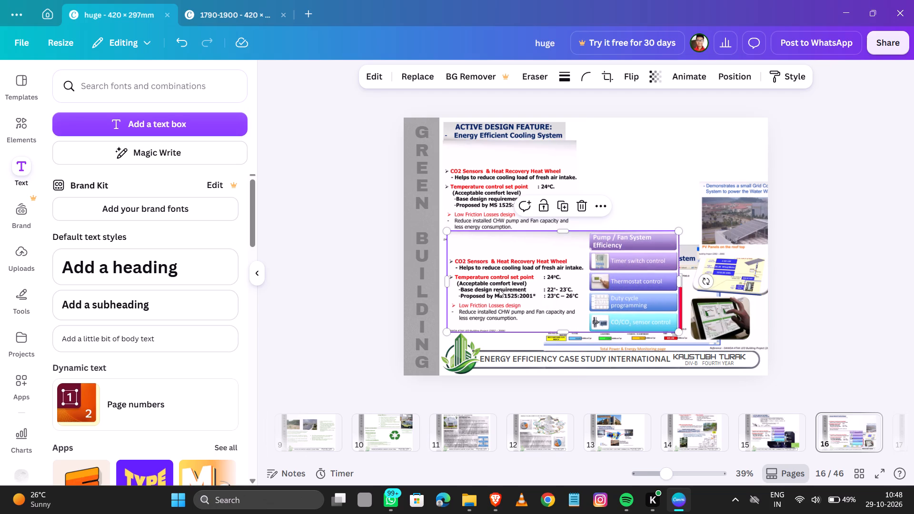
drag(447, 281, 581, 277)
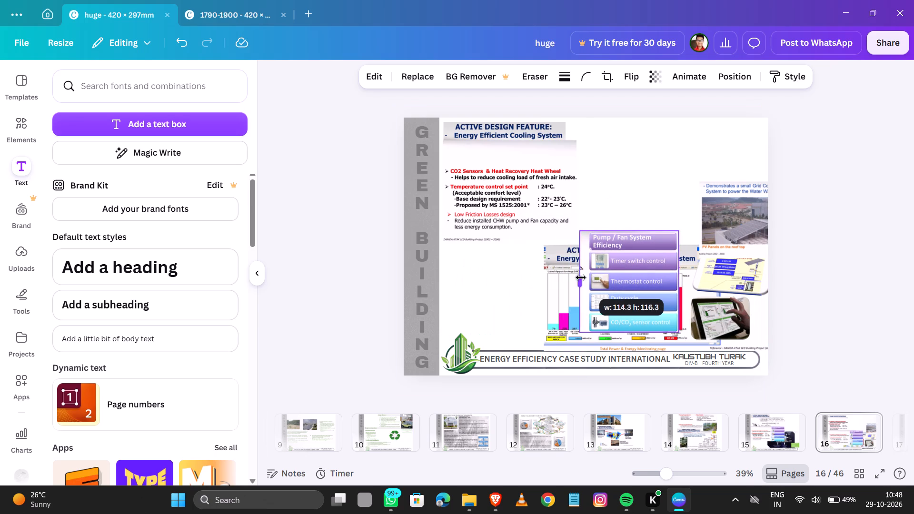
drag(581, 277, 584, 277)
Move the Pump / Fan System Efficiency list below the CO2 sensors text, between the grey strip and the energy monitoring graphic.
drag(639, 281, 515, 293)
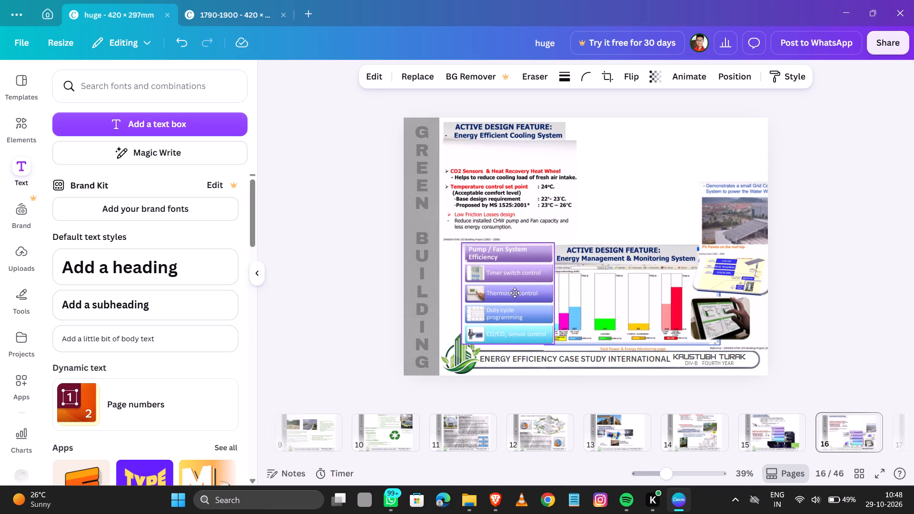
drag(515, 293, 502, 283)
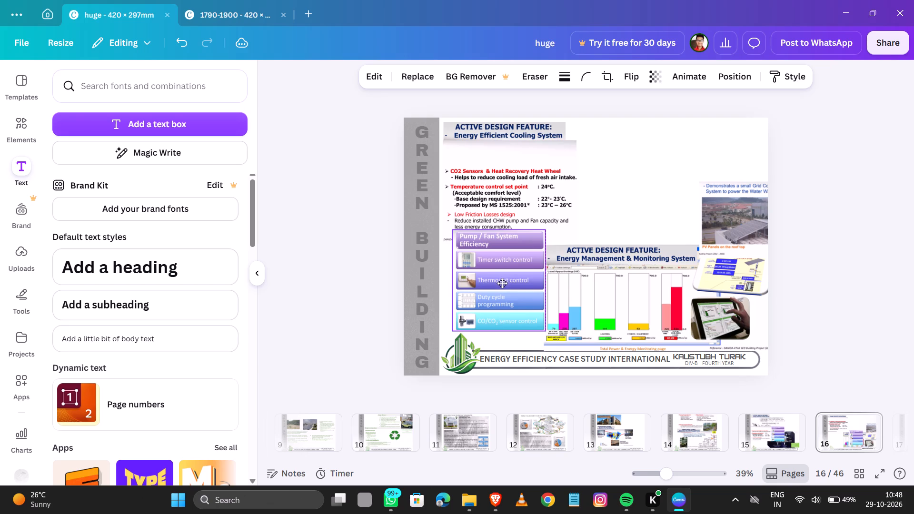
drag(502, 283, 501, 283)
key(Down)
key(Up)
key(Down)
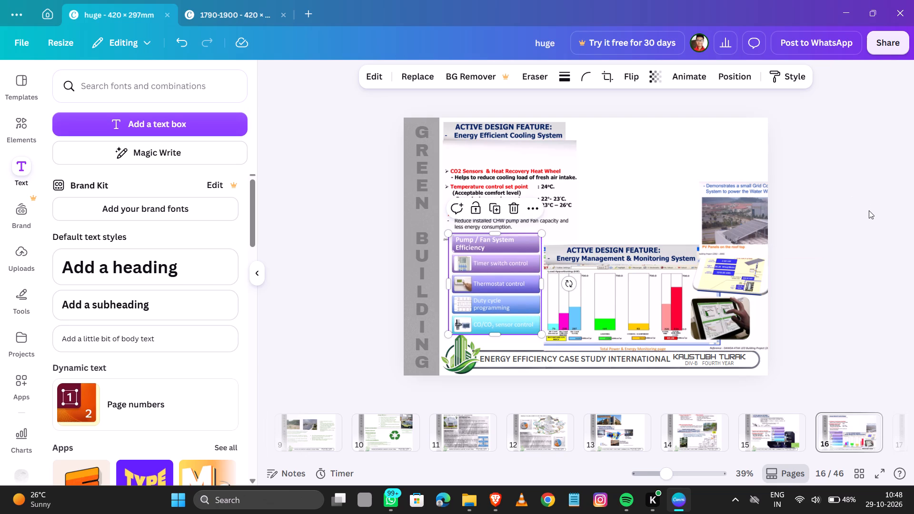
click(869, 210)
Nudge the Pump / Fan System Efficiency list down and slightly left to clear the text above and the monitoring graphic.
click(485, 292)
key(Down)
key(Down)
key(Down)
key(Down)
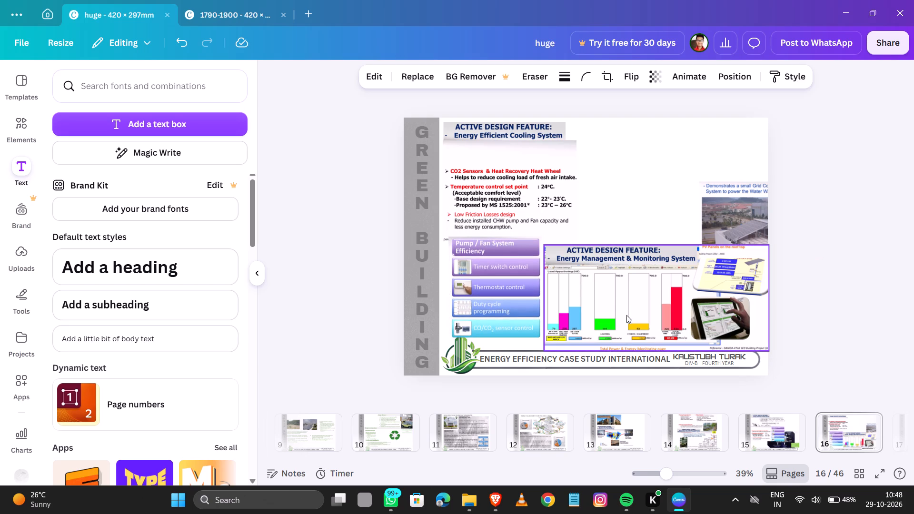
key(Left)
key(Left)
key(Left)
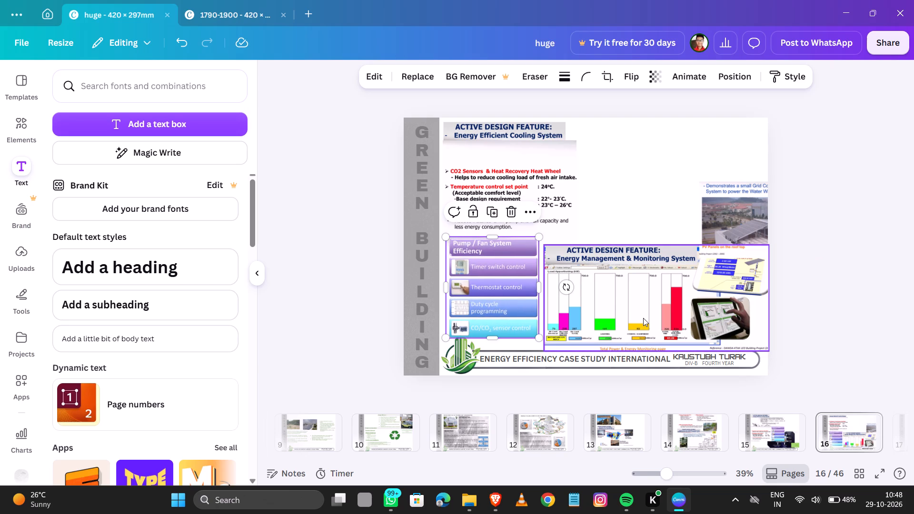
key(Down)
key(Up)
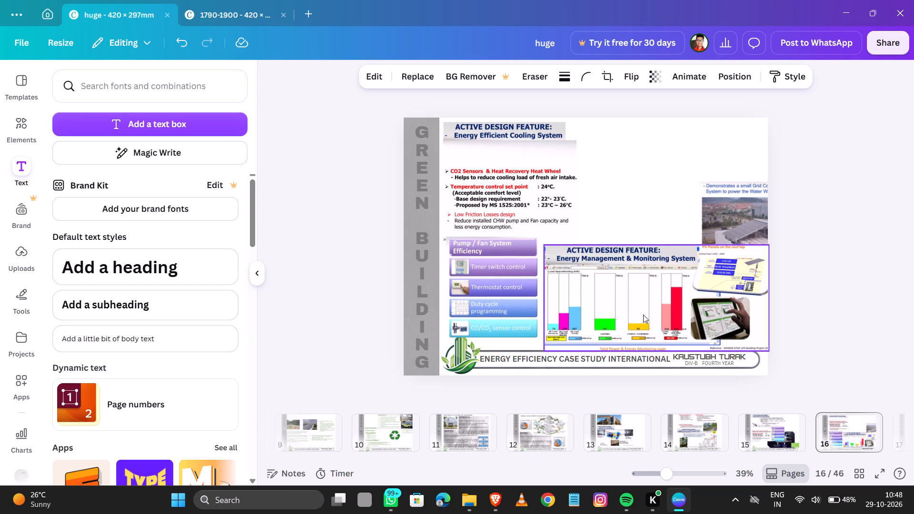
key(Right)
Move the PV panels and water wall image to the page's upper right and enlarge it to reach the right edge.
drag(740, 207, 631, 151)
drag(714, 206, 720, 209)
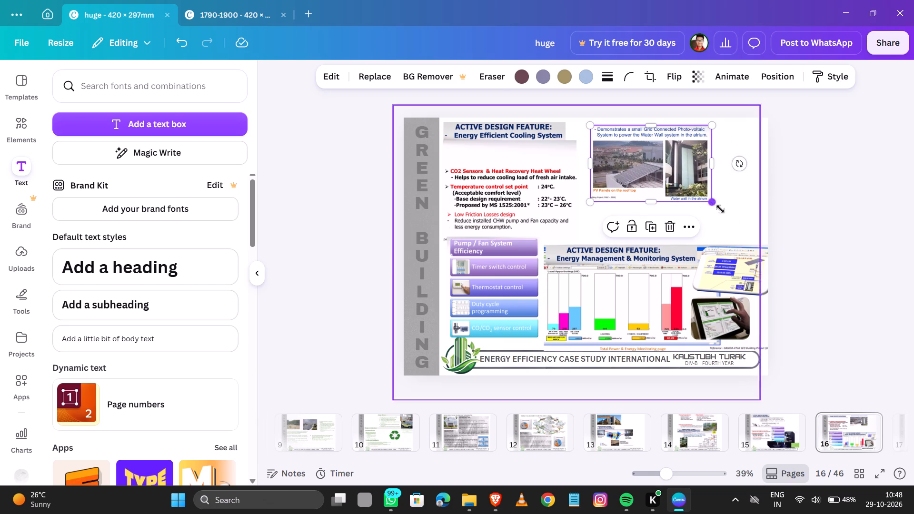
drag(720, 209, 774, 236)
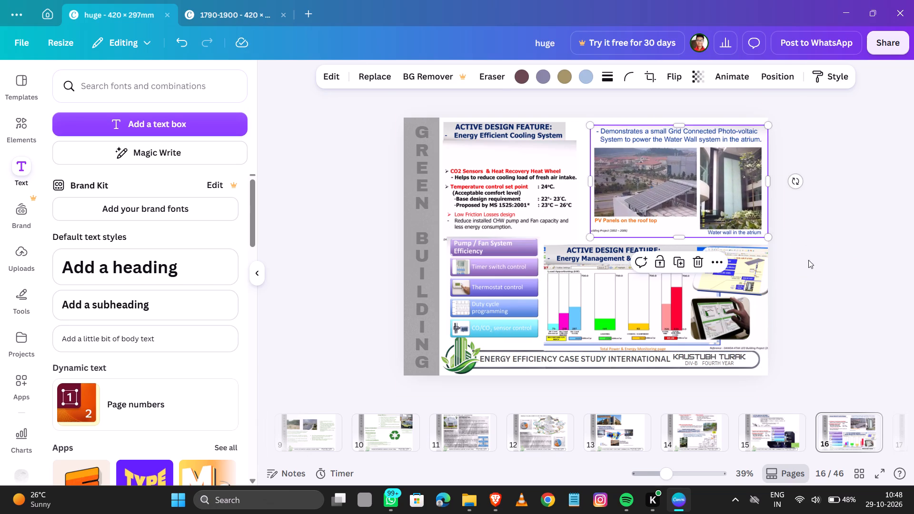
Nudge the enlarged PV panels and water wall image left, leaving a margin at the page's right edge.
key(Left)
key(Left)
key(Left)
key(Left)
key(Left)
key(Left)
key(Left)
key(Left)
click(856, 235)
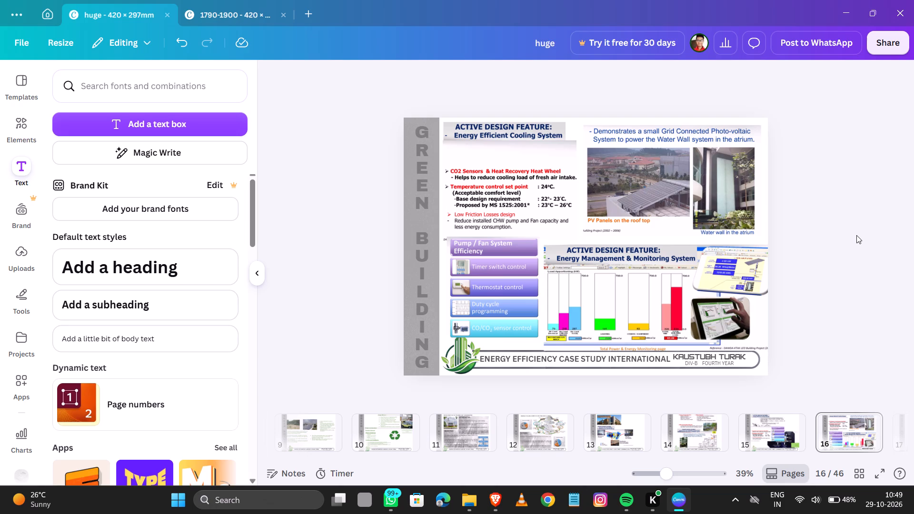
Nudge the energy monitoring graphic up and slightly left, away from the footer banner and the page's right edge.
click(668, 287)
key(Up)
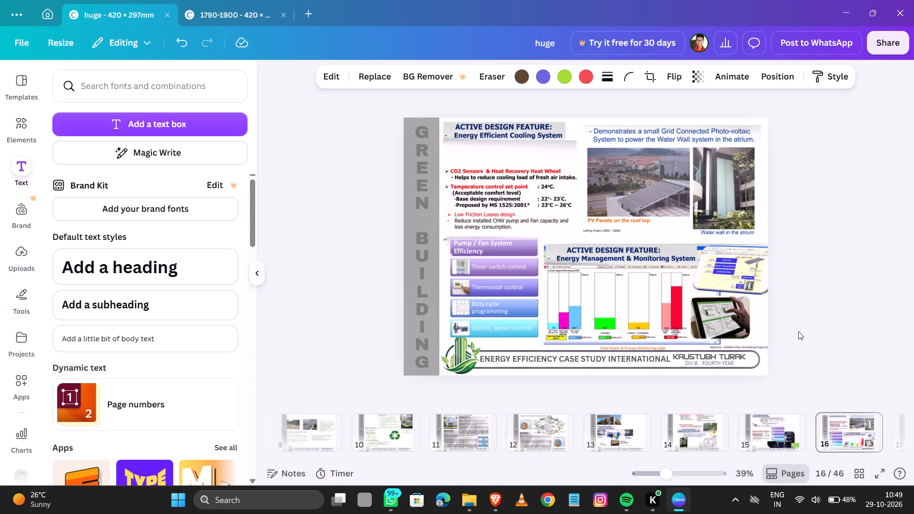
key(Up)
key(Up)
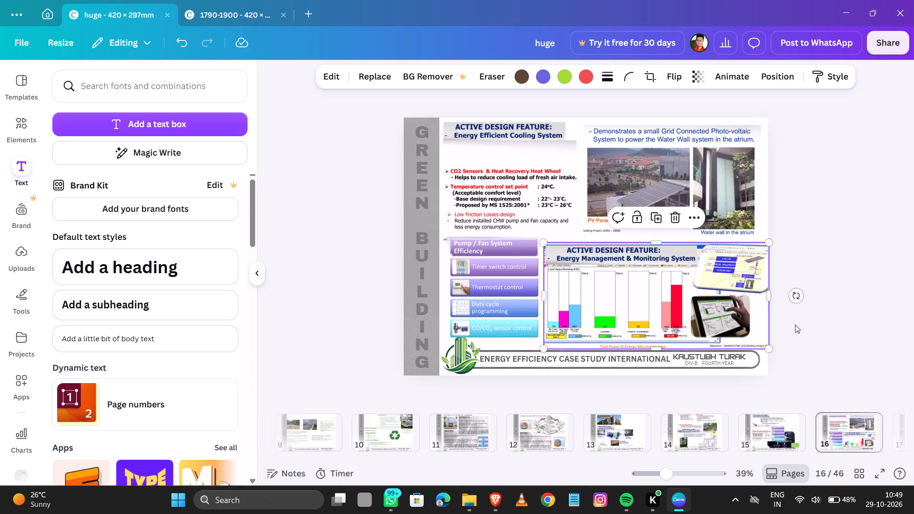
key(Up)
key(Left)
key(Left)
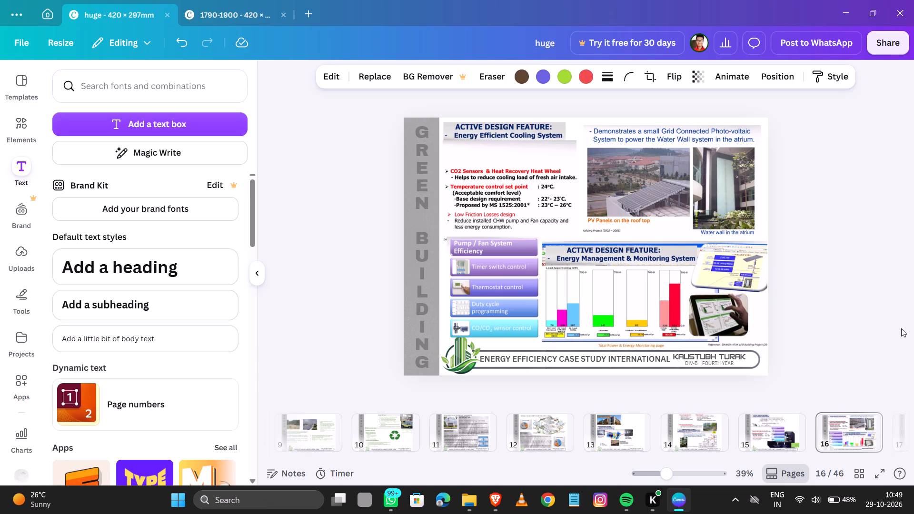
Nudge the energy monitoring graphic on page 16 further left and slightly up.
key(Left)
key(Left)
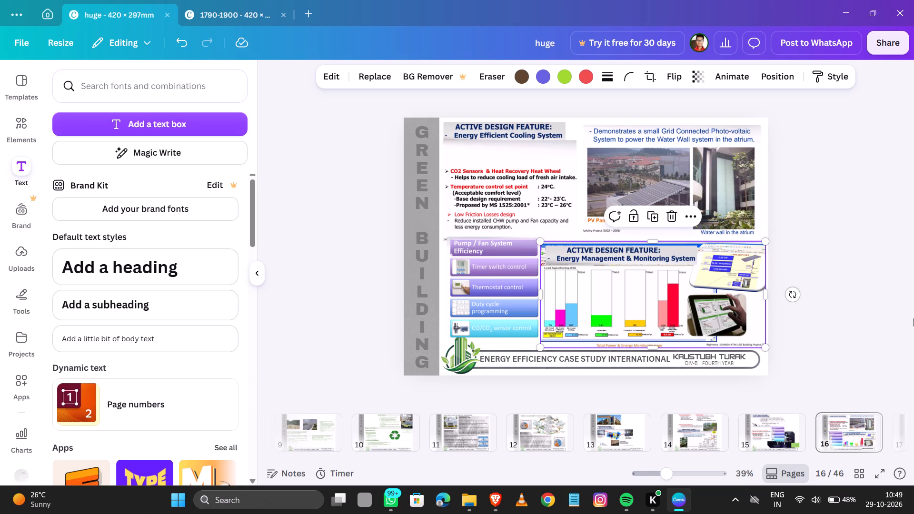
key(Up)
Nudge the Energy Management & Monitoring System heading up and left over the top of the monitoring graphic.
click(639, 257)
key(Up)
key(Up)
key(Up)
key(Up)
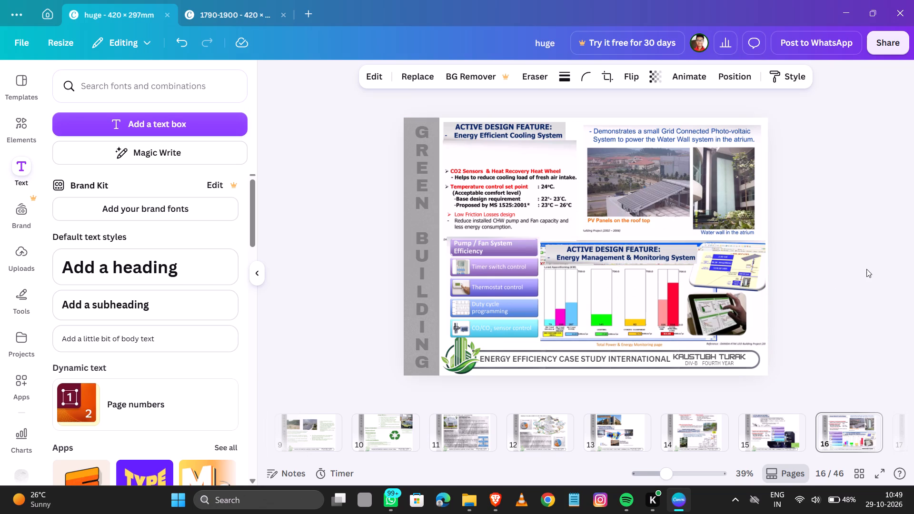
key(Left)
key(Left)
key(Left)
key(Left)
click(868, 270)
Delete the CO2 sensors and Pump / Fan System Efficiency image from page 15, where it overlaps the cooling system diagram.
key(Down)
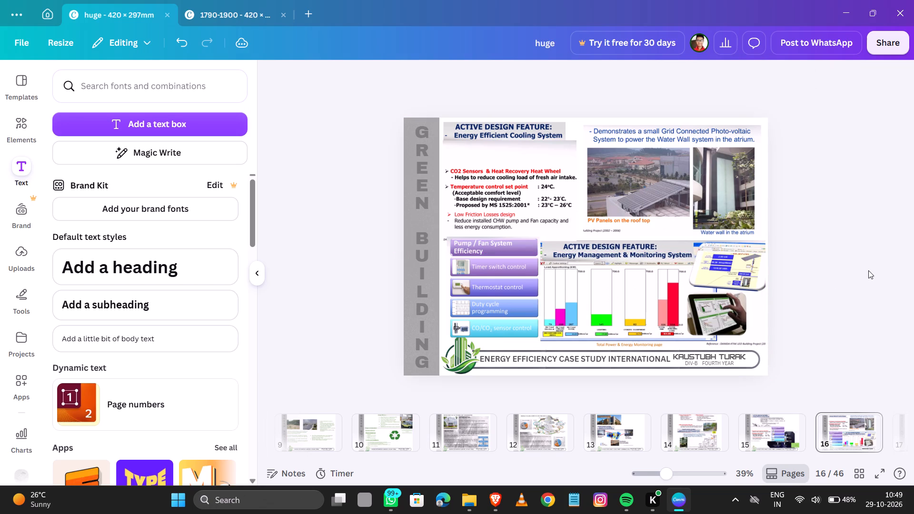
key(Left)
key(Right)
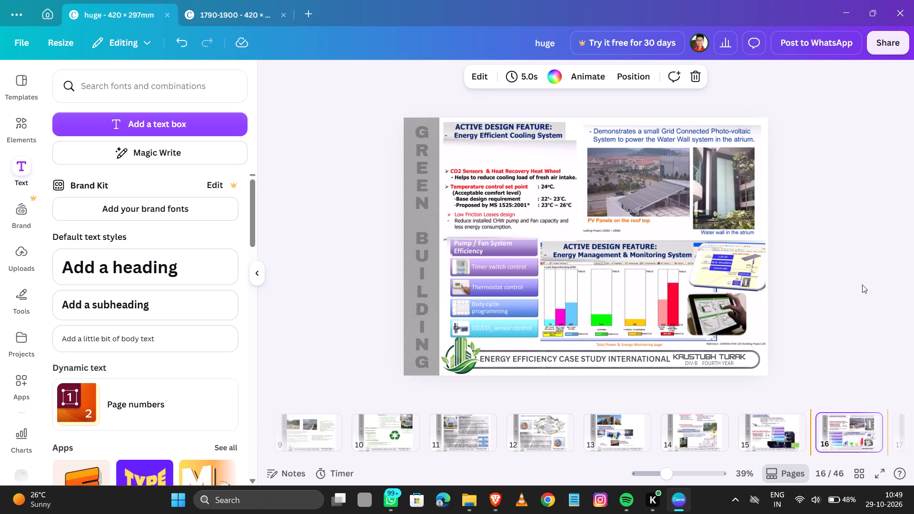
key(Left)
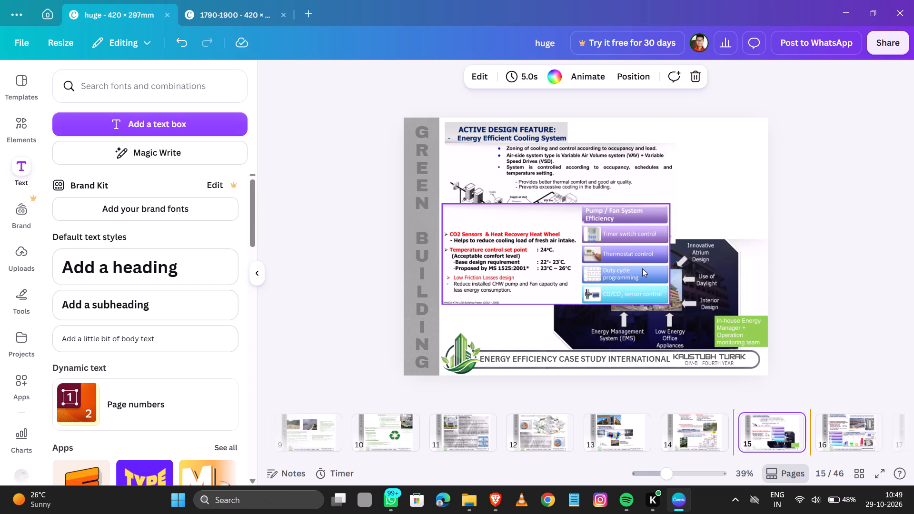
click(642, 268)
key(Delete)
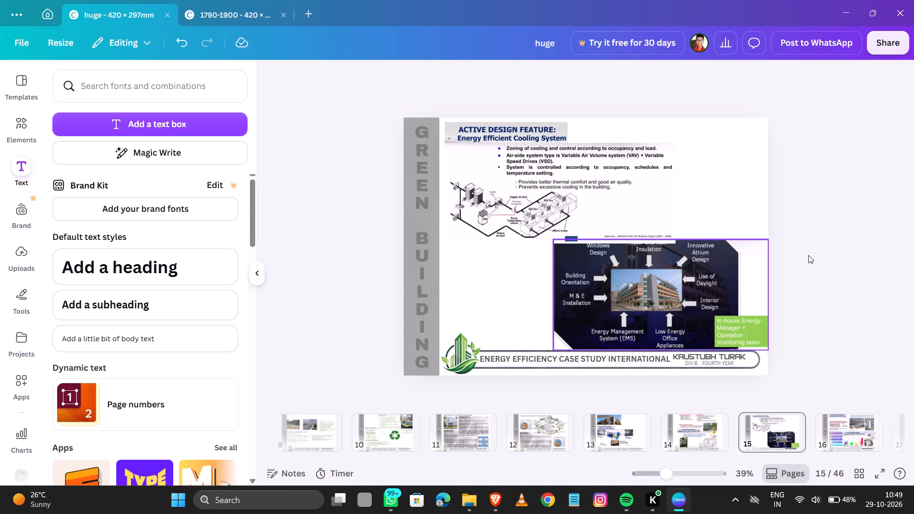
Review the layouts of page 16 and its neighbouring case study pages, returning to page 15.
key(Right)
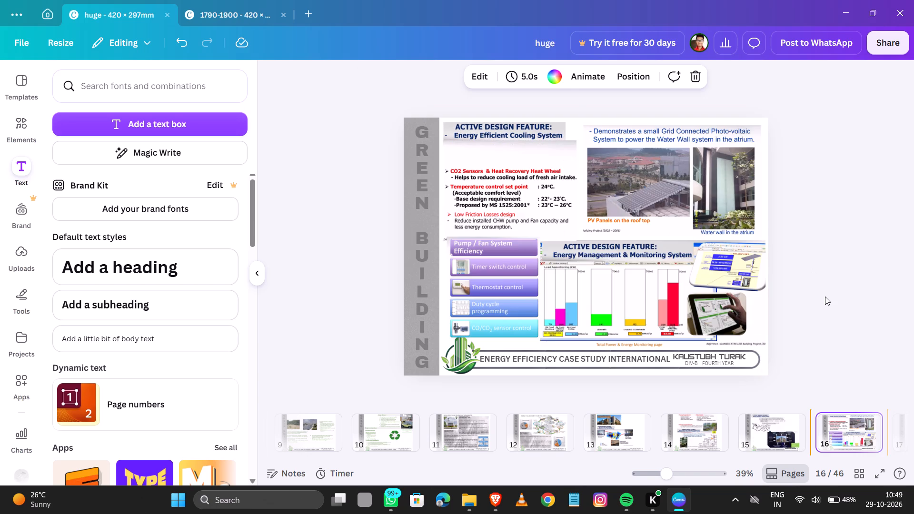
key(Right)
key(Left)
key(Left)
key(Left)
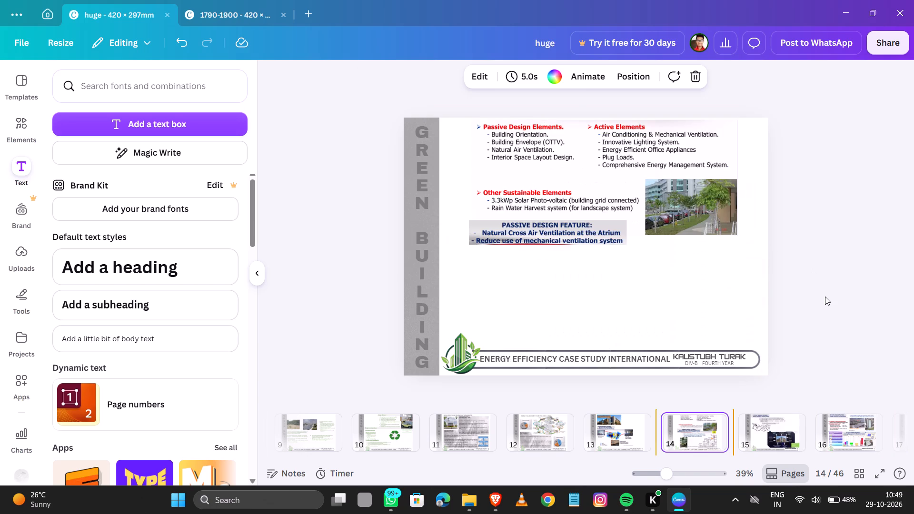
key(Left)
key(Right)
key(Right)
key(Right)
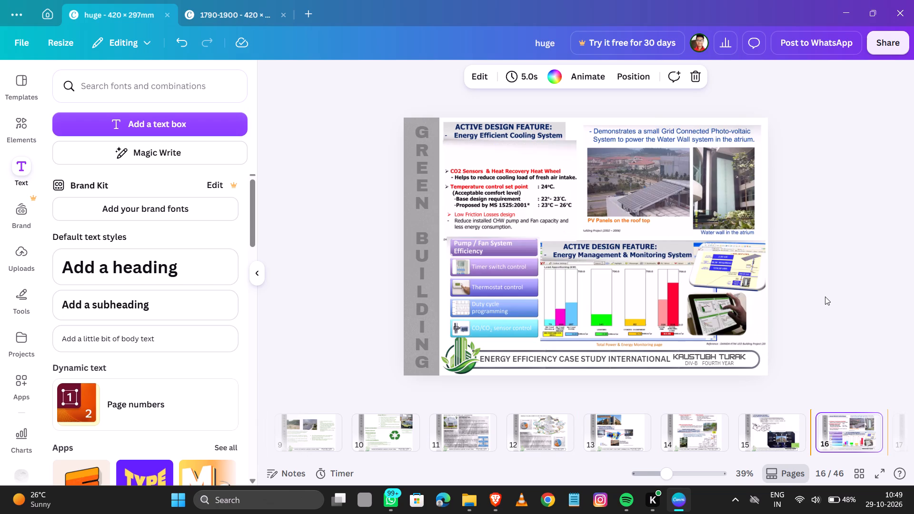
key(Left)
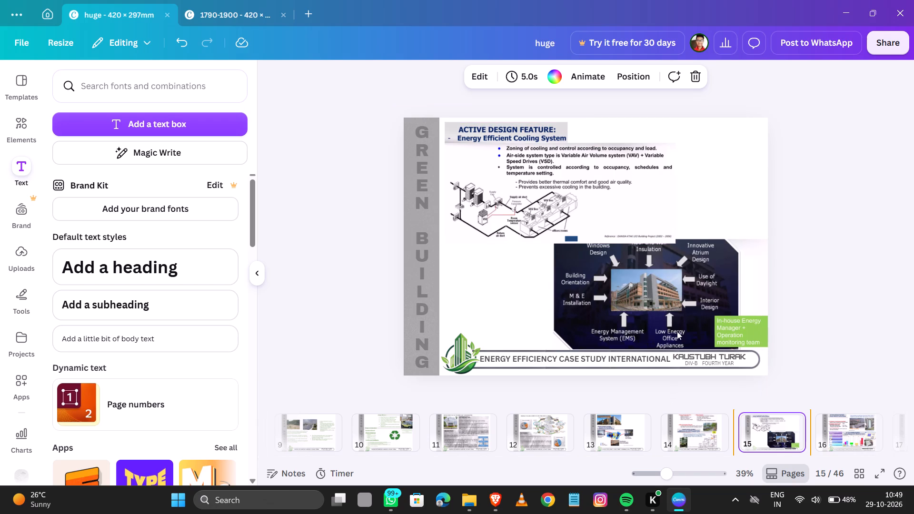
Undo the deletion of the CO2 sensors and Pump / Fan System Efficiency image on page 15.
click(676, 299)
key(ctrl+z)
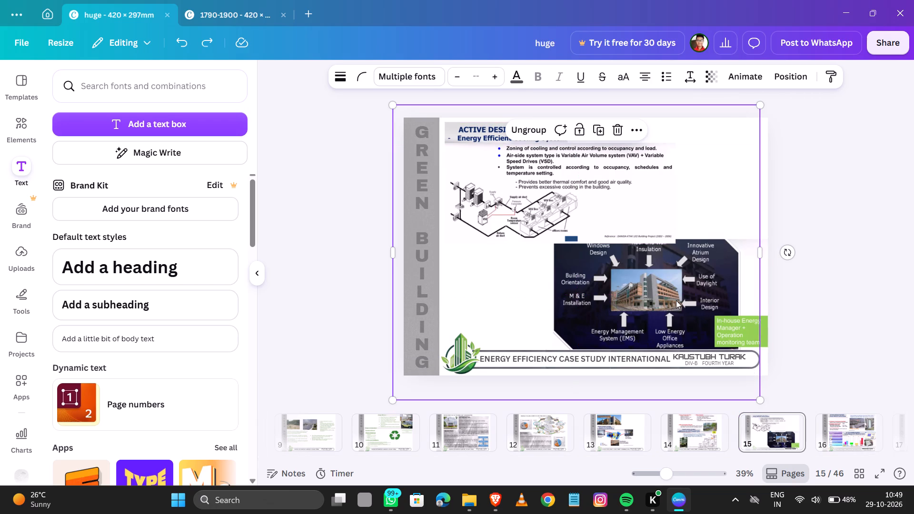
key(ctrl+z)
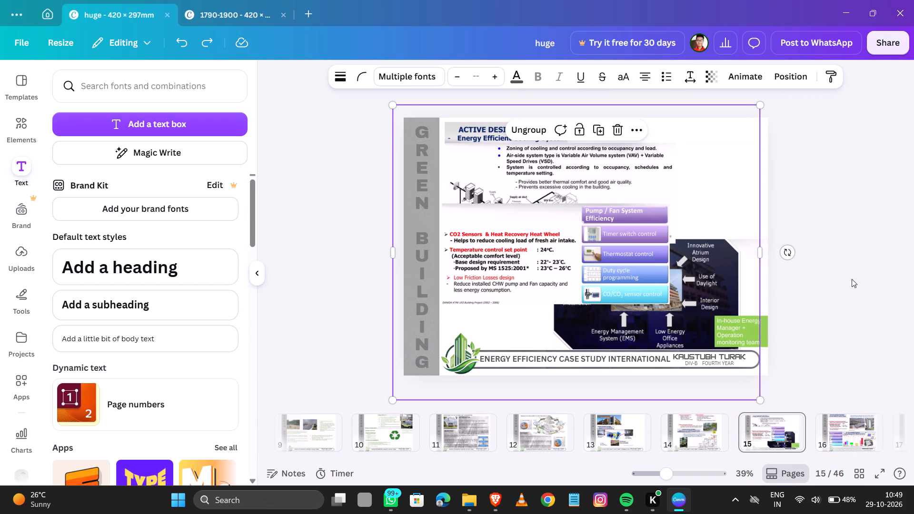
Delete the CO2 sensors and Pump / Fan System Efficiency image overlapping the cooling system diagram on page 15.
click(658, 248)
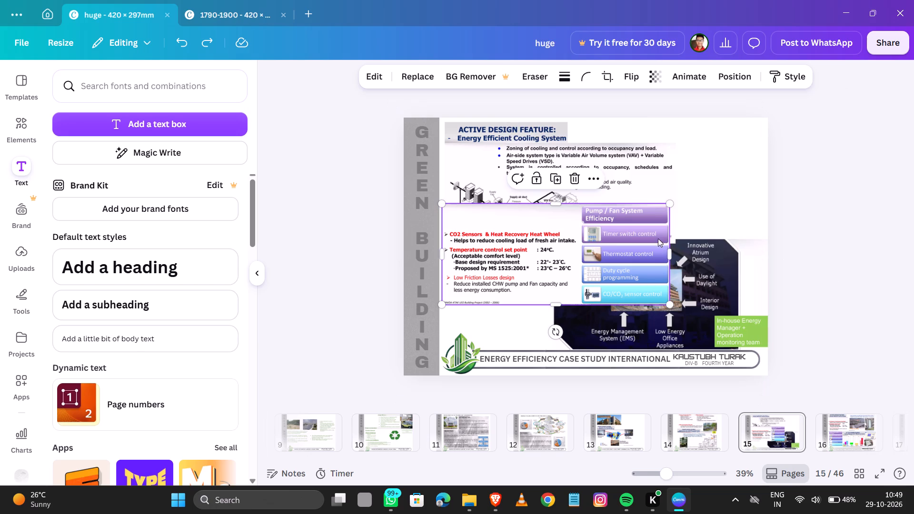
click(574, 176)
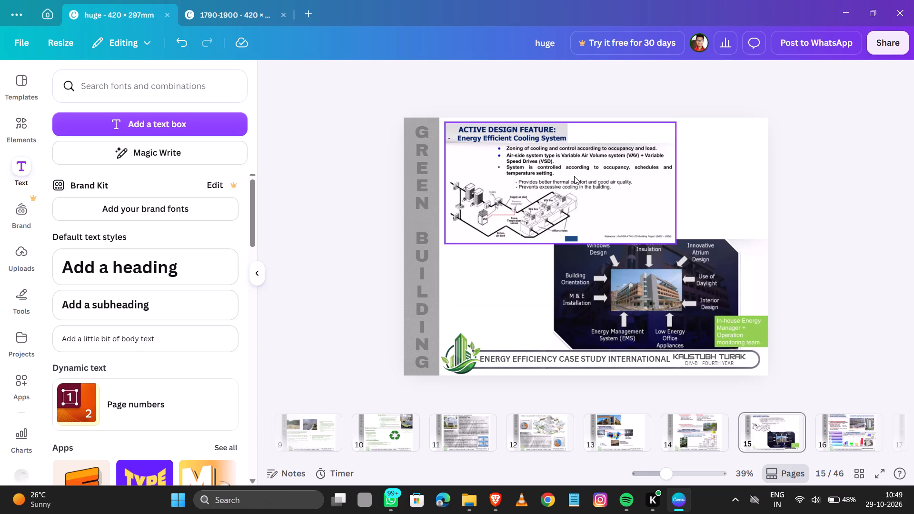
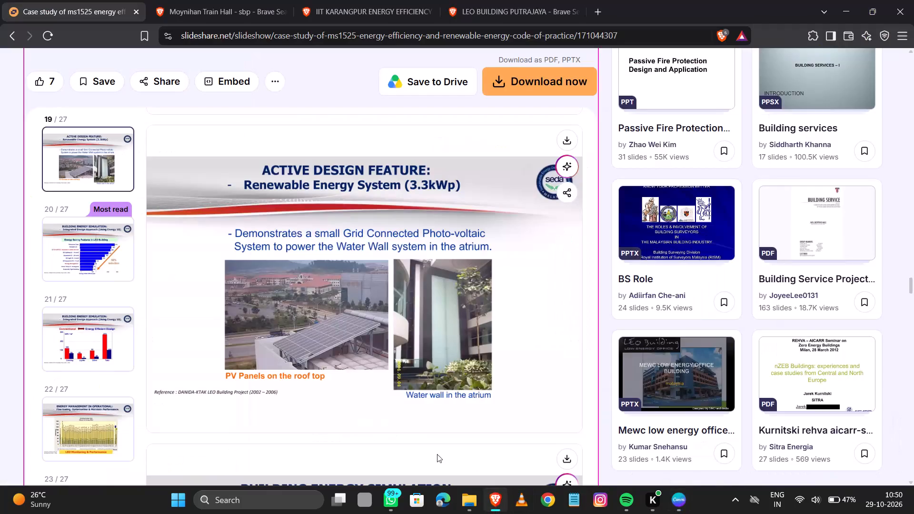
Capture a screen snip of the "Active Design Feature: Renewable Energy System (3.3kWp)" heading on slide 19.
middle_click(410, 355)
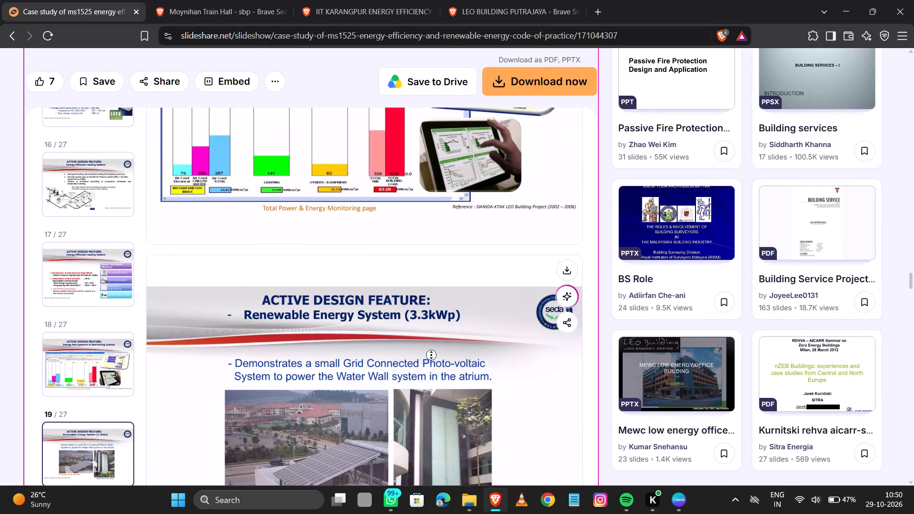
click(420, 374)
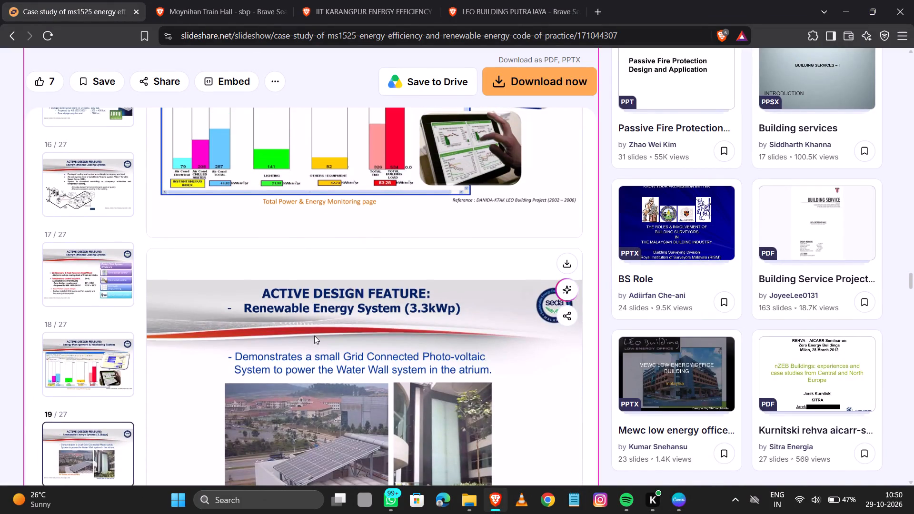
key(Print)
drag(223, 281, 352, 309)
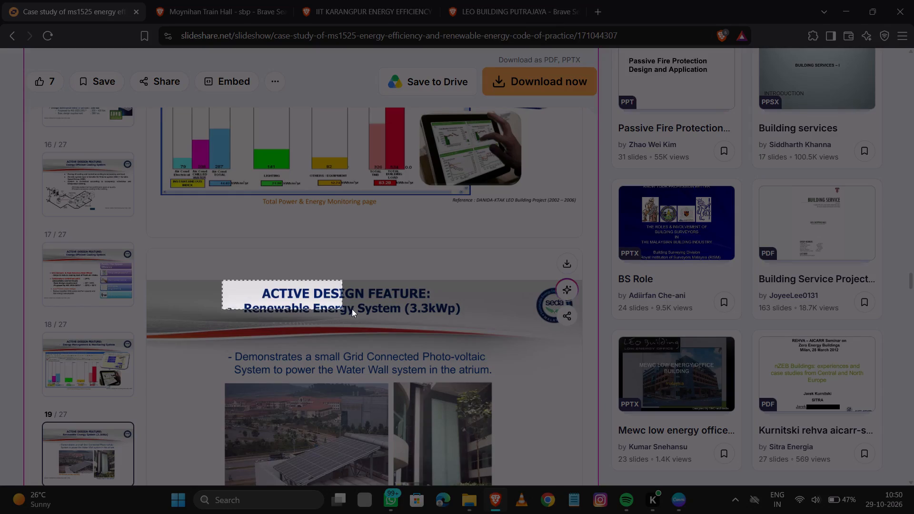
Snip the slide heading Active Design Feature: Renewable Energy System (3.3kWp) and add it to Canva page 16 at about half size.
drag(352, 309, 466, 319)
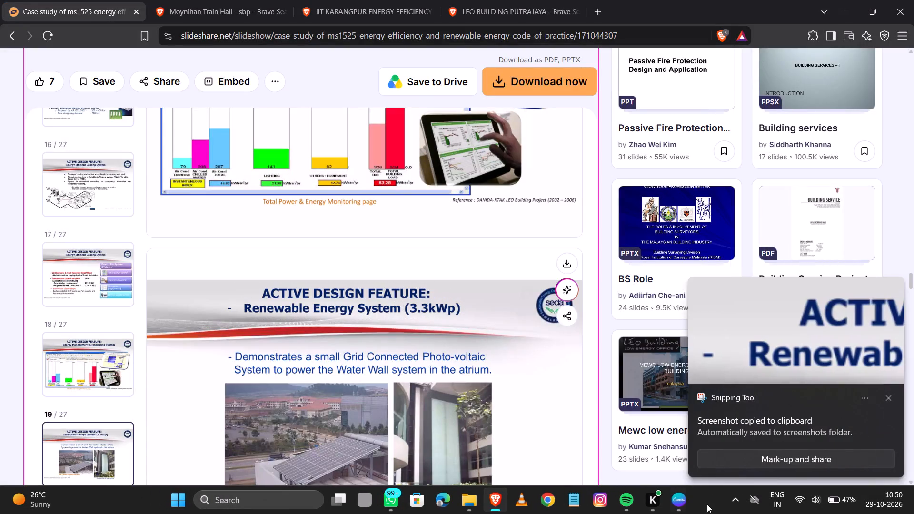
click(674, 499)
click(628, 434)
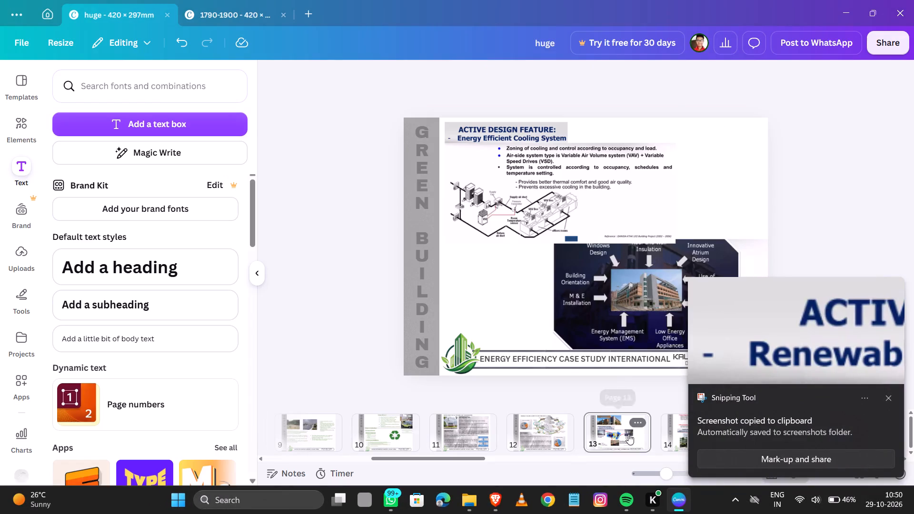
key(Right)
key(Right)
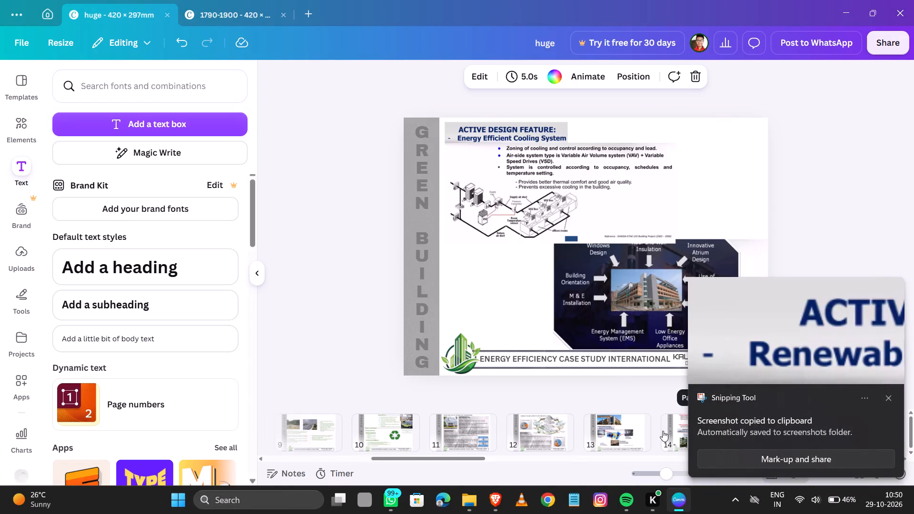
key(Right)
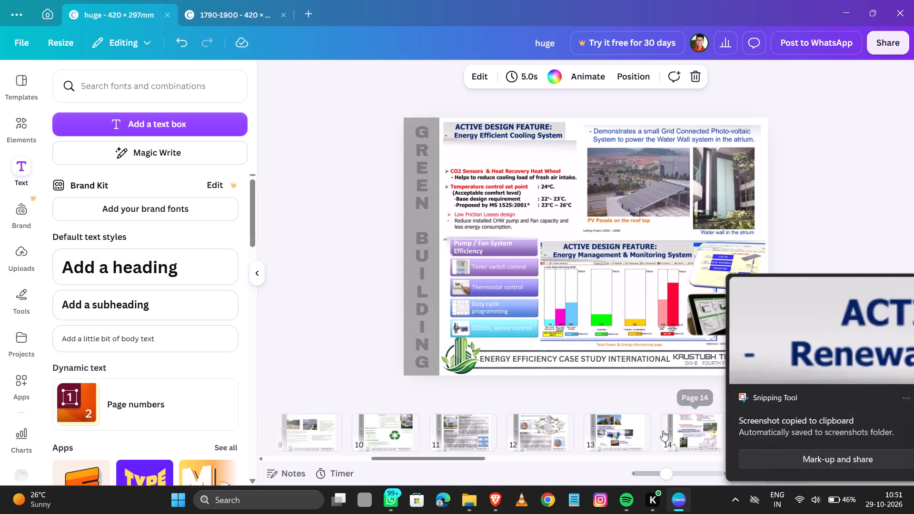
key(ctrl+v)
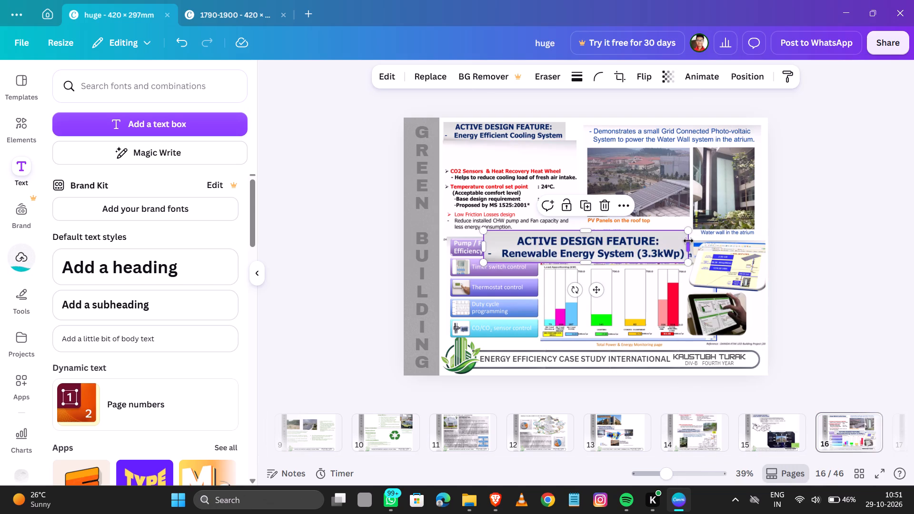
drag(688, 231, 596, 259)
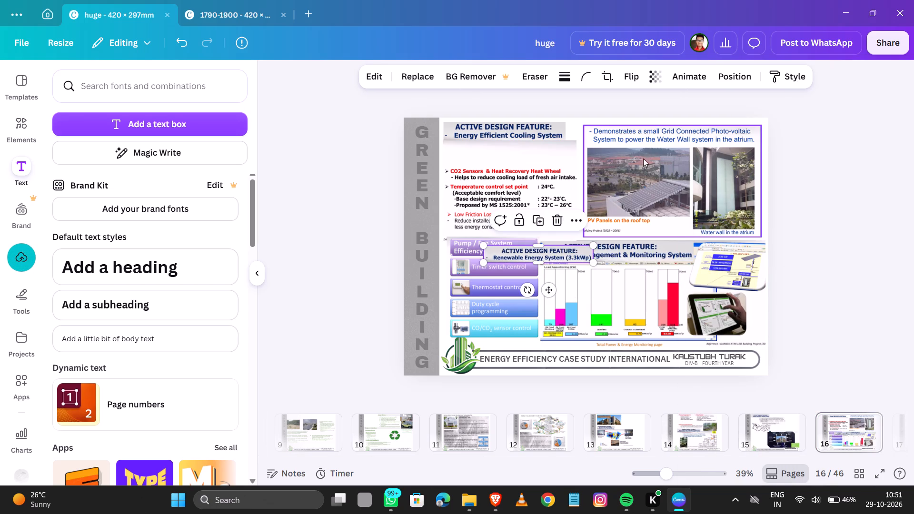
Shrink the photovoltaic and water wall image on page 16 to leave heading space above it, and nudge it slightly left.
click(646, 172)
drag(581, 126, 604, 148)
key(Left)
key(Left)
key(Left)
key(Left)
key(Left)
key(Left)
key(Left)
key(Left)
key(Left)
key(Left)
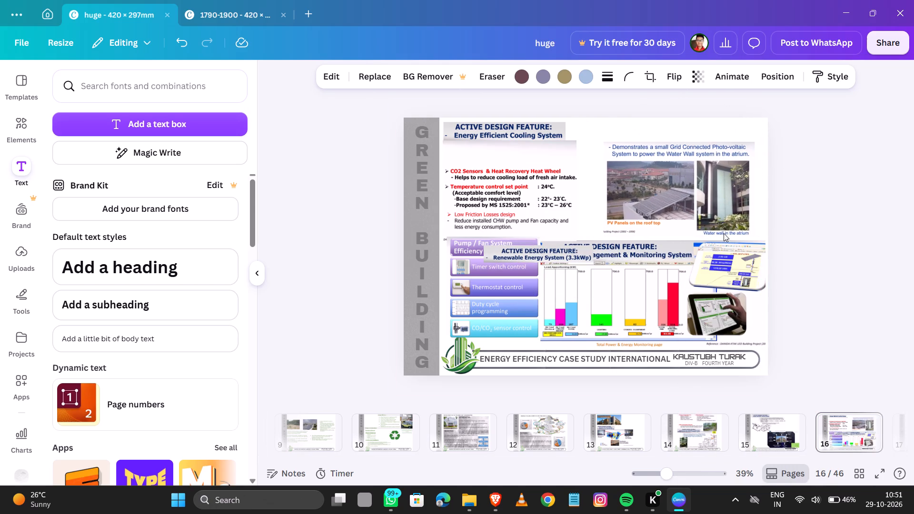
key(Left)
Place the Renewable Energy System heading directly above the photovoltaic image, shifted right to line up with its left part.
drag(498, 252, 596, 121)
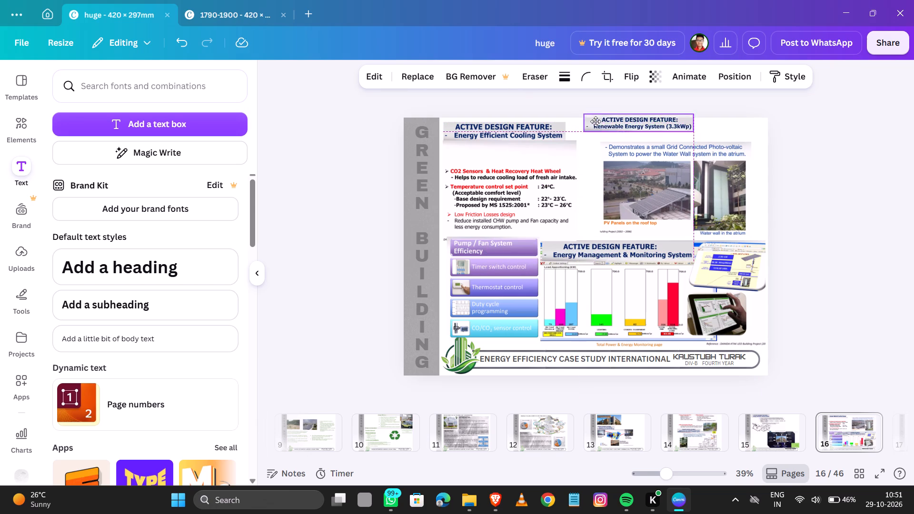
drag(596, 121, 602, 130)
key(Down)
key(Right)
key(Right)
key(Right)
key(Right)
key(Right)
key(Right)
key(Right)
key(Right)
key(Right)
key(Right)
key(Right)
key(Right)
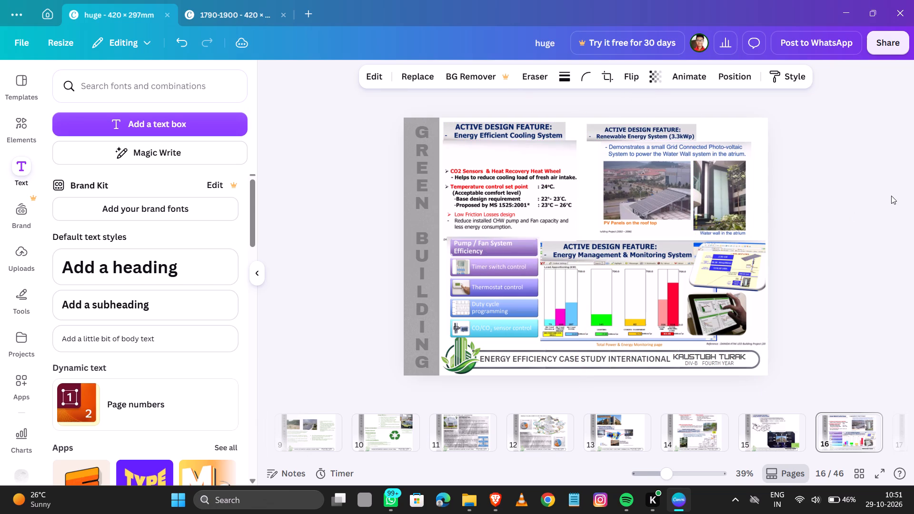
key(Right)
key(Right)
key(Right)
key(Up)
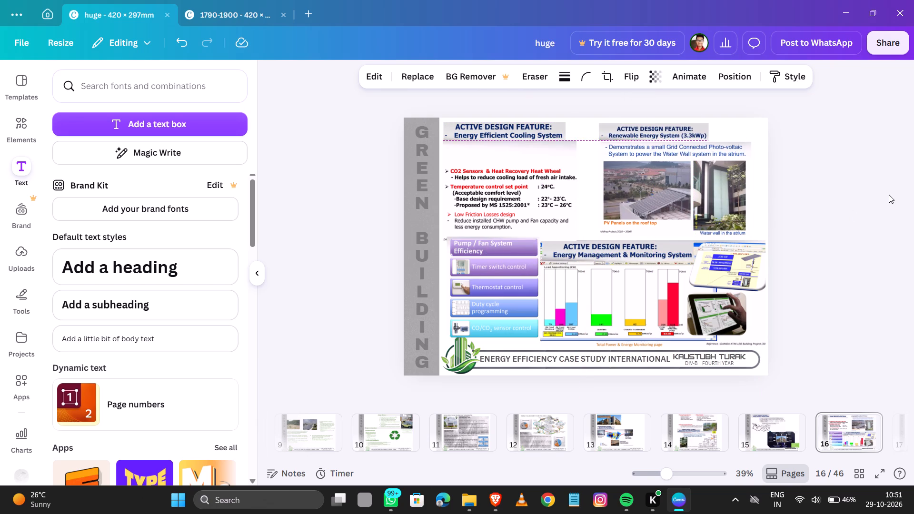
key(Up)
Enlarge the photovoltaic and water wall image slightly and nudge it left on page 16.
click(700, 198)
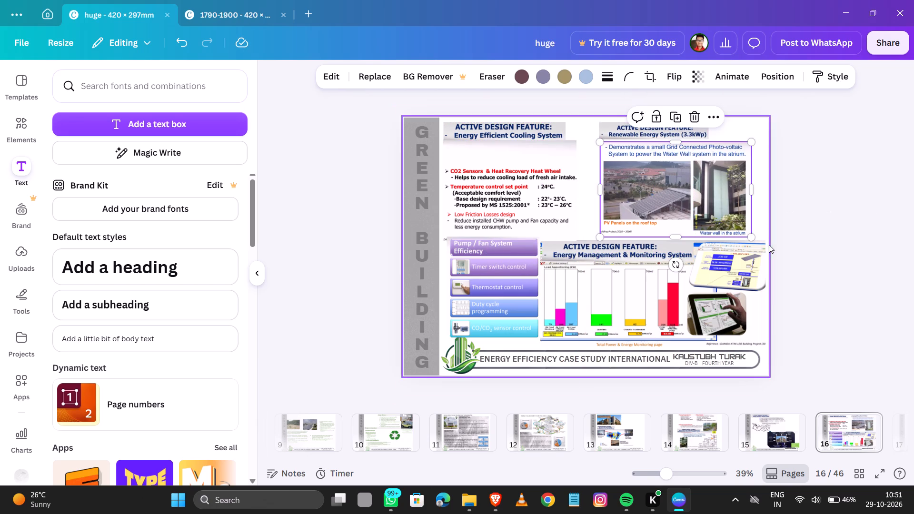
drag(750, 239, 755, 245)
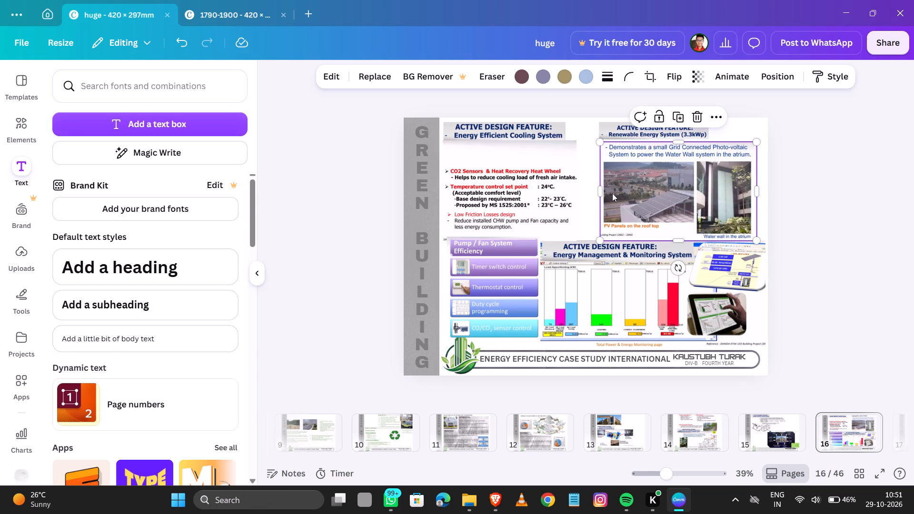
click(596, 140)
key(Left)
key(Left)
key(Left)
key(Left)
key(Left)
key(Left)
key(Left)
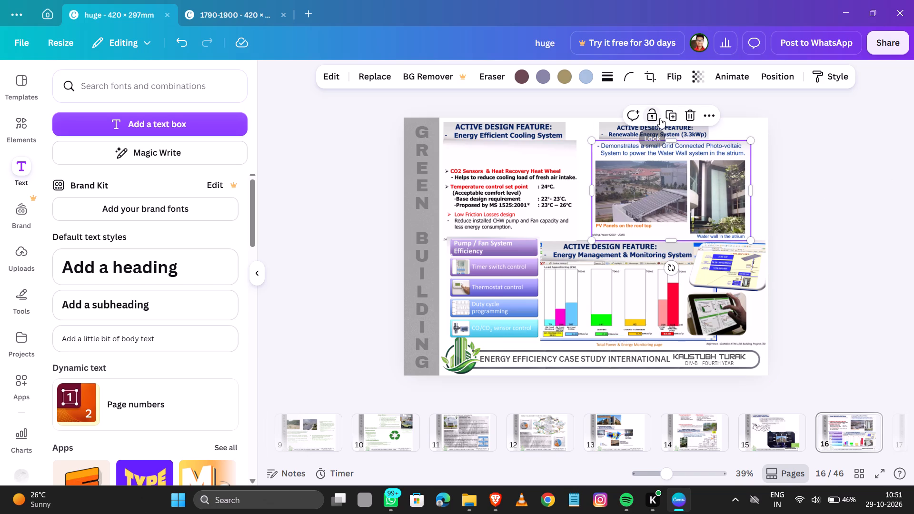
Nudge the Renewable Energy System heading left until it aligns with the left edge of the photovoltaic image.
click(622, 132)
key(Left)
key(Left)
key(Left)
key(Left)
key(Left)
key(Left)
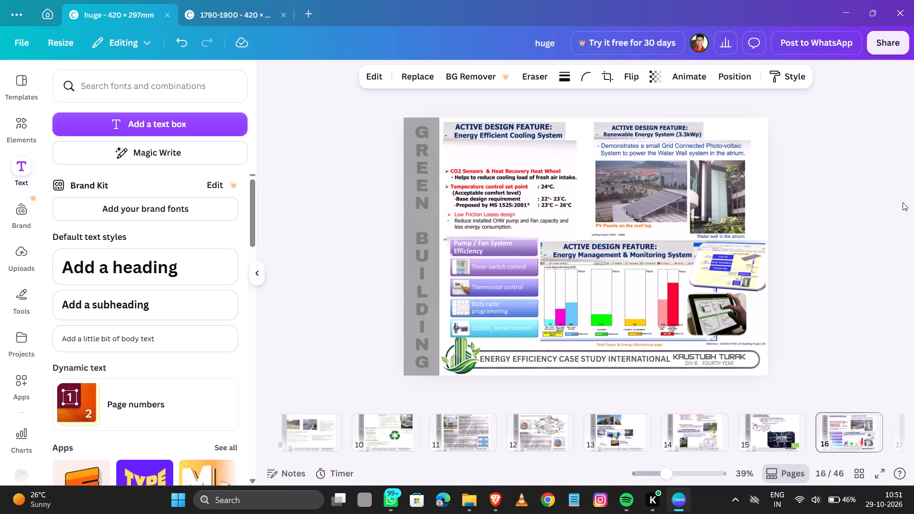
key(Left)
key(Left)
key(Right)
key(Left)
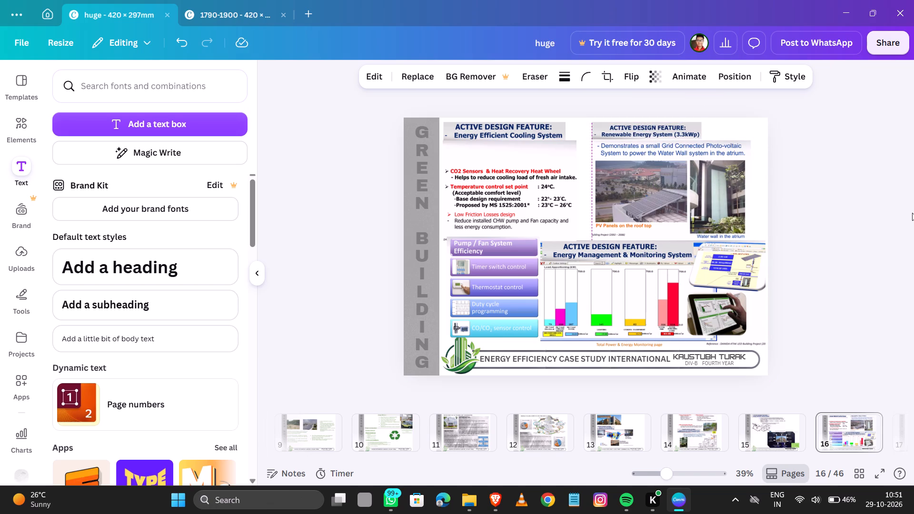
click(912, 214)
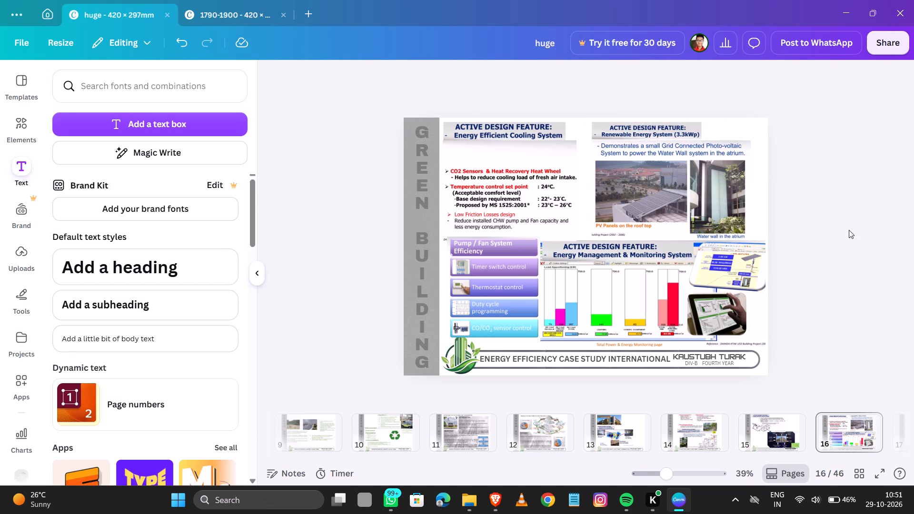
In the SlideShare deck, snip the Building Energy Simulation heading and Energy Saving Features in LEO Building chart from slide 20.
key(Left)
key(Left)
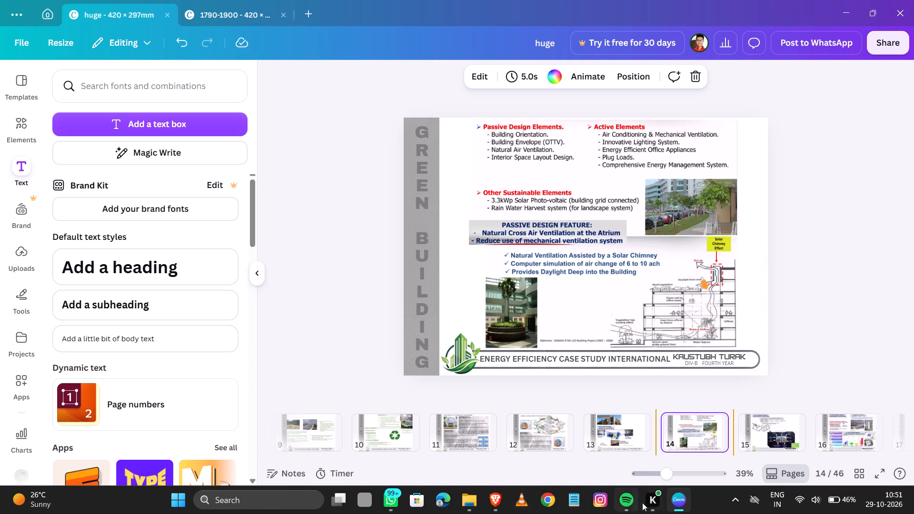
click(489, 511)
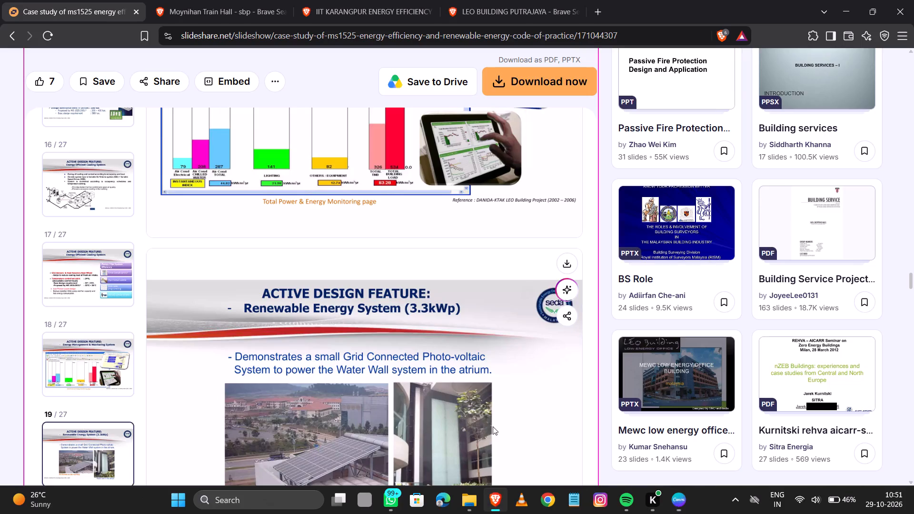
middle_click(481, 371)
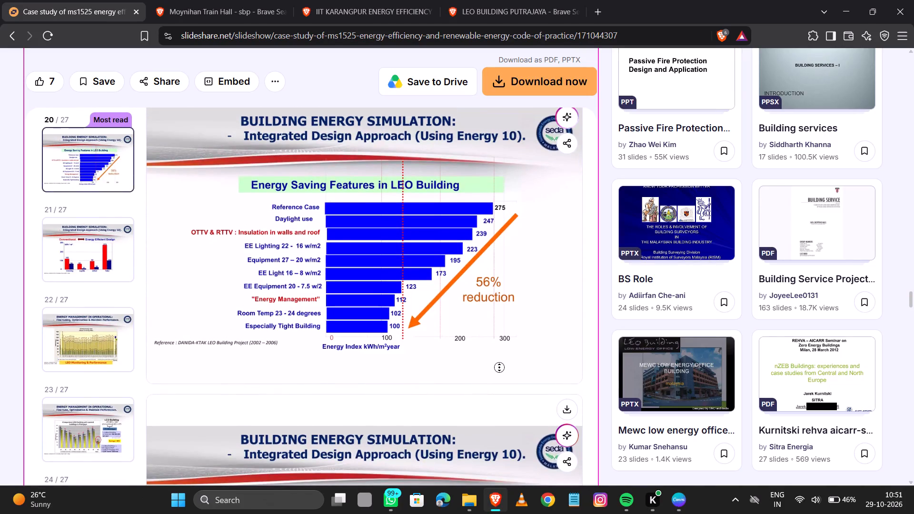
click(499, 367)
key(Print)
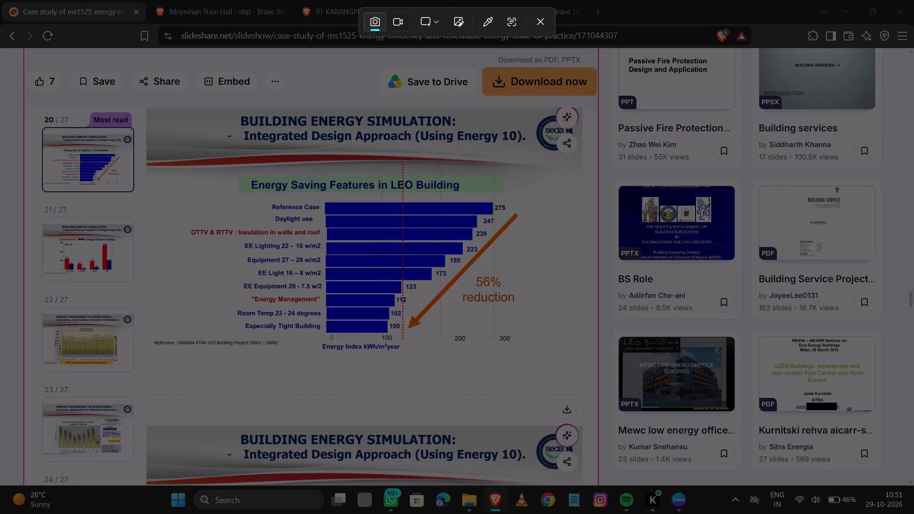
drag(529, 113, 186, 355)
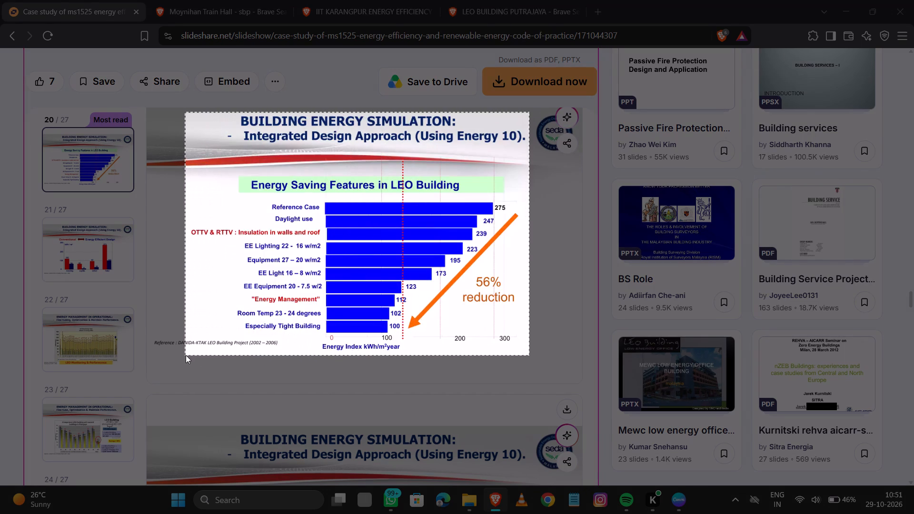
drag(186, 355, 189, 353)
Paste the energy simulation chart onto Canva page 13, shrink it and place it in the page's empty upper-right corner.
click(675, 495)
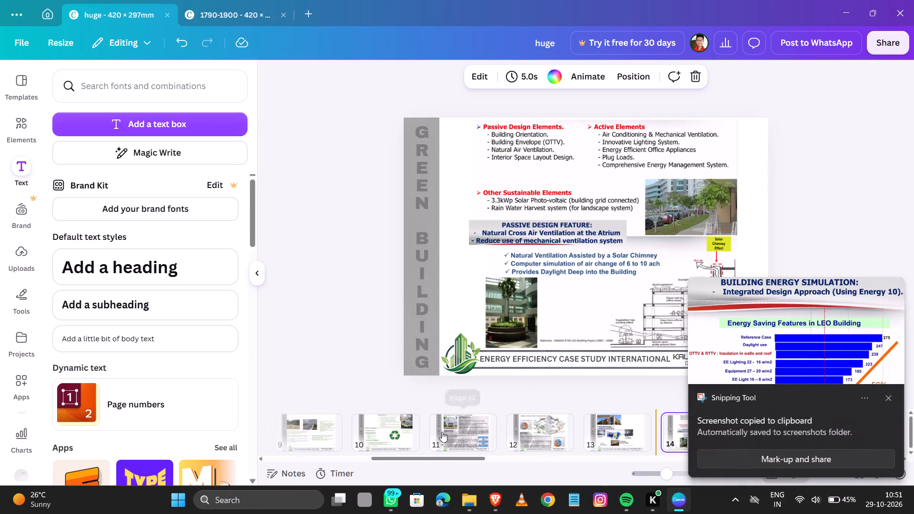
click(616, 432)
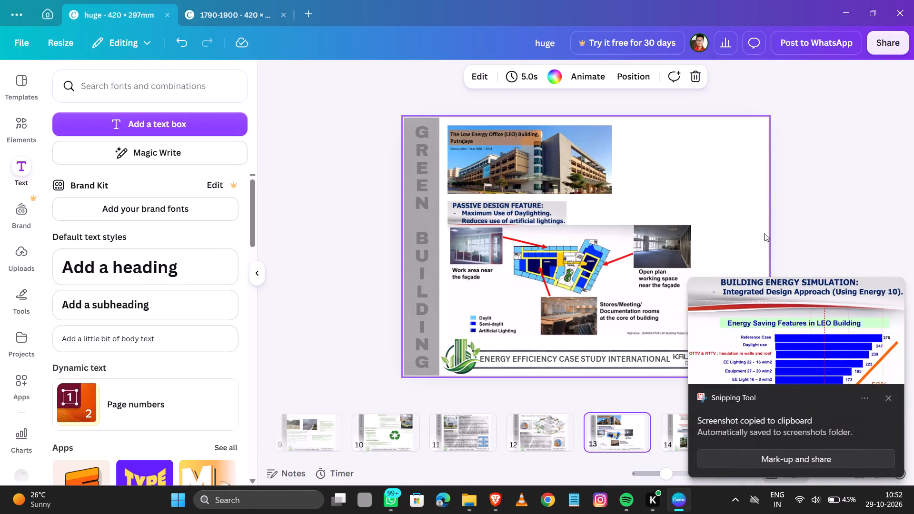
key(ctrl+v)
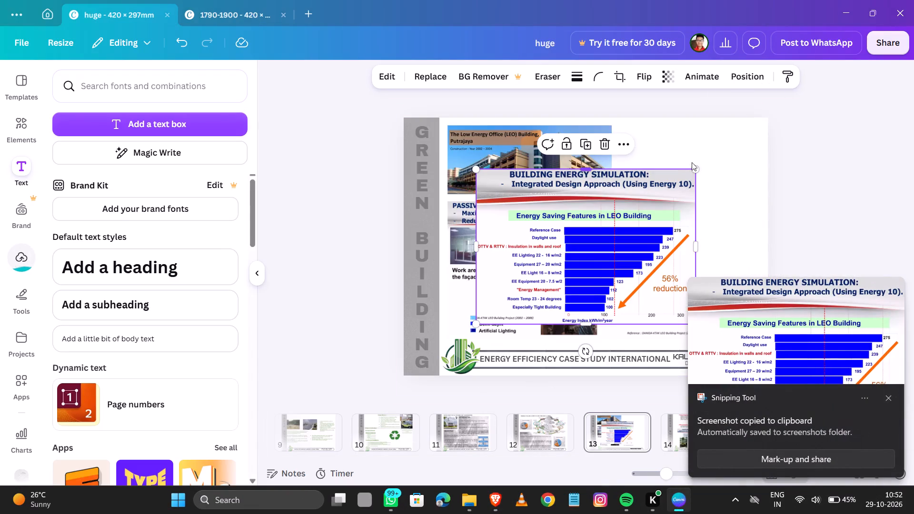
drag(697, 167, 638, 226)
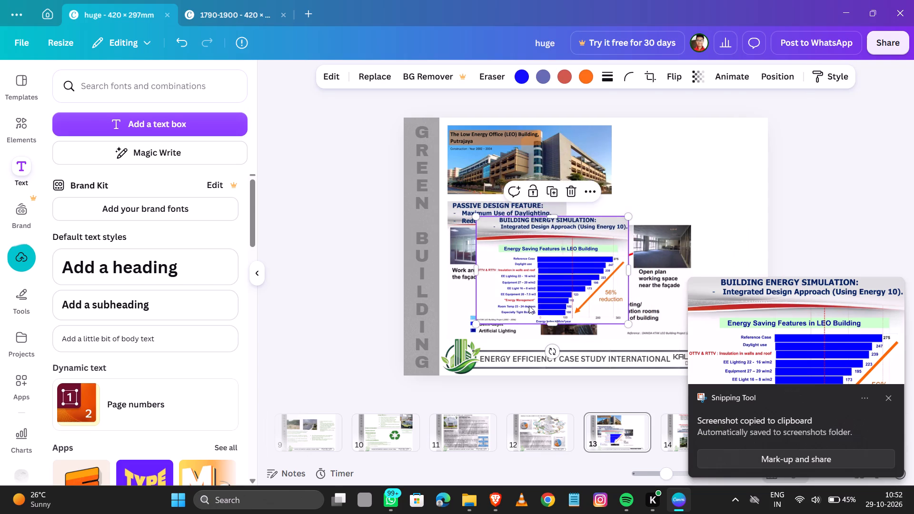
drag(529, 306, 664, 217)
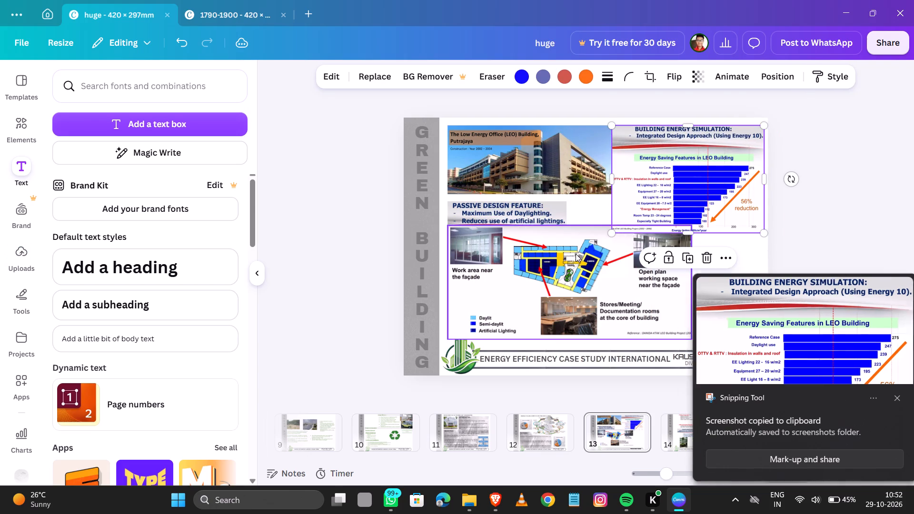
click(826, 205)
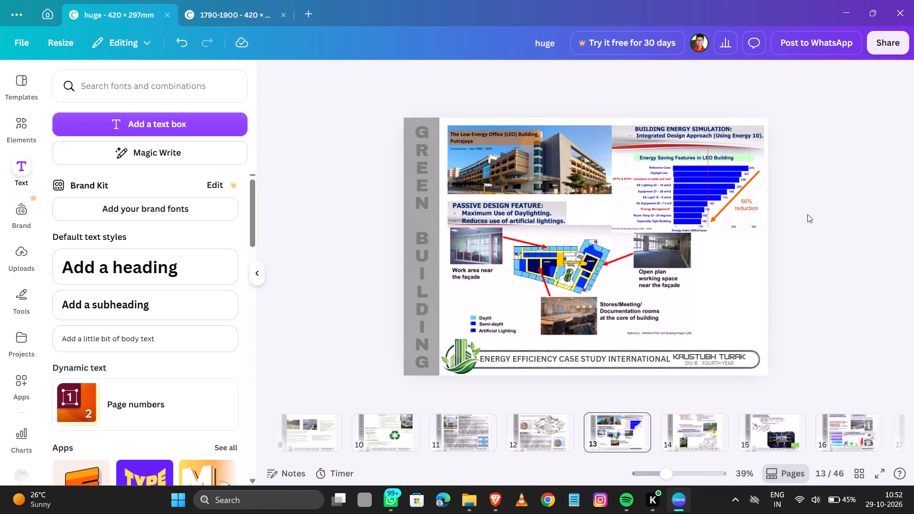
Shrink the LEO Building photo on page 13 slightly and nudge it up level with the top of the chart.
click(551, 178)
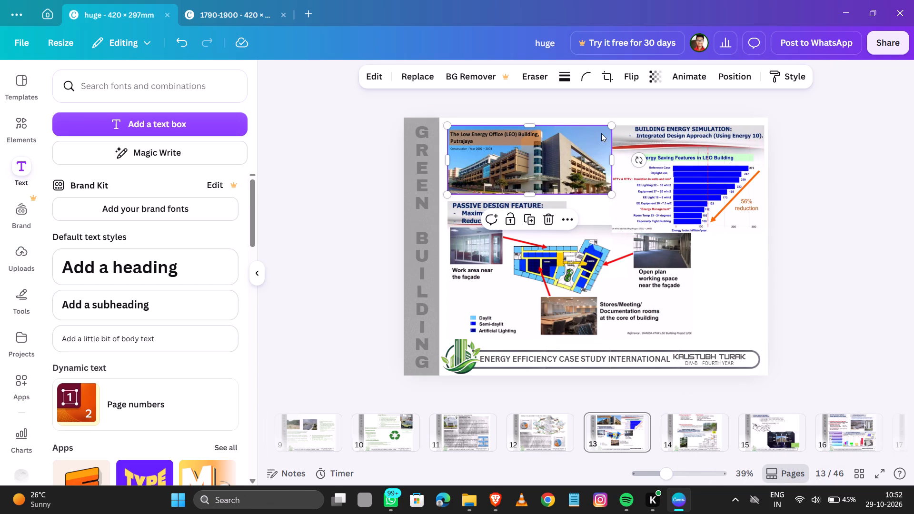
drag(610, 126, 594, 126)
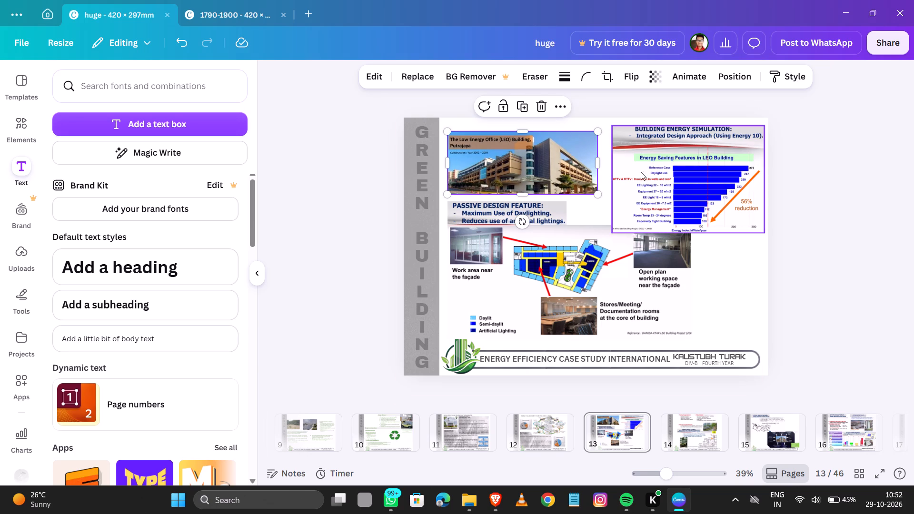
key(Up)
key(Up)
key(Up)
key(Up)
key(Up)
key(Up)
key(Up)
key(Up)
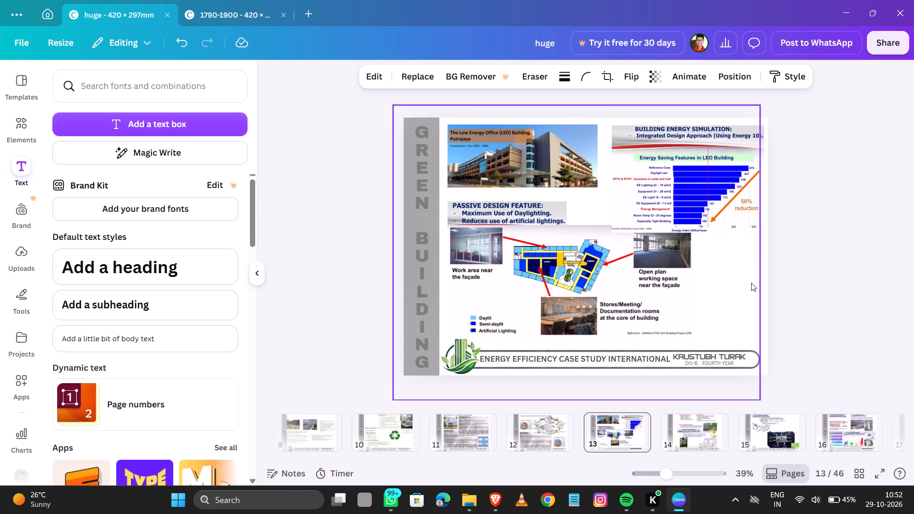
key(Down)
Enlarge the energy simulation chart until its left edge meets the LEO Building photo.
click(705, 194)
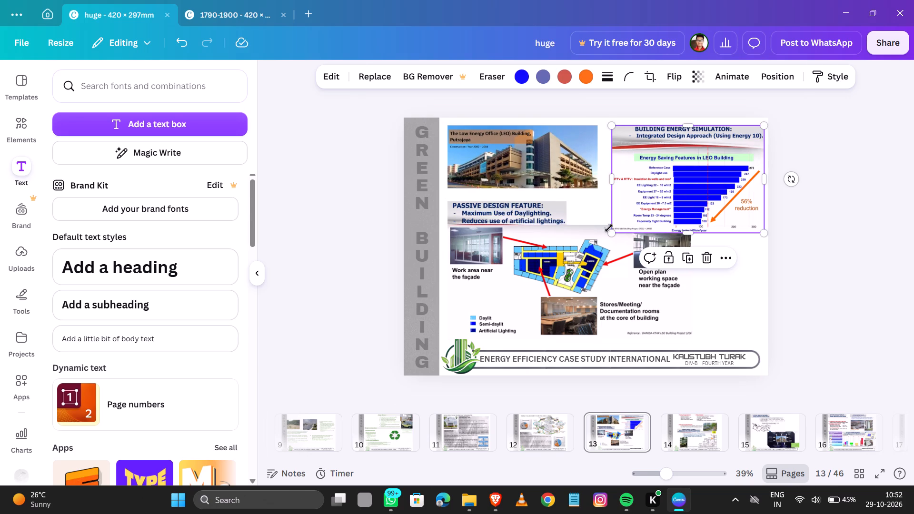
drag(612, 229, 599, 236)
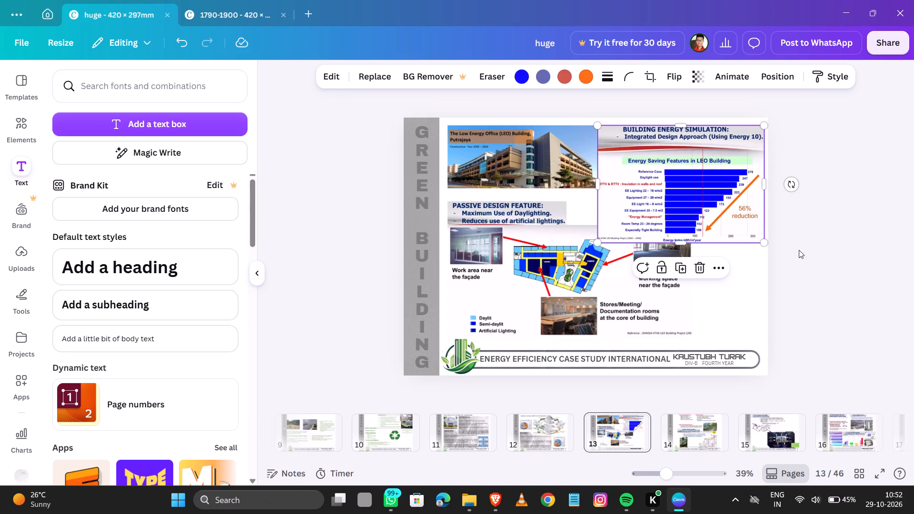
click(838, 272)
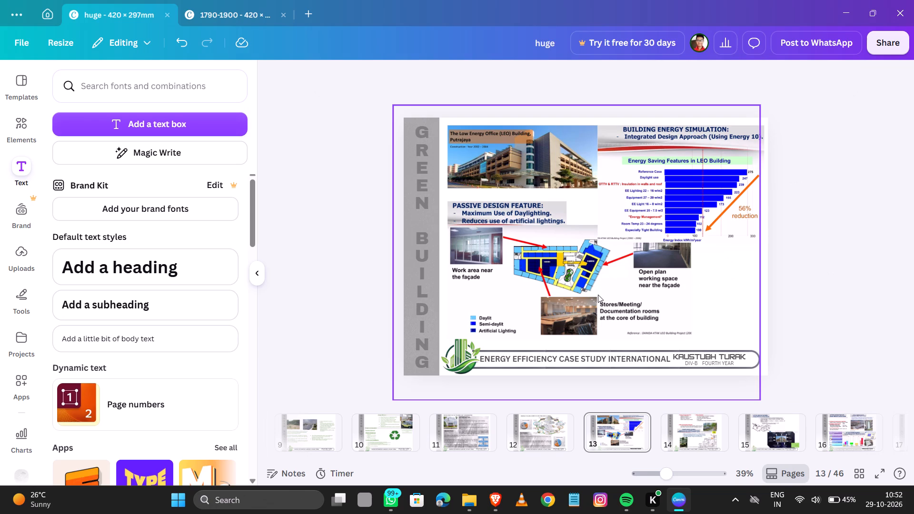
Nudge the daylighting floor plan graphic on page 13 down, away from the energy simulation chart.
click(598, 295)
key(Down)
key(Down)
key(Down)
key(Down)
key(Down)
key(Down)
key(Down)
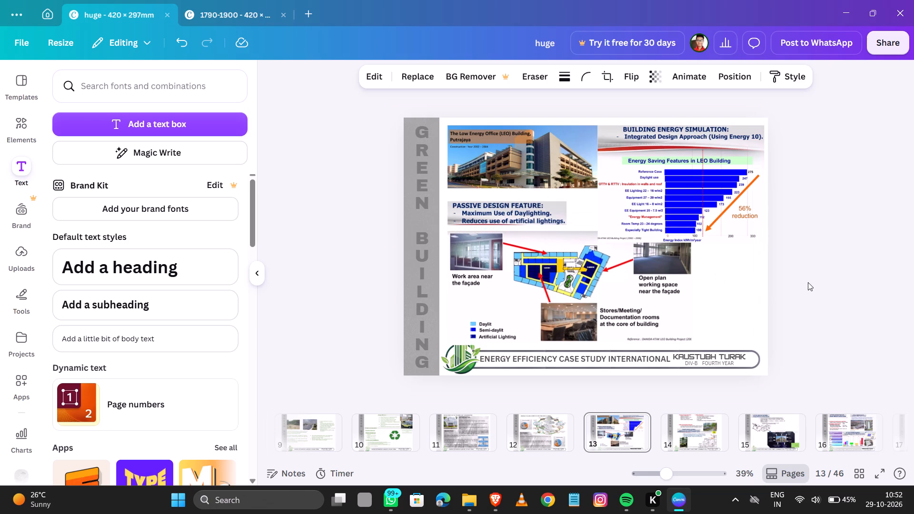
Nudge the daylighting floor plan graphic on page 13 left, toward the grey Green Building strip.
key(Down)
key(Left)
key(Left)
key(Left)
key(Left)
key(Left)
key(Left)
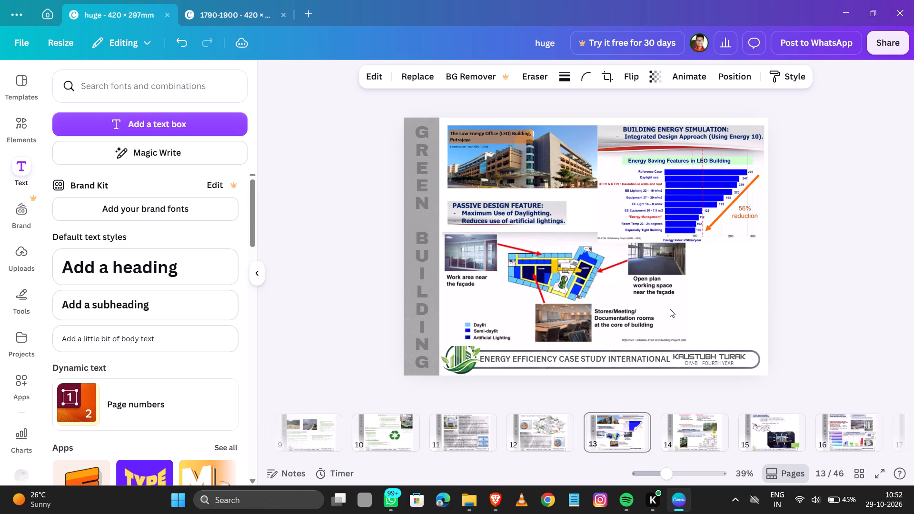
Reposition the daylighting floor plan graphic just above the page 13 footer, with its left edge in line with the LEO Building photo.
drag(656, 307, 656, 338)
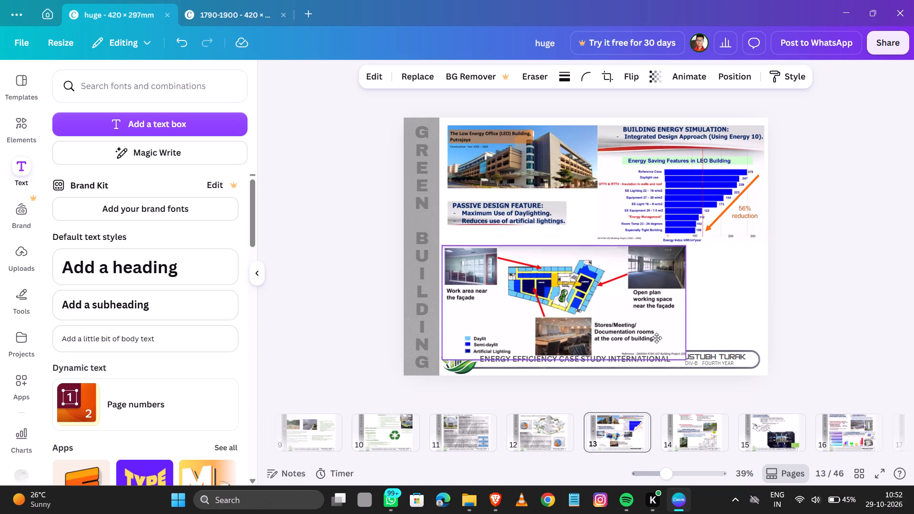
drag(656, 338, 667, 303)
key(Down)
key(Down)
key(Down)
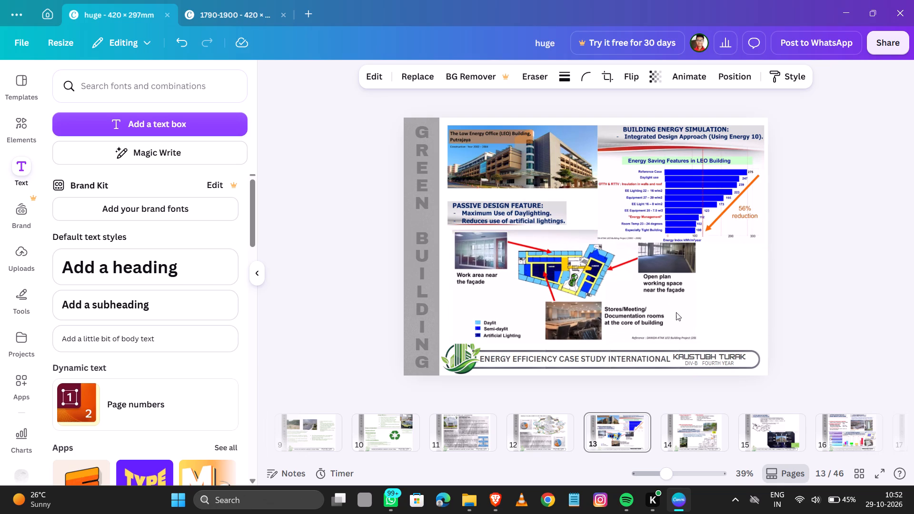
key(Down)
key(Down)
key(Down)
key(Down)
key(Down)
key(Down)
key(Left)
key(Left)
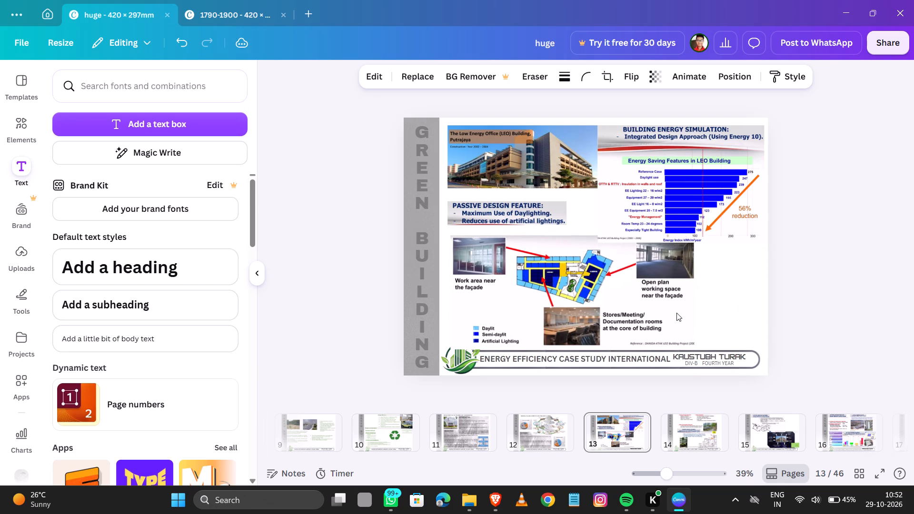
key(Left)
key(Left)
key(Left)
click(676, 313)
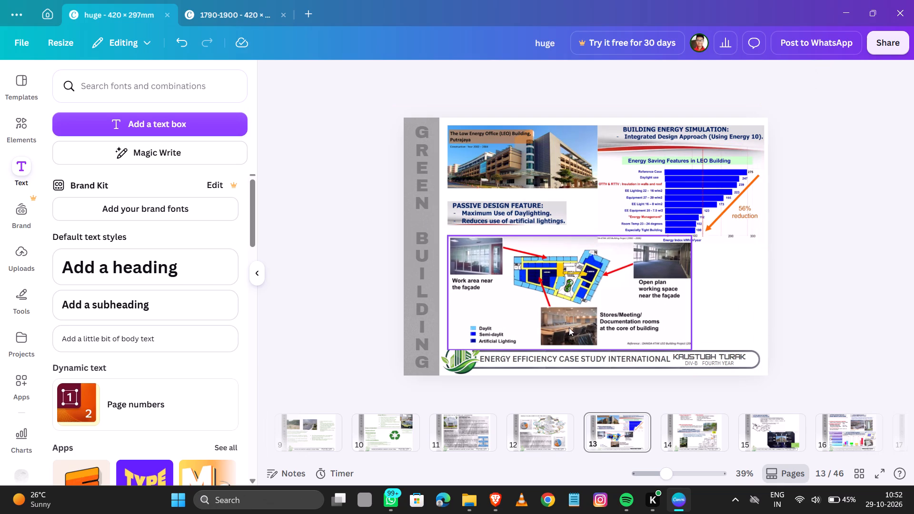
Send the daylighting floor plan graphic on page 13 to the back of the layer order.
right_click(610, 295)
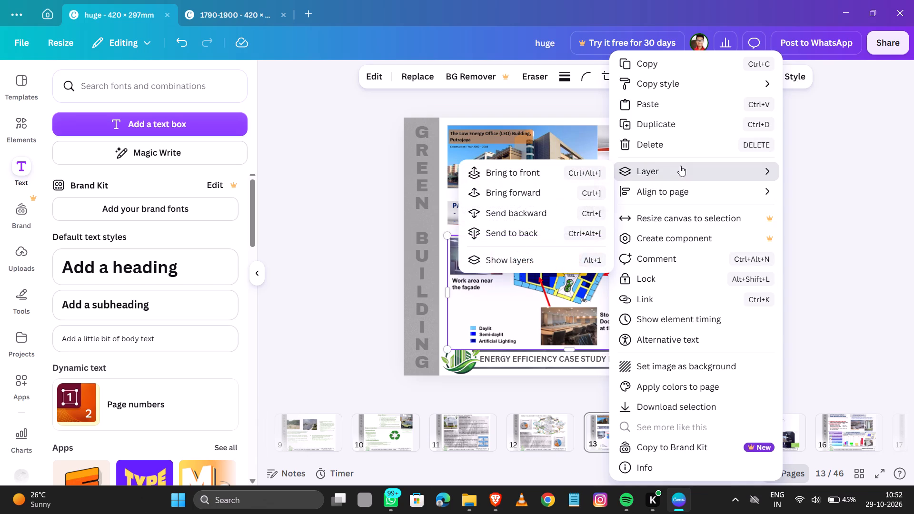
click(534, 228)
click(842, 276)
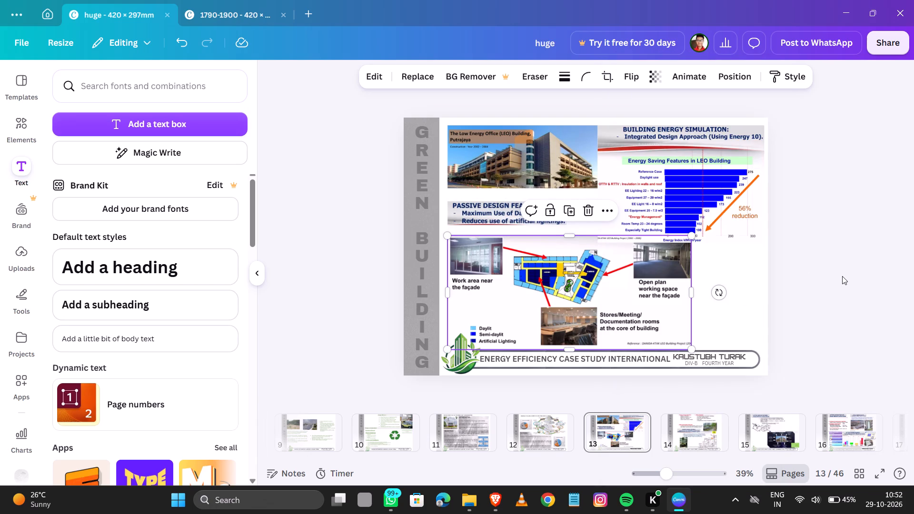
click(842, 276)
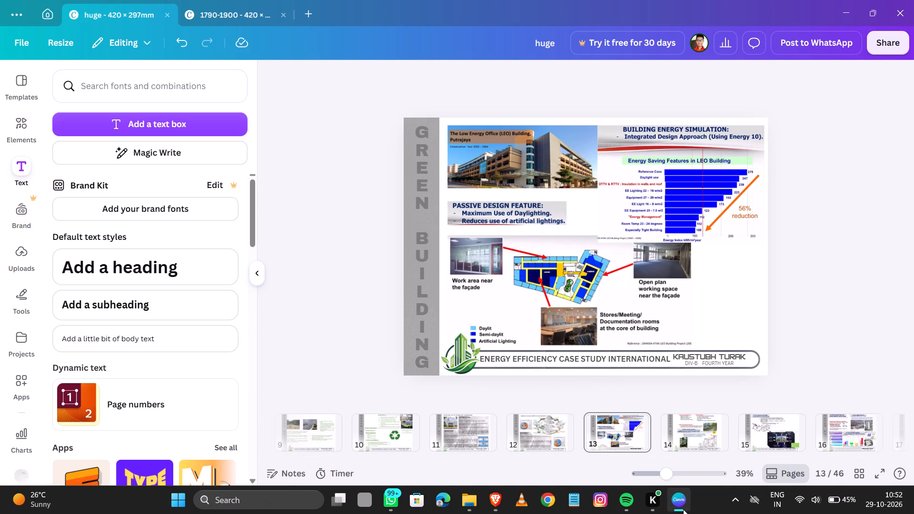
In the Brave slideshow, capture slide 21's heading and Conventional versus Energy Efficient Design bar chart as a screenshot.
click(495, 504)
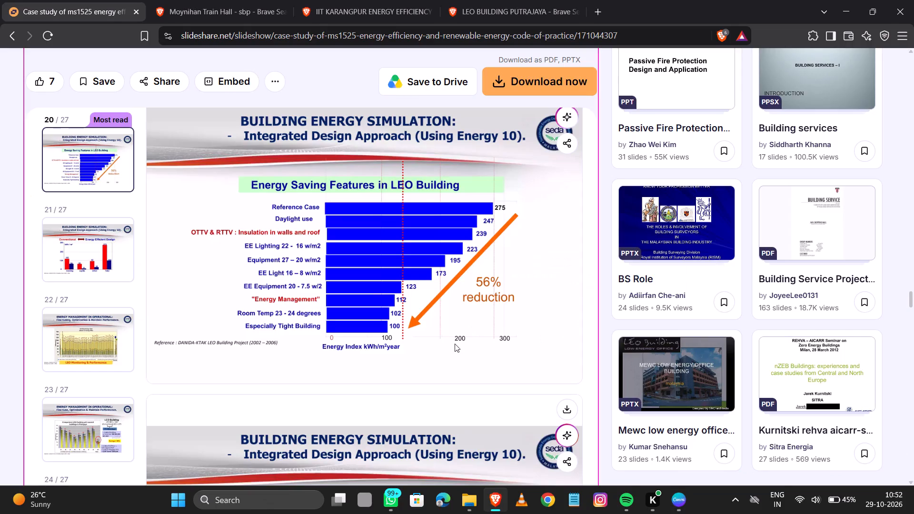
middle_click(455, 344)
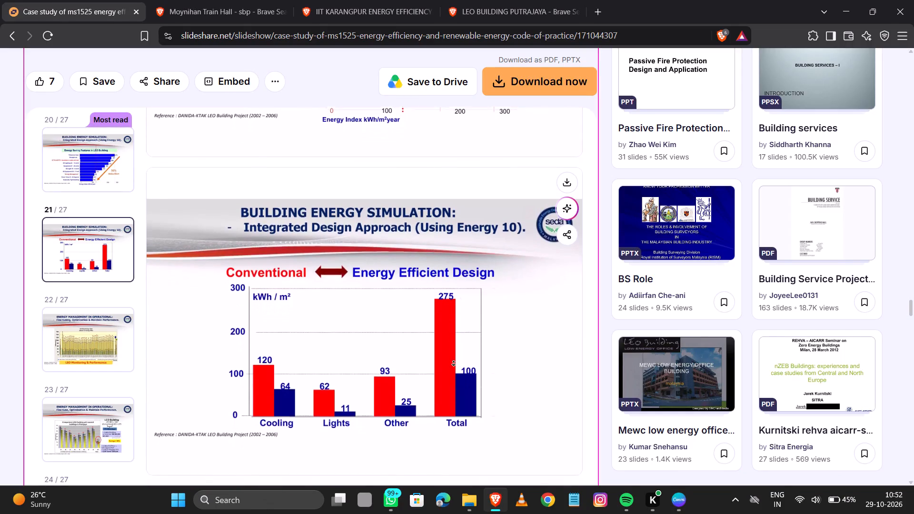
click(454, 362)
middle_click(513, 314)
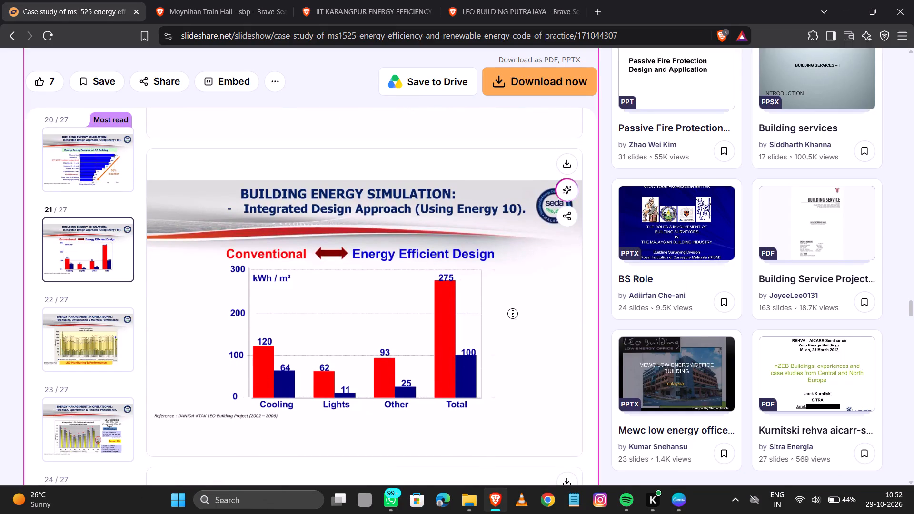
click(527, 256)
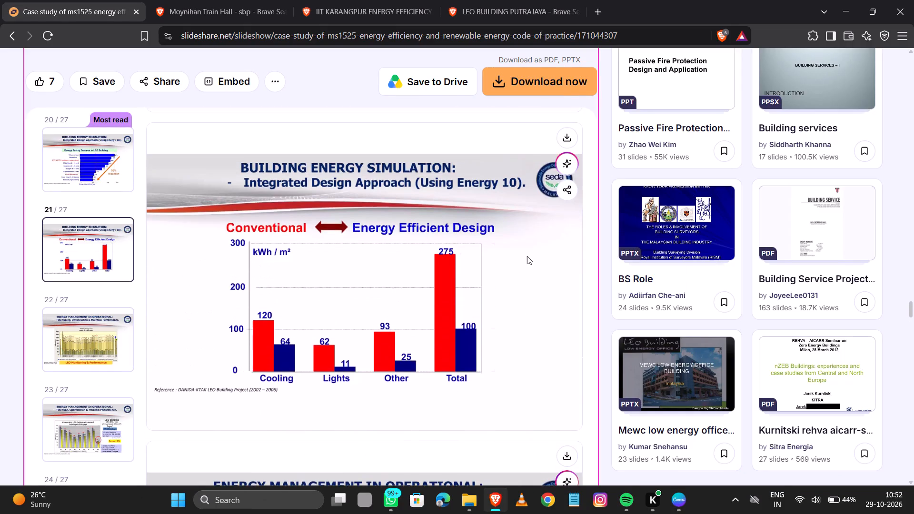
key(Print)
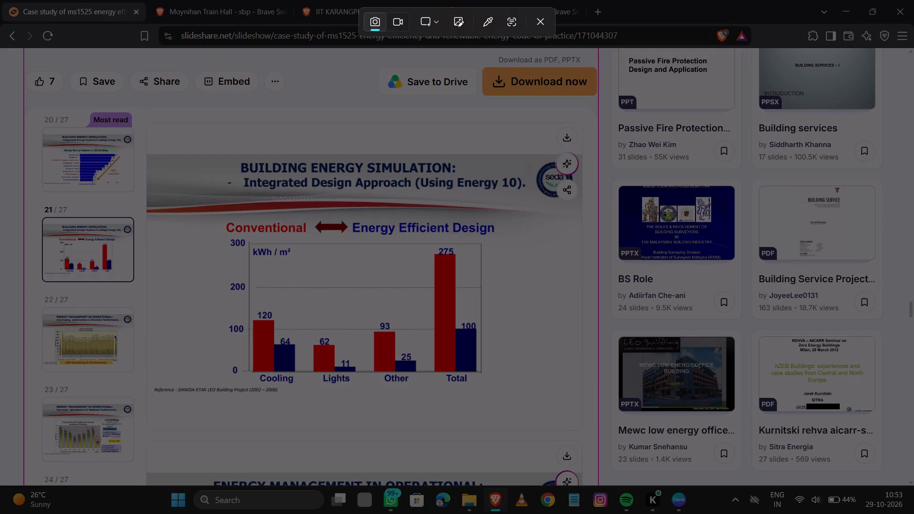
drag(527, 159, 353, 282)
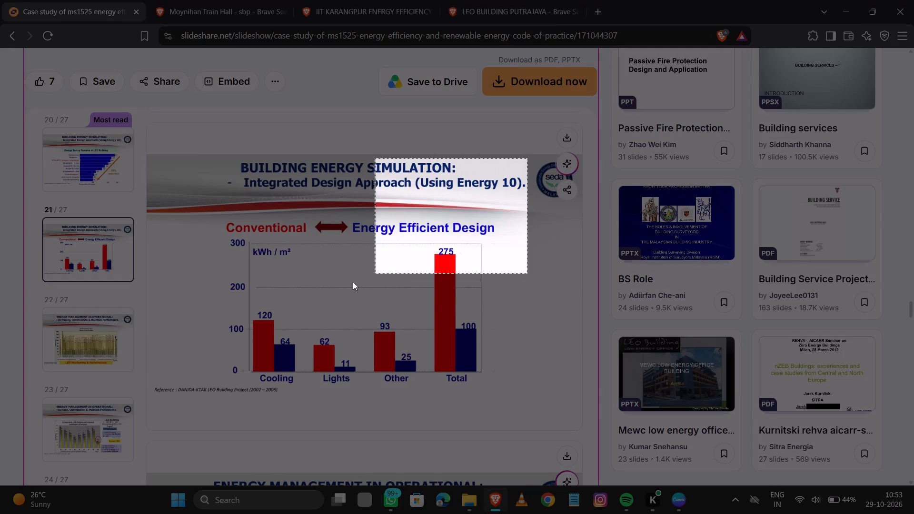
drag(353, 282, 214, 384)
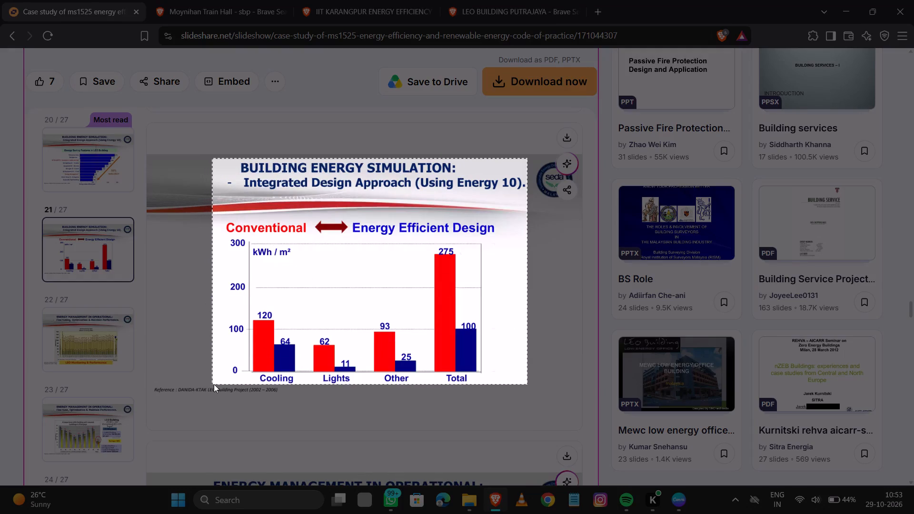
drag(214, 384, 222, 384)
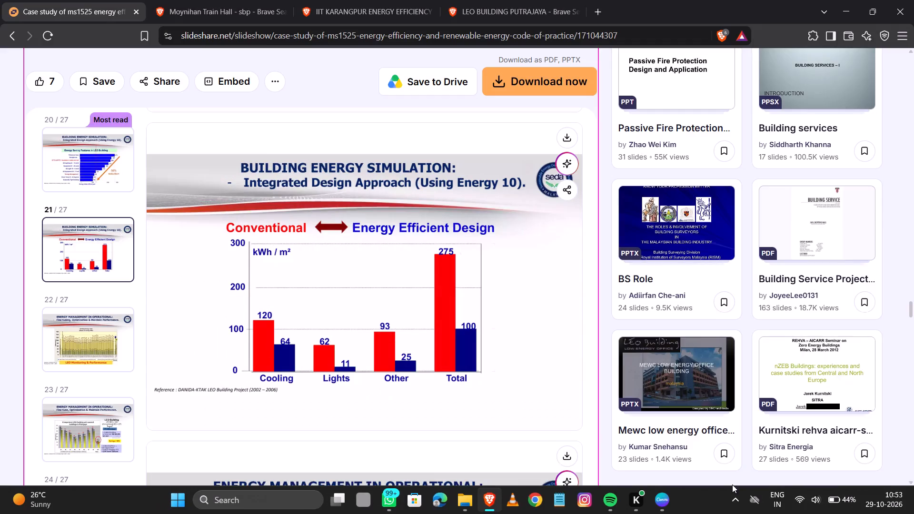
Paste the captured chart onto Canva page 15, shrink it and place it in the empty space below the cooling system diagram.
click(686, 498)
click(856, 204)
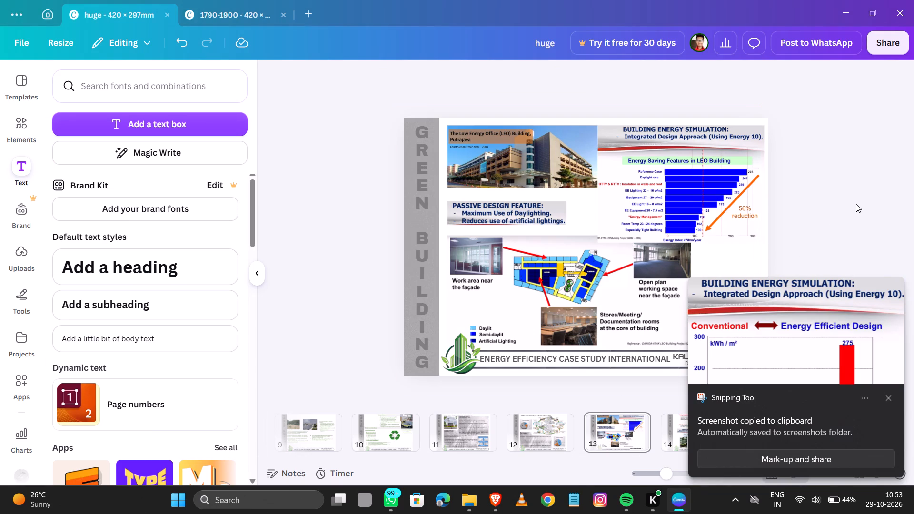
click(892, 394)
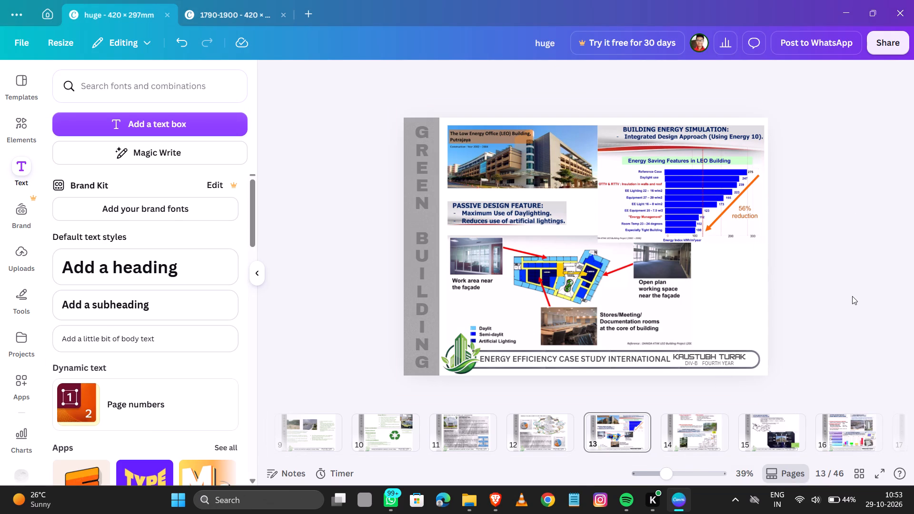
key(Right)
key(Right)
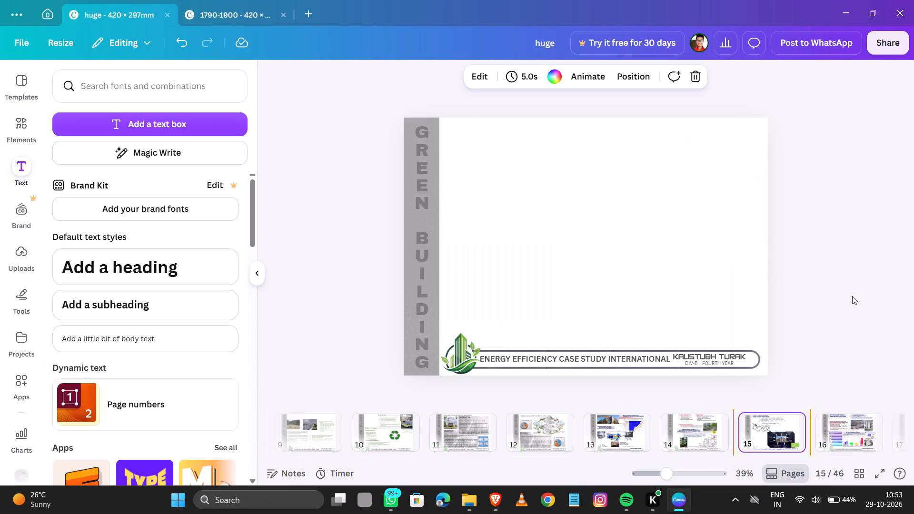
key(ctrl+v)
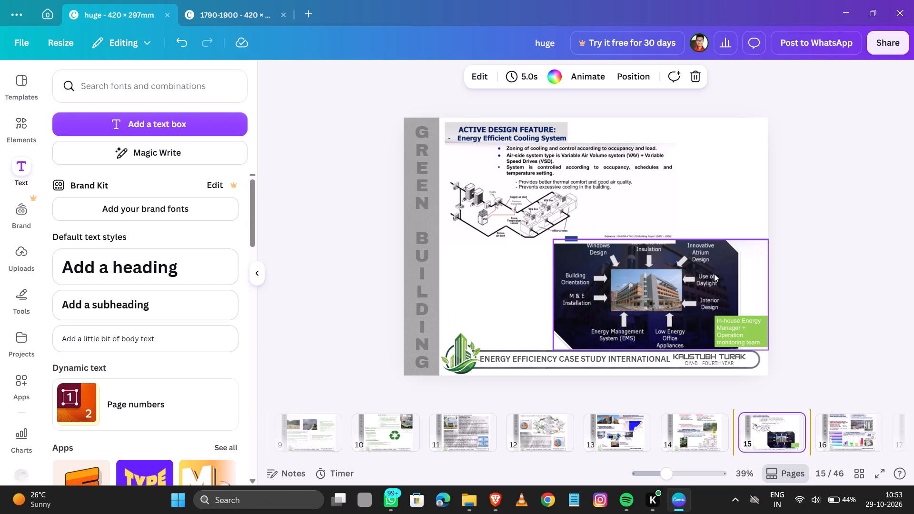
drag(678, 172, 609, 216)
drag(554, 270, 521, 304)
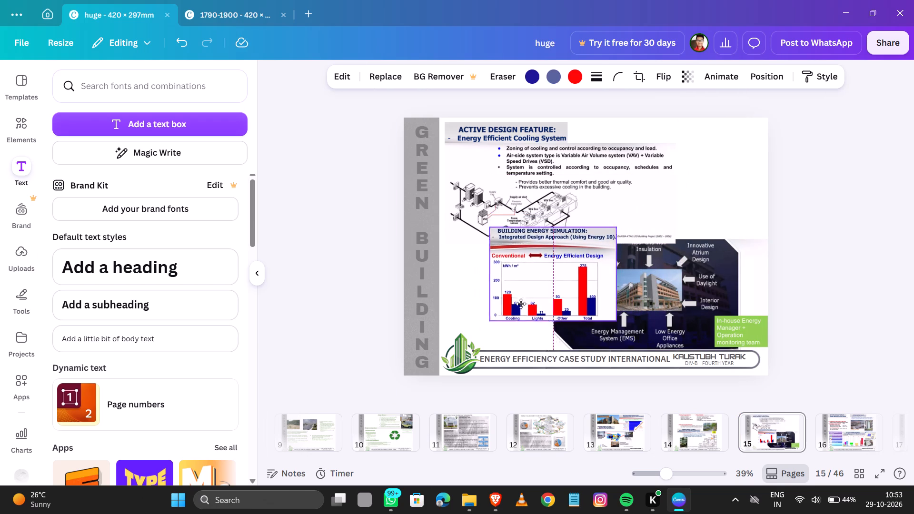
drag(521, 304, 708, 176)
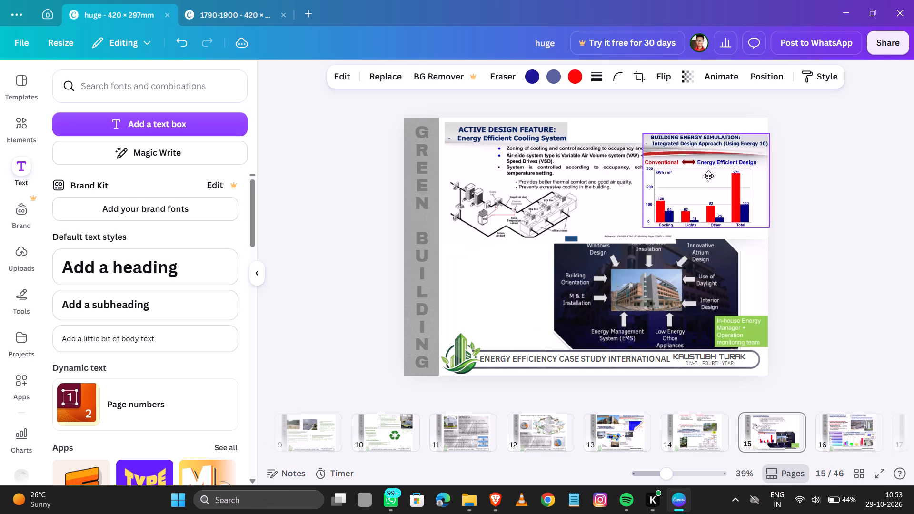
drag(708, 176, 510, 299)
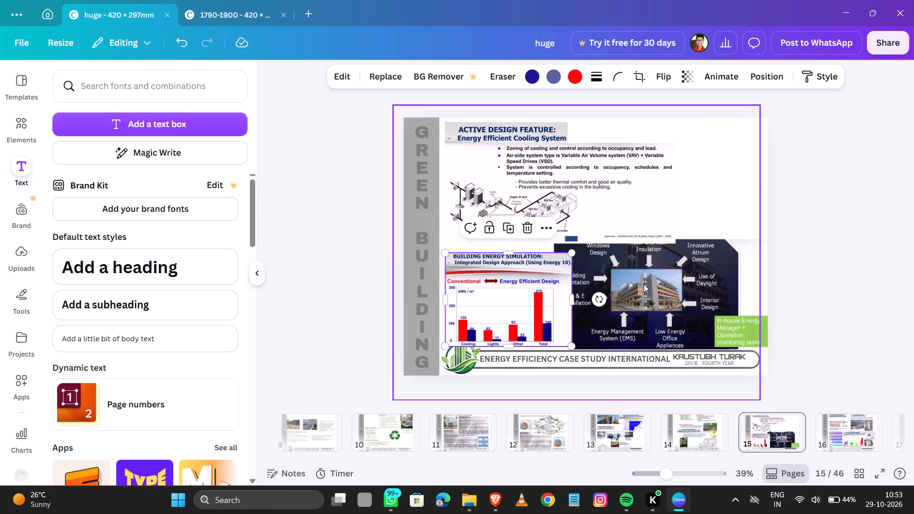
Bring the dark LEO Building design features graphic on page 15 to the front, above the energy simulation chart.
click(644, 284)
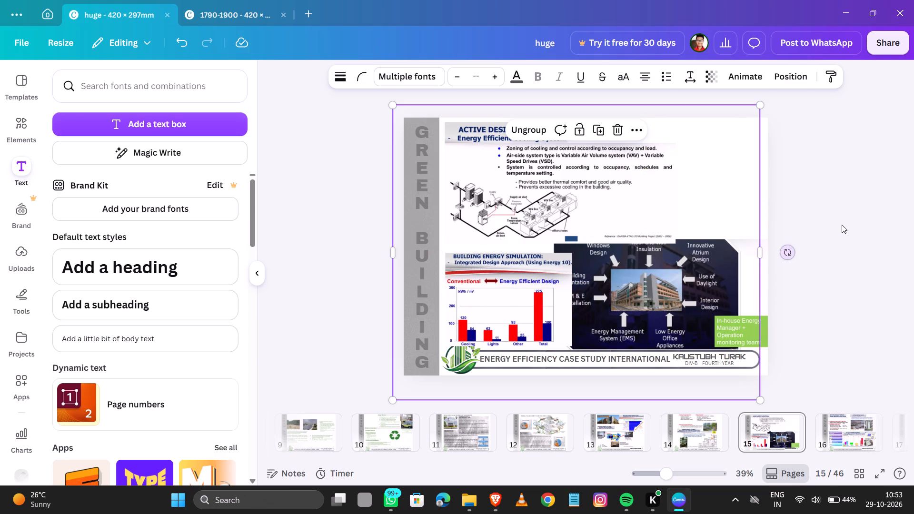
click(842, 225)
click(764, 289)
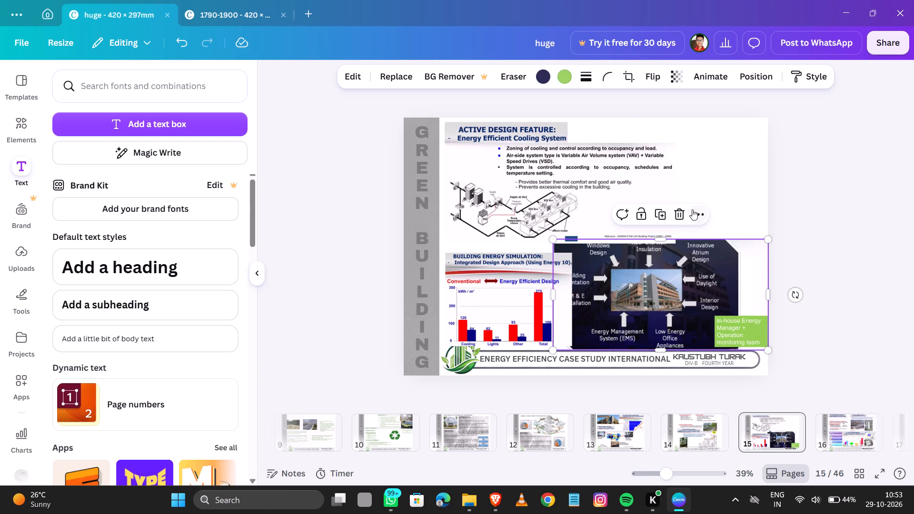
click(691, 208)
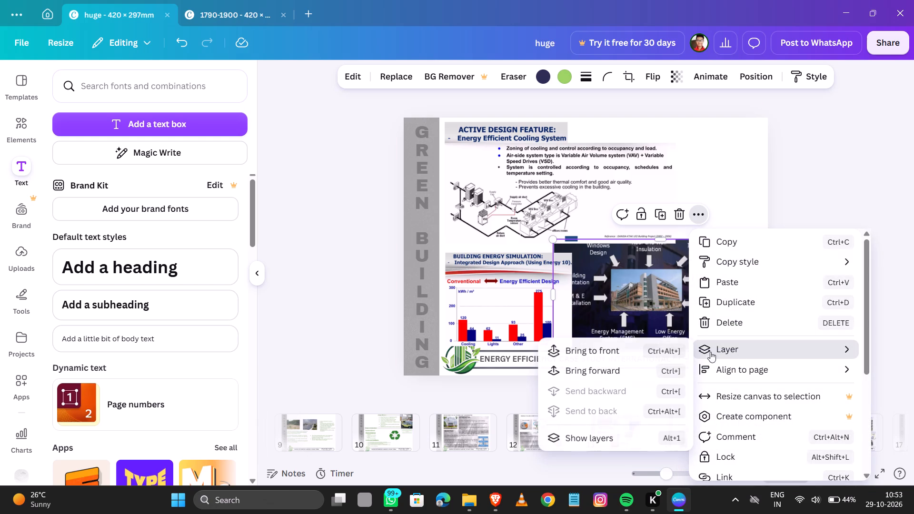
click(609, 358)
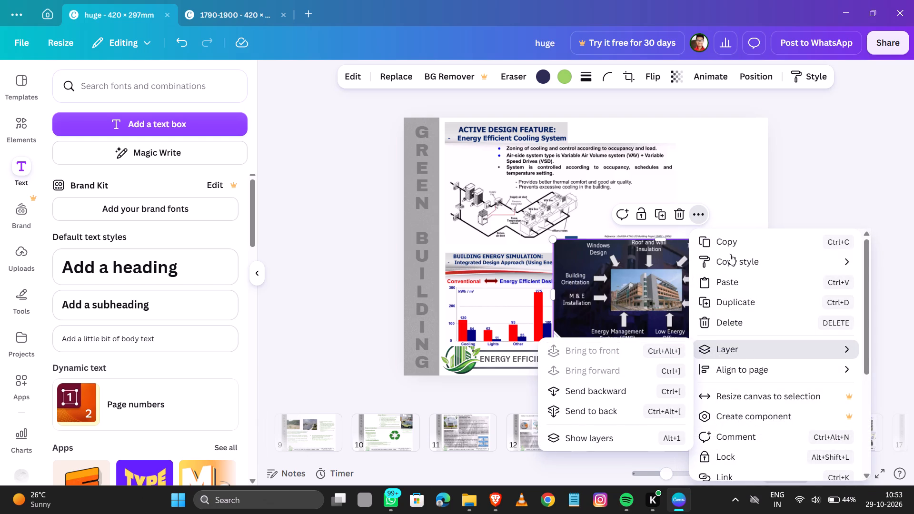
click(829, 171)
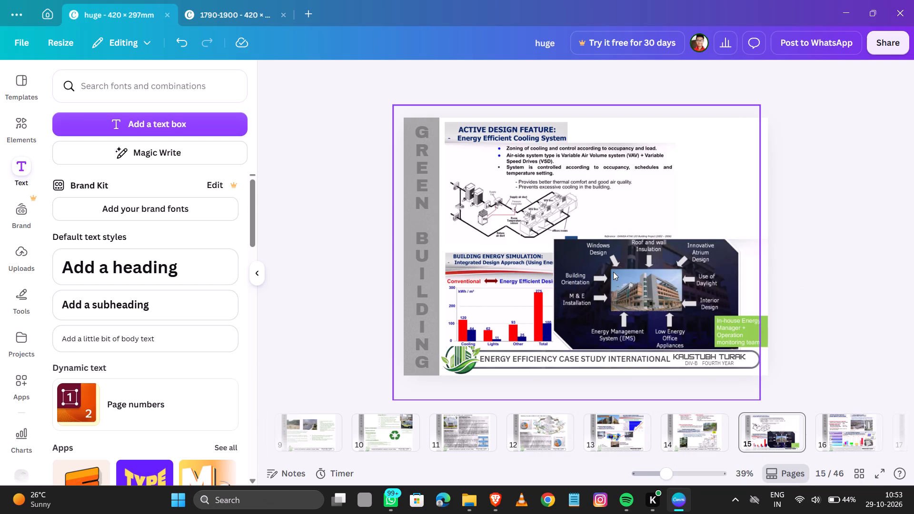
click(614, 277)
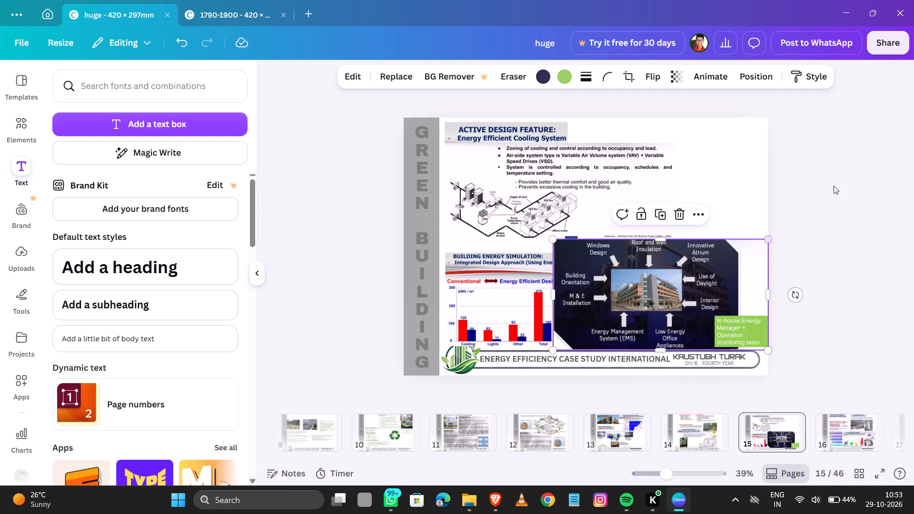
click(834, 186)
Move the energy simulation chart on page 15 to the upper-right space beside the cooling system text.
drag(516, 293, 722, 183)
Nudge the Active Design Feature cooling system group on page 15 left, up to the grey Green Building strip.
click(525, 173)
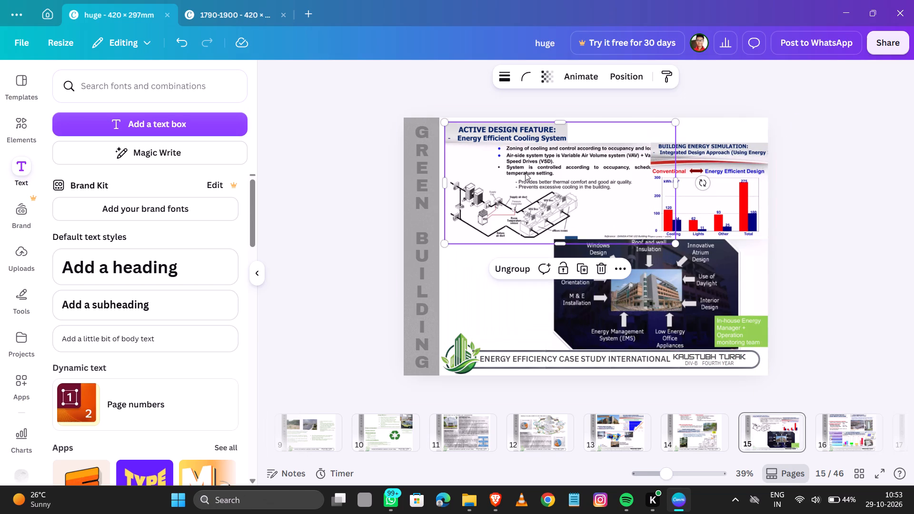
key(Left)
key(Left)
key(Left)
key(Left)
key(Left)
Trim the left edge of the cooling system text and diagram image slightly, and nudge it left against the grey strip.
click(465, 176)
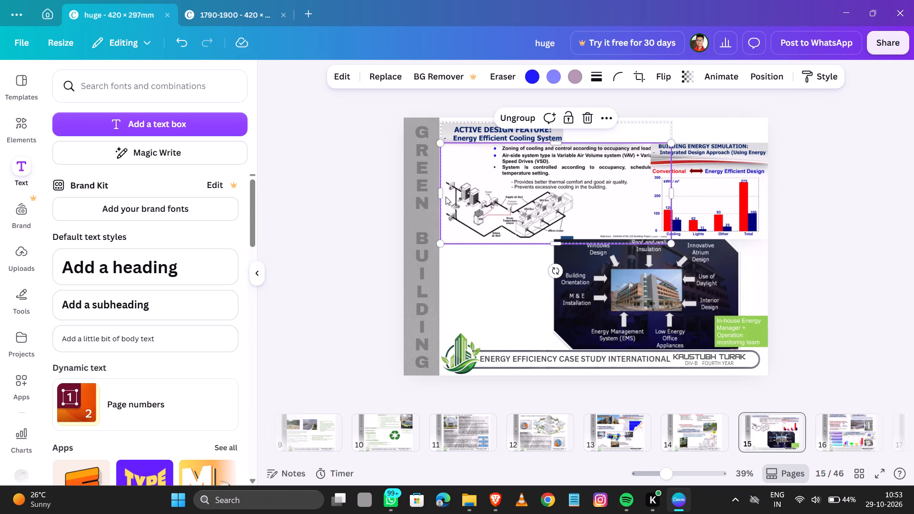
click(442, 195)
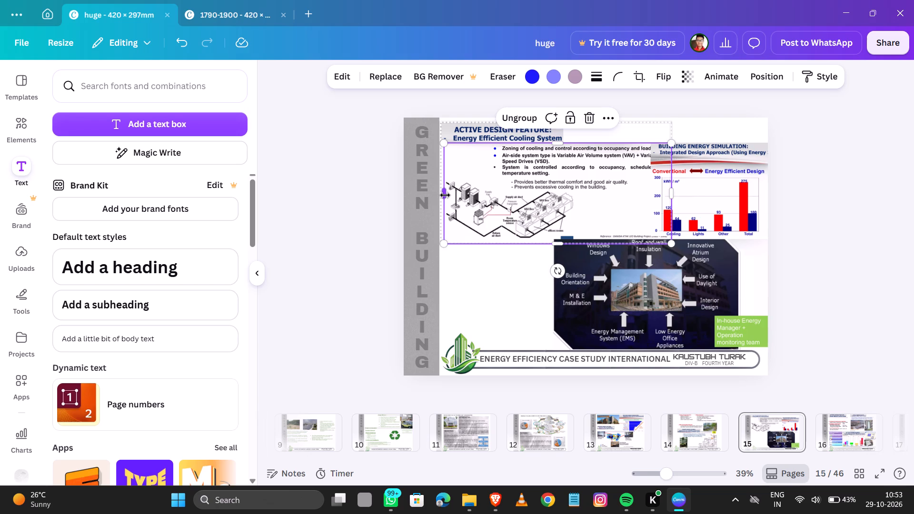
key(Left)
key(Left)
key(Left)
key(Left)
key(Left)
key(Left)
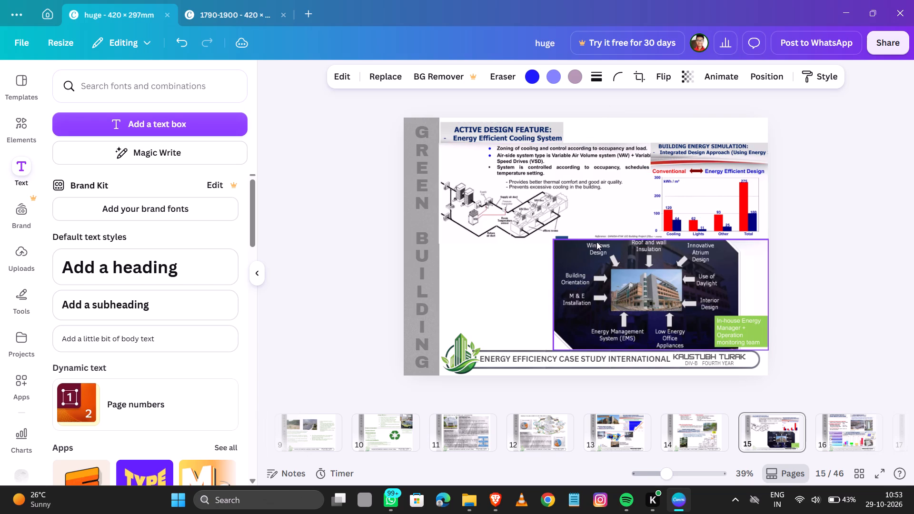
key(Right)
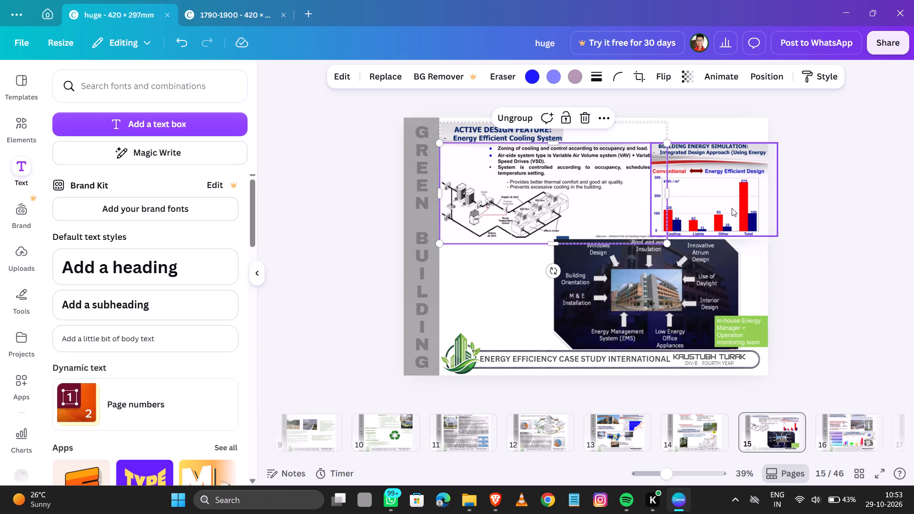
click(826, 238)
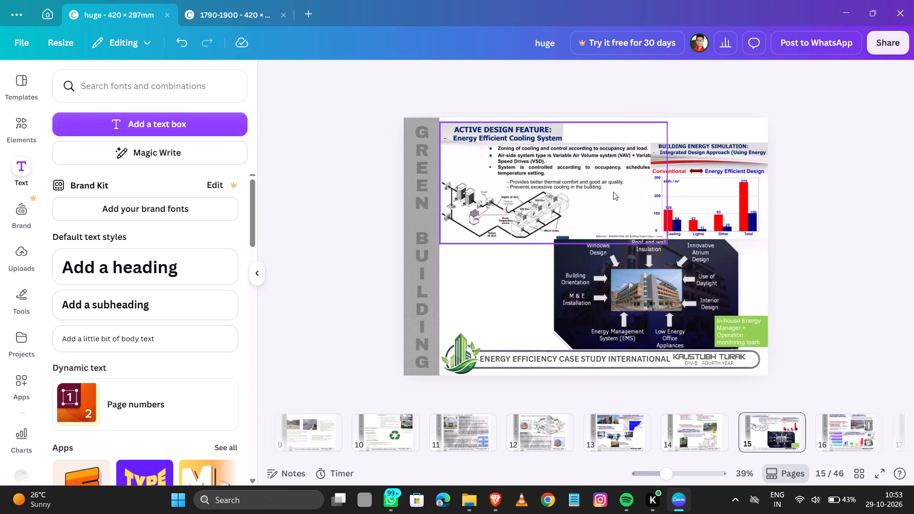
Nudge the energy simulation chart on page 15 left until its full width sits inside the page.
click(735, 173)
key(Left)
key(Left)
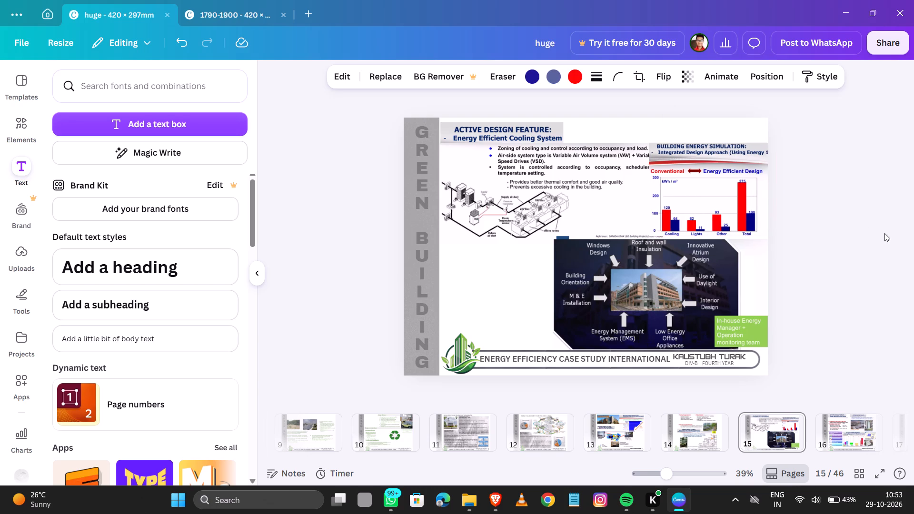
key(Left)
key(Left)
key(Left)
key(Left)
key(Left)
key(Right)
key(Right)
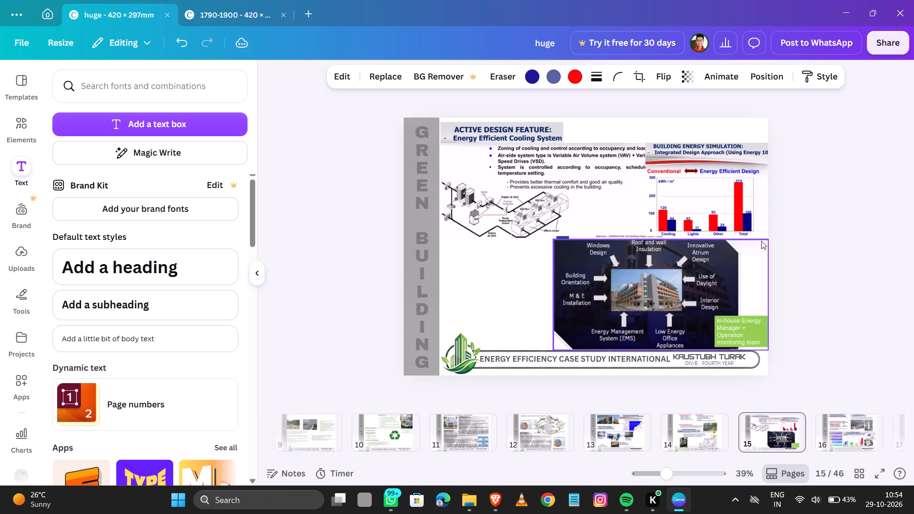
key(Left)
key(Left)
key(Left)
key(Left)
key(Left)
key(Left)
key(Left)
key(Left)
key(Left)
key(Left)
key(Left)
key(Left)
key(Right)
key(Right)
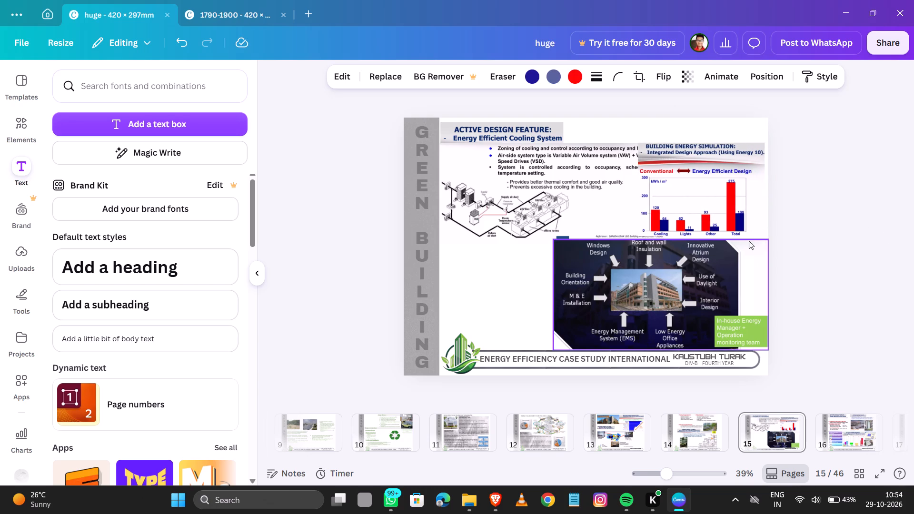
Nudge the energy simulation chart on page 15 right until its edge meets the page's right edge.
key(Right)
key(Right)
key(Right)
key(Right)
key(Right)
key(Right)
click(756, 208)
key(Right)
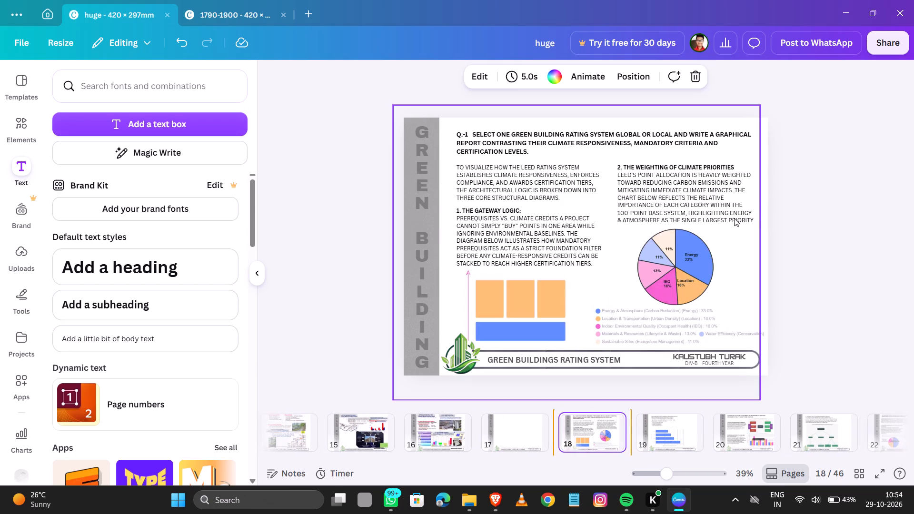
key(Left)
key(Left)
key(Left)
Nudge the energy simulation chart further right, slightly past the page edge, clear of the cooling system text.
click(740, 182)
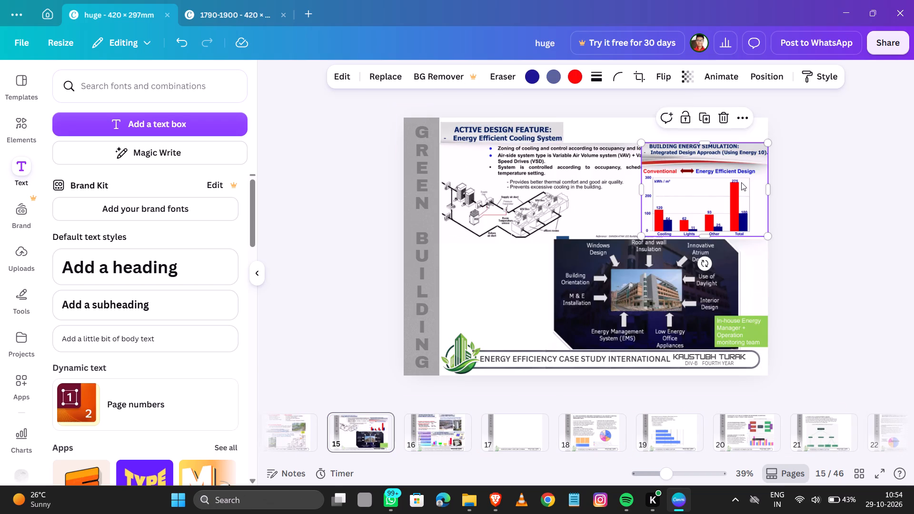
key(Right)
key(Right)
key(Right)
key(Right)
key(Right)
key(Right)
click(817, 204)
key(Right)
key(Right)
key(Right)
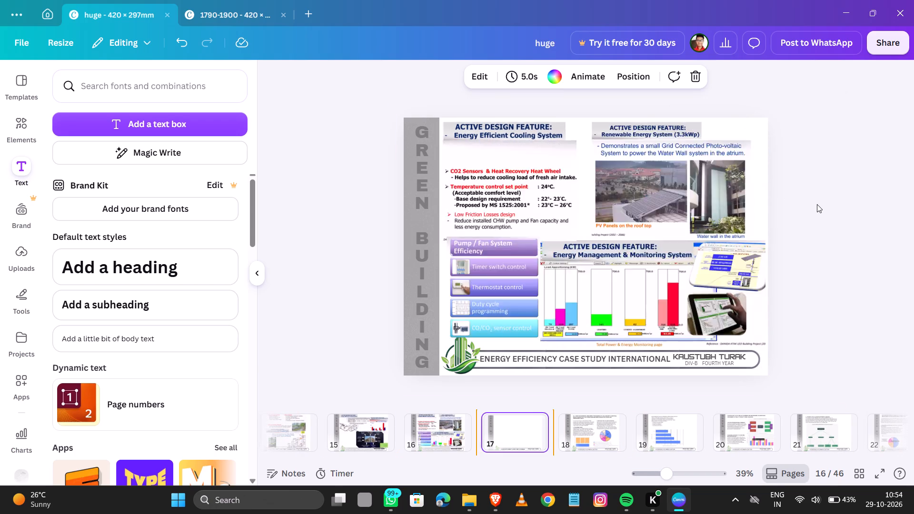
key(Left)
key(Left)
click(734, 185)
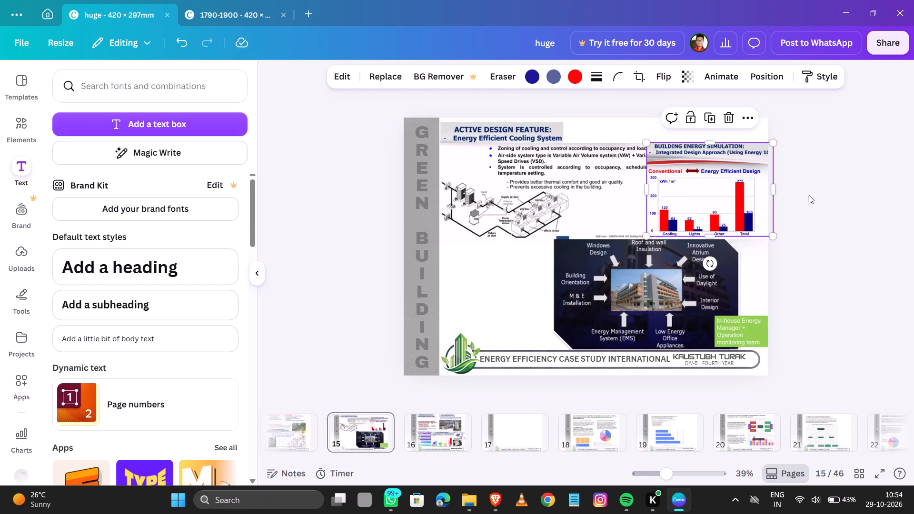
key(Right)
key(Right)
key(Right)
key(Right)
key(Right)
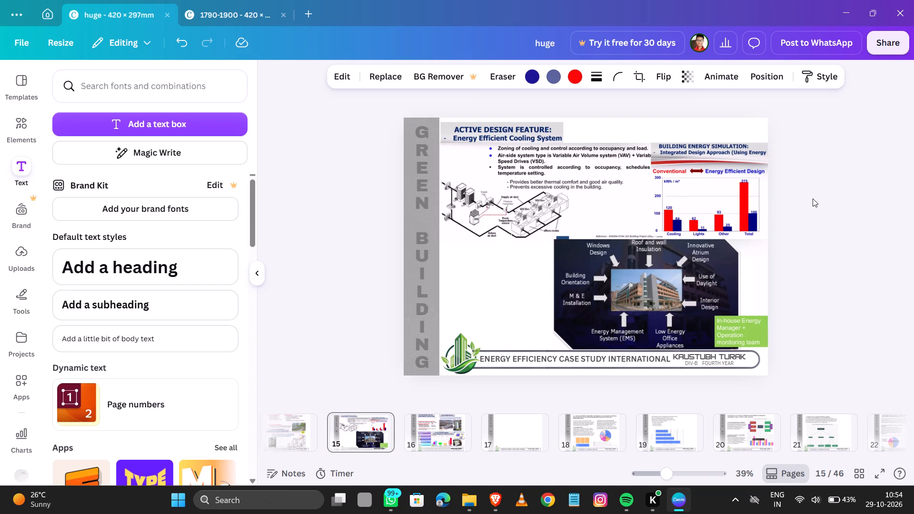
key(Right)
click(813, 198)
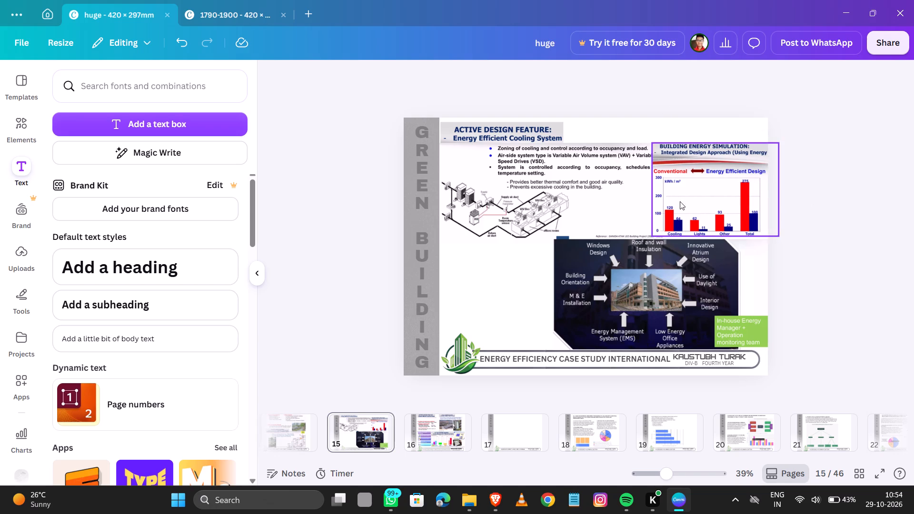
Shrink the Active Design Feature cooling system group on page 15 slightly, bringing its right side in to the energy simulation chart.
click(600, 178)
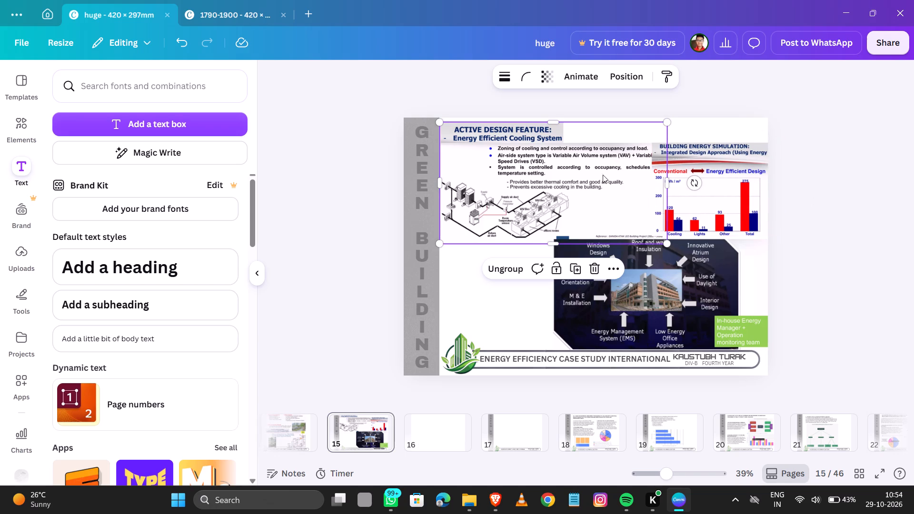
drag(665, 120, 652, 124)
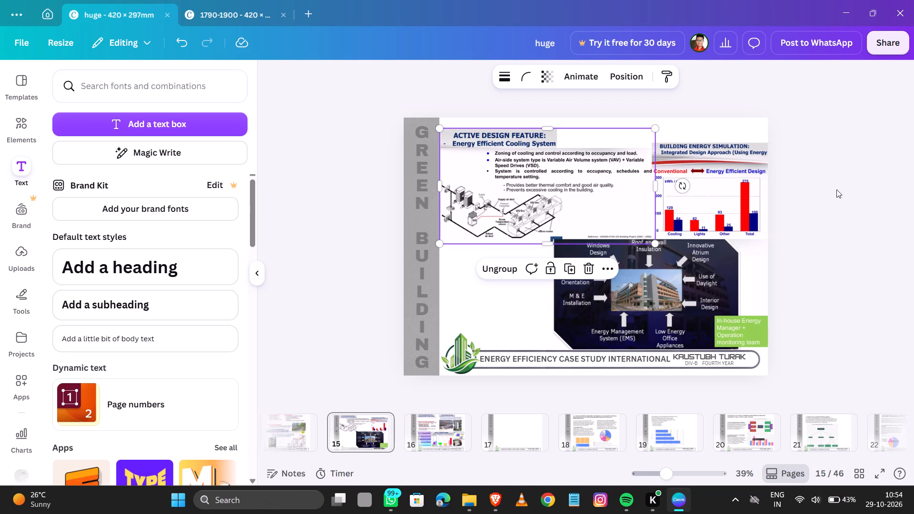
click(858, 213)
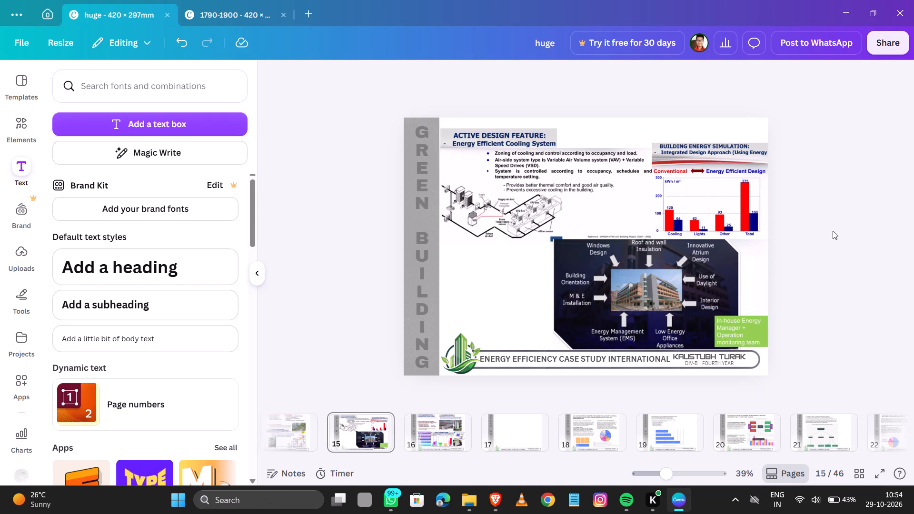
Nudge the energy simulation chart on page 15 up, level with the Active Design Feature heading.
click(734, 187)
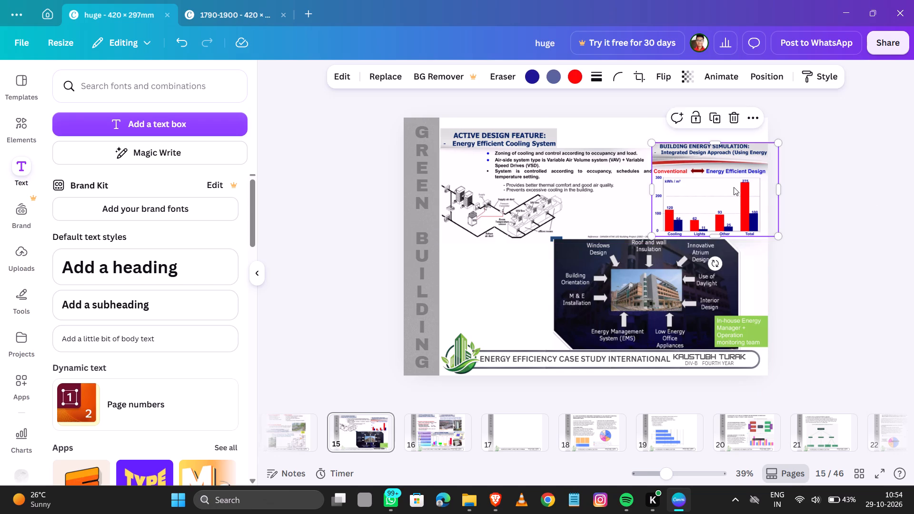
key(Up)
key(Up)
key(Up)
key(Up)
key(Up)
key(Up)
key(Up)
key(Up)
key(Up)
key(Up)
key(Up)
key(Up)
key(Up)
key(Up)
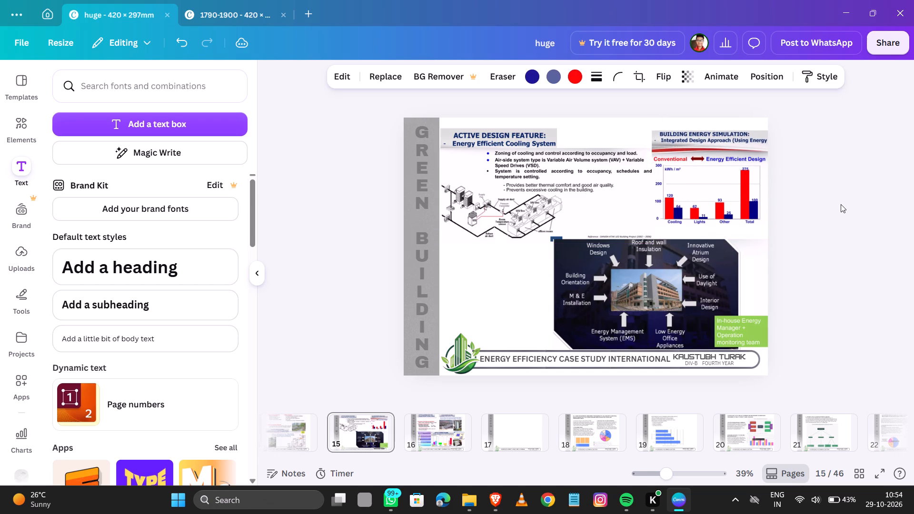
key(Up)
key(Up)
key(Down)
key(Down)
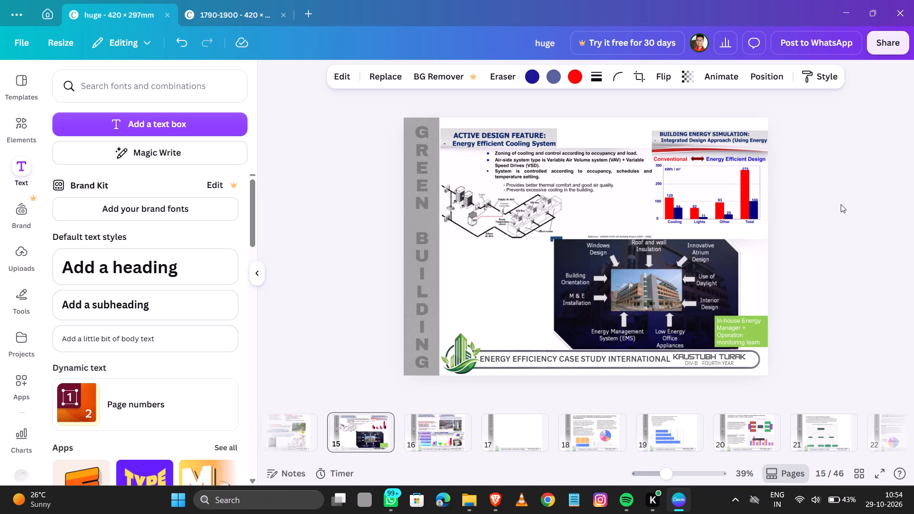
click(841, 205)
Nudge the dark LEO Building design features graphic on page 15 up slightly, clear of the footer.
click(639, 290)
key(Up)
key(Up)
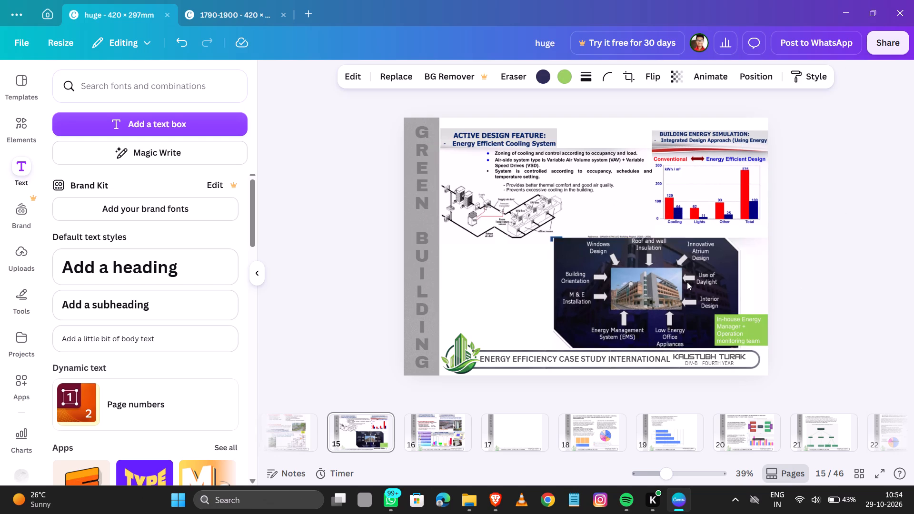
key(Up)
key(Down)
key(Down)
key(Down)
key(Up)
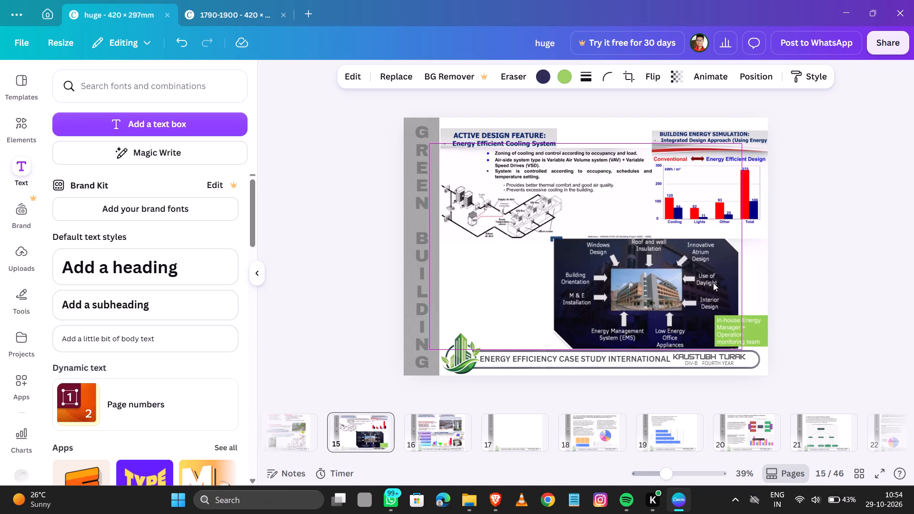
key(Up)
key(Up)
key(Up)
key(Up)
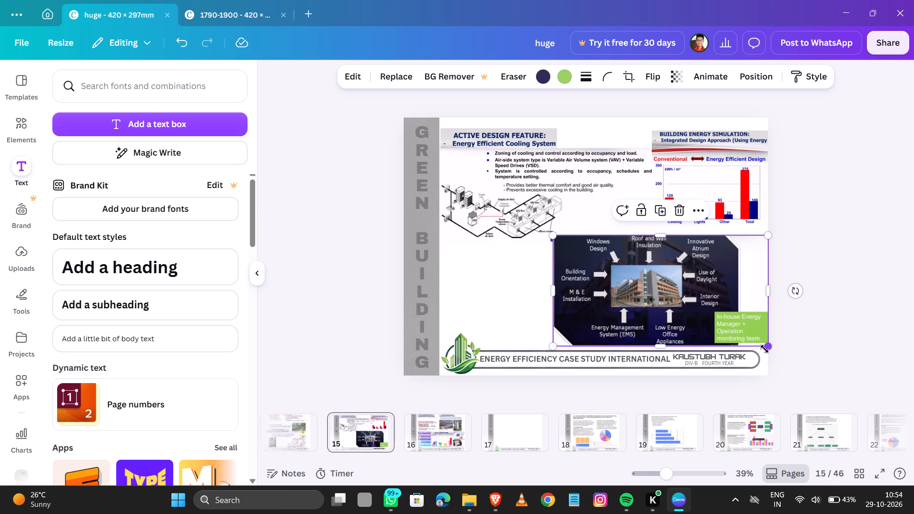
Enlarge the LEO Building design features graphic slightly toward its lower-left corner.
drag(556, 346, 552, 349)
click(836, 278)
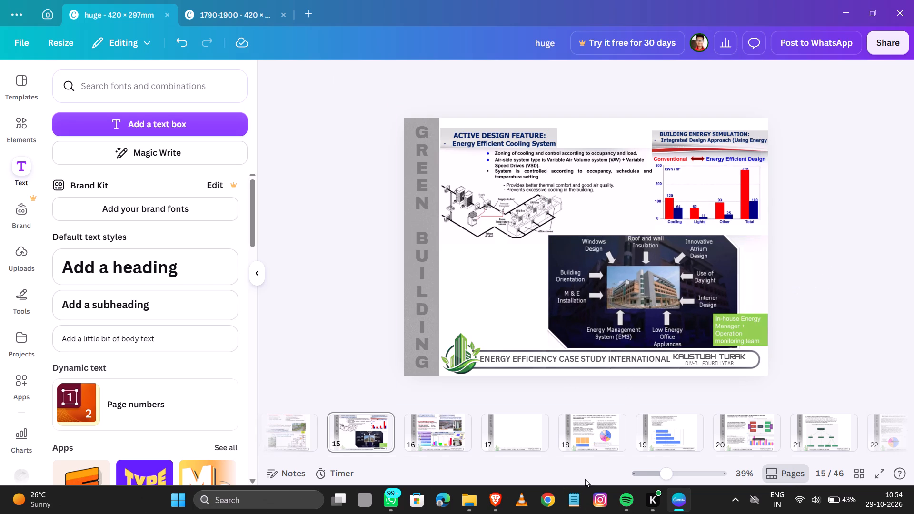
Switch to the SlideShare case study in Brave and capture slide 23's Energy Management heading, Putrajaya comparison chart and LEO Building savings text.
click(496, 506)
scroll(562, 323, down, 1)
middle_click(562, 323)
scroll(563, 323, up, 1)
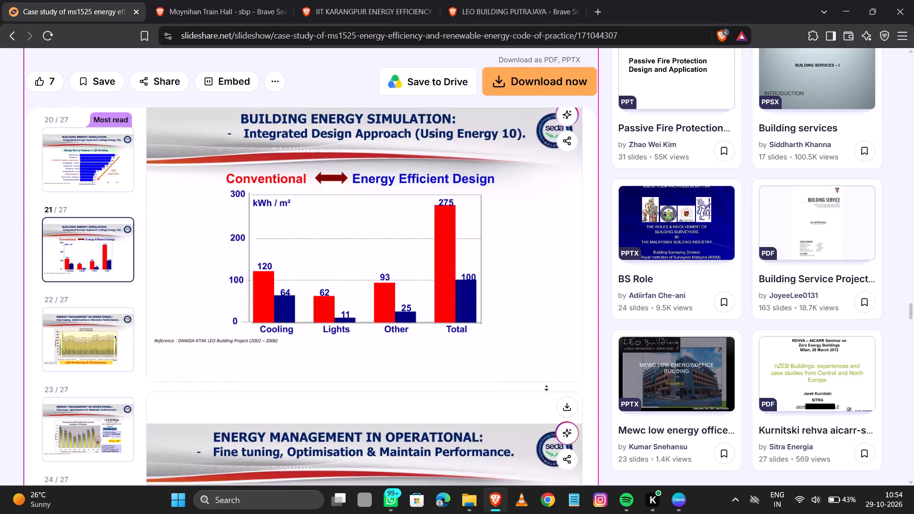
click(546, 389)
middle_drag(591, 317, 591, 324)
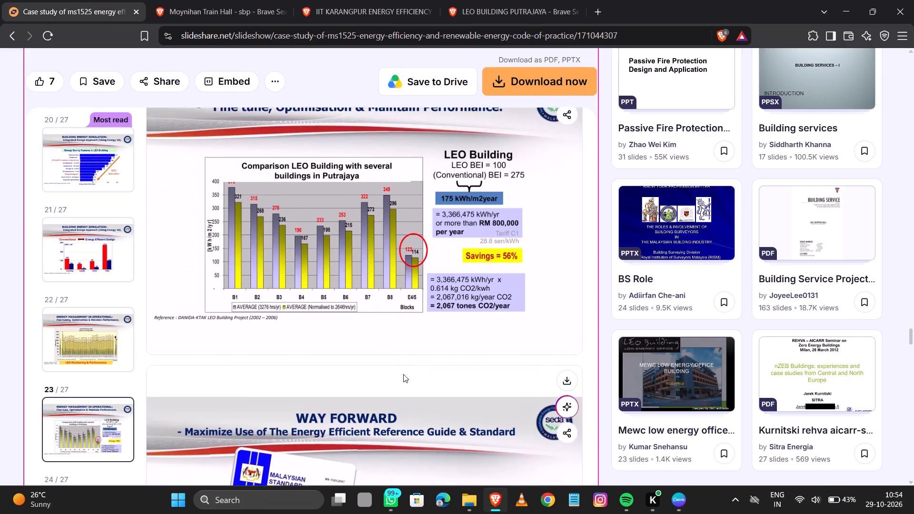
click(403, 374)
middle_click(445, 341)
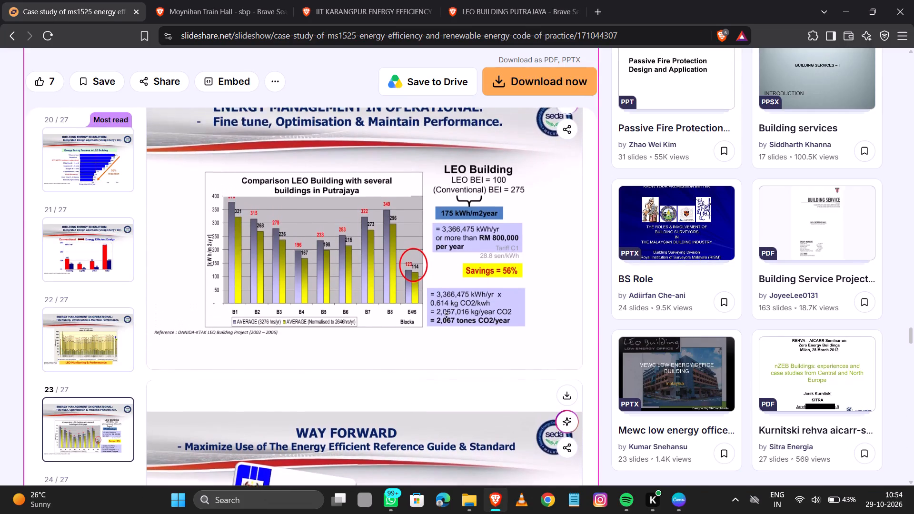
click(447, 317)
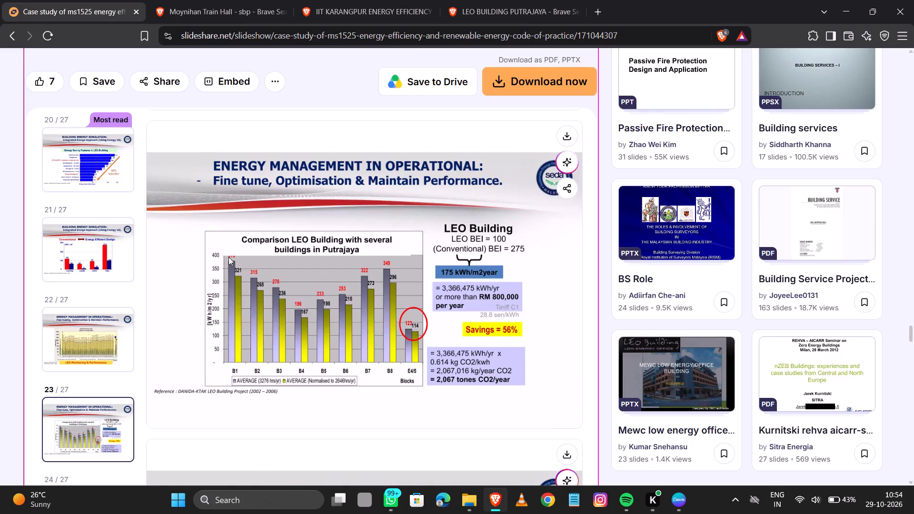
key(Print)
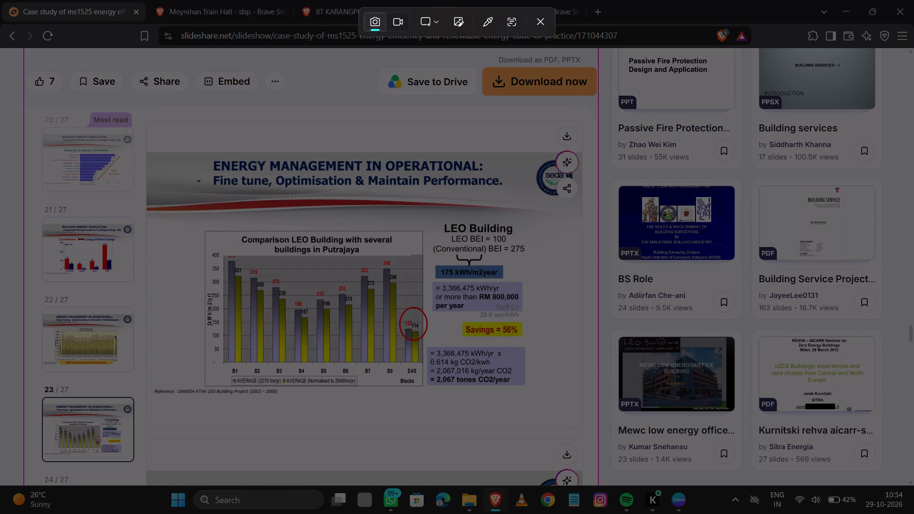
drag(191, 154, 525, 386)
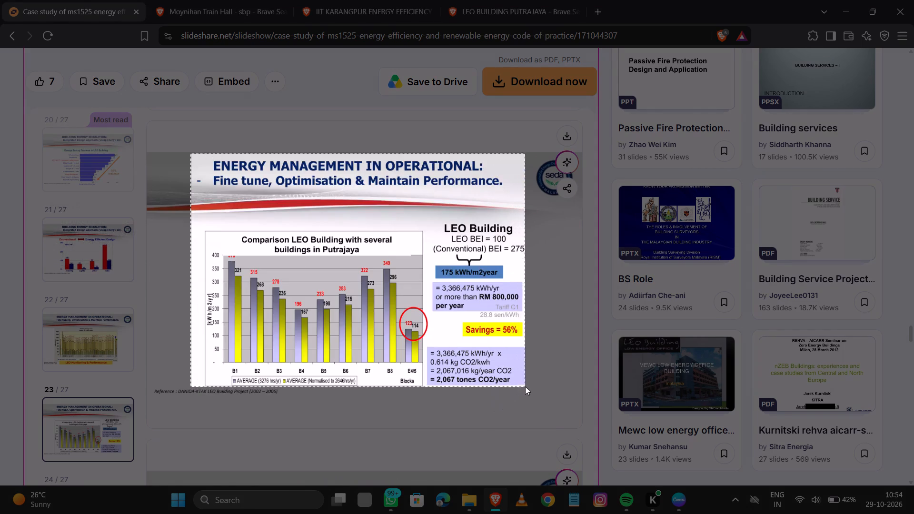
drag(525, 386, 529, 386)
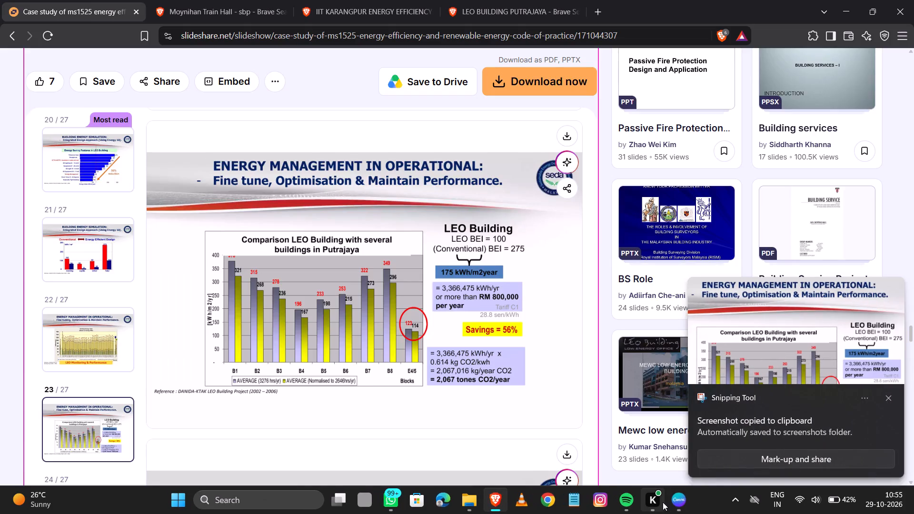
Paste the captured slide onto blank page 17 of the Canva presentation and place it in the lower-left part, above the footer.
click(673, 502)
click(825, 203)
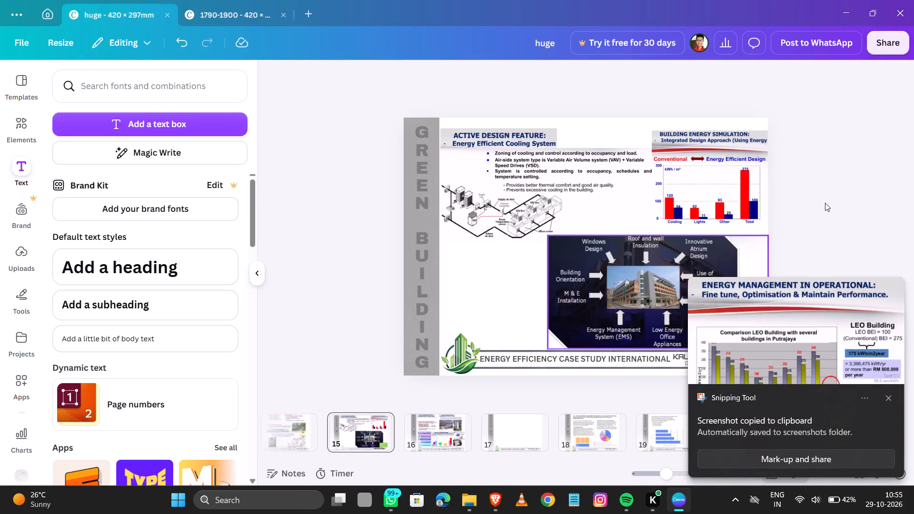
click(887, 402)
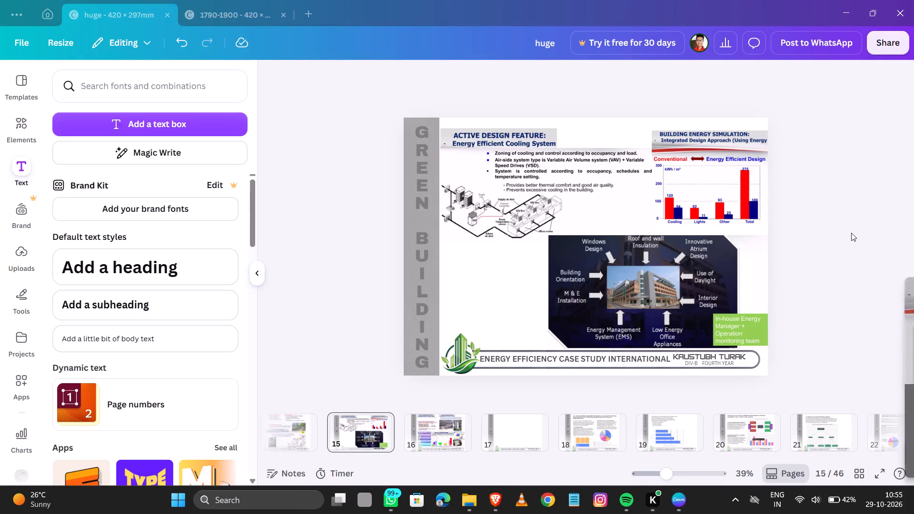
key(Down)
key(Right)
key(Right)
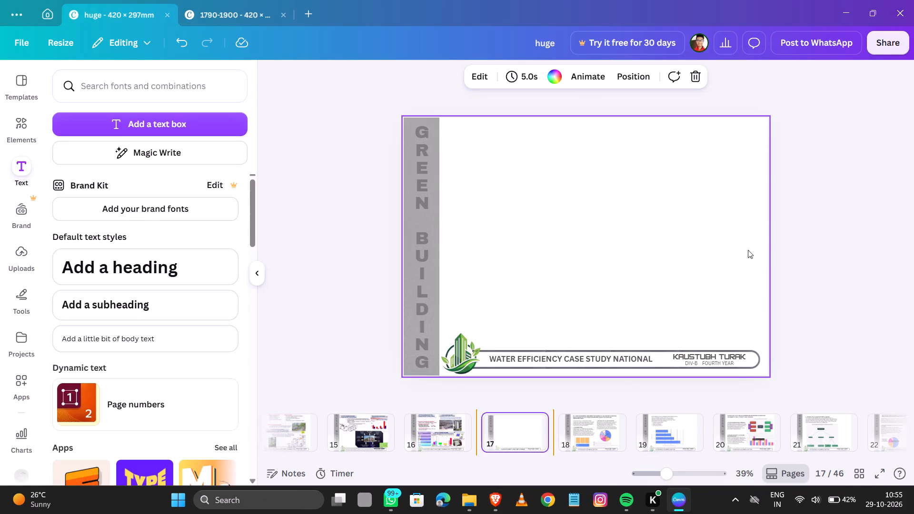
key(ctrl+v)
drag(695, 171, 629, 226)
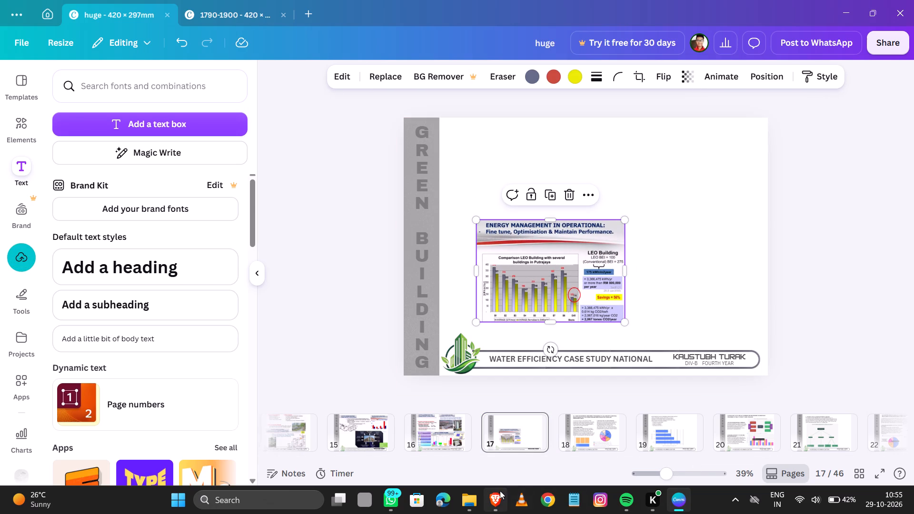
Switch to the SlideShare case study in Brave and capture slide 22's Energy Management heading, Building Energy Index chart and LEO Monitoring & Performance caption.
click(494, 509)
middle_click(509, 282)
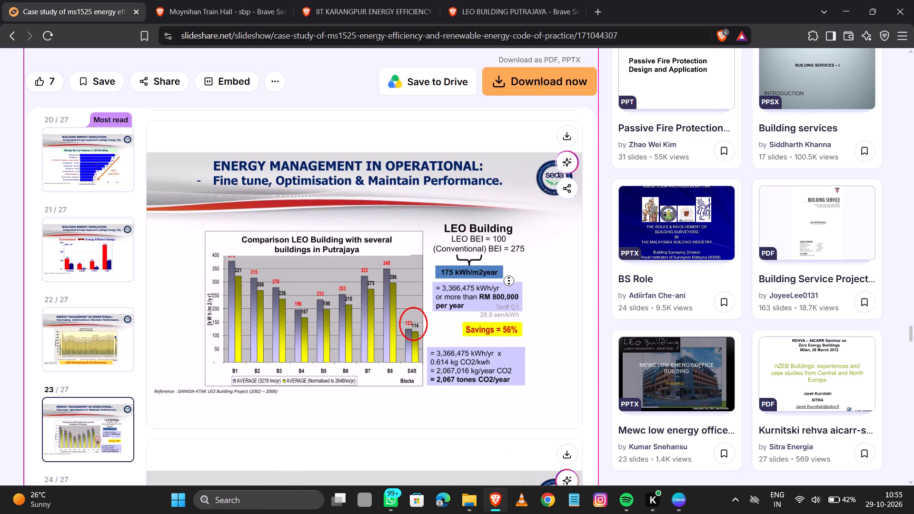
click(503, 225)
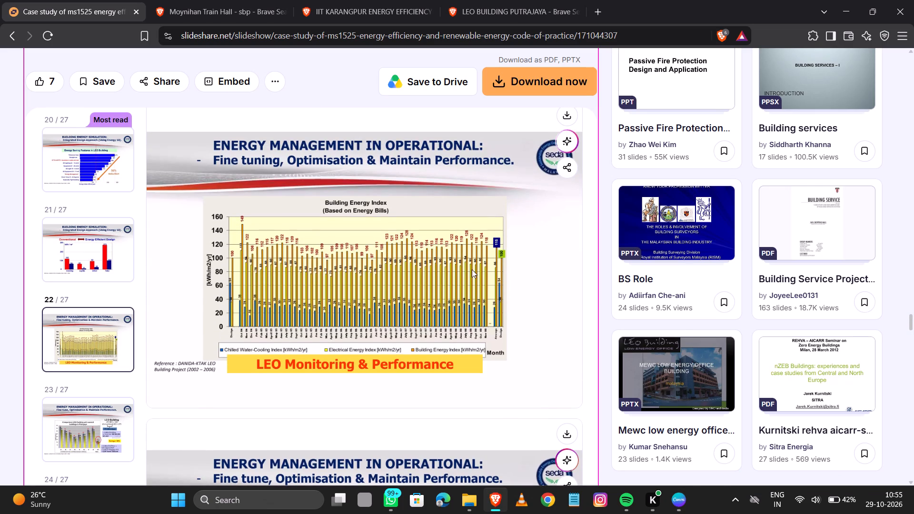
key(Print)
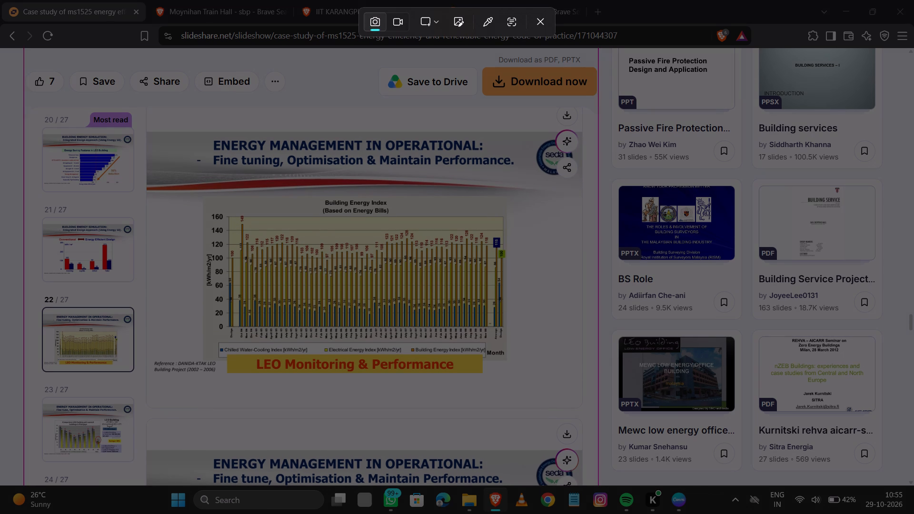
drag(195, 135, 522, 355)
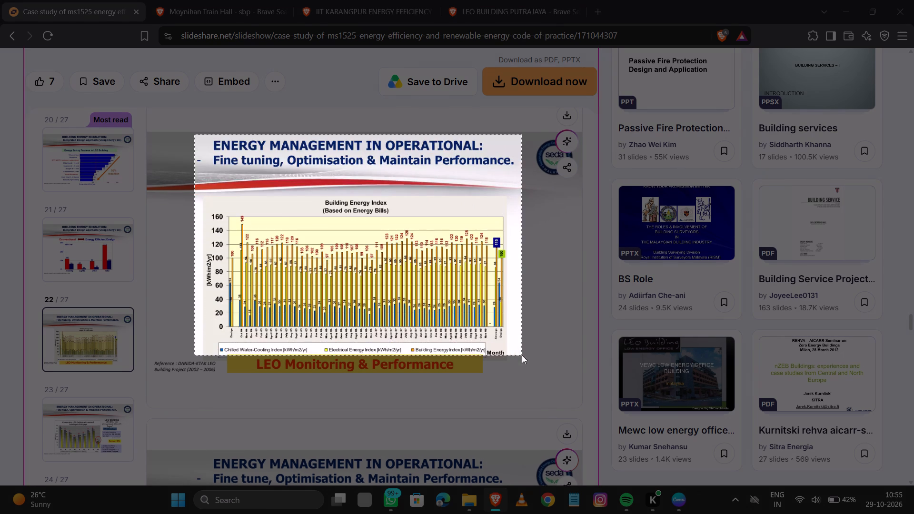
drag(522, 355, 516, 375)
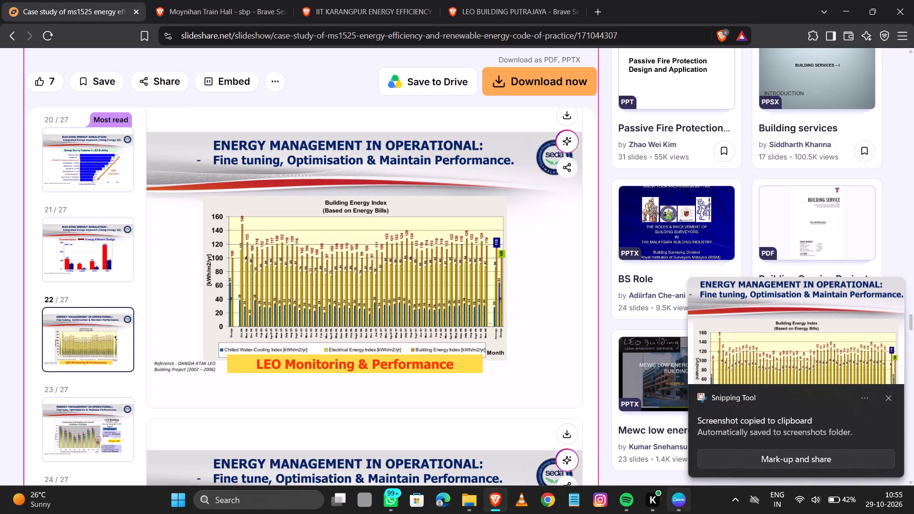
Paste the captured Building Energy Index slide onto page 17 in Canva, shrink it and place it in the page's upper-right area.
click(670, 503)
key(ctrl+v)
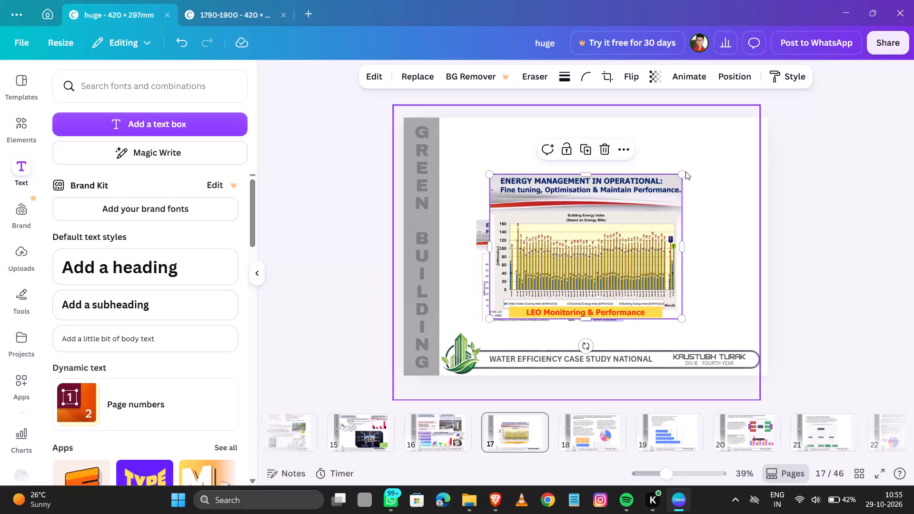
drag(681, 178, 601, 238)
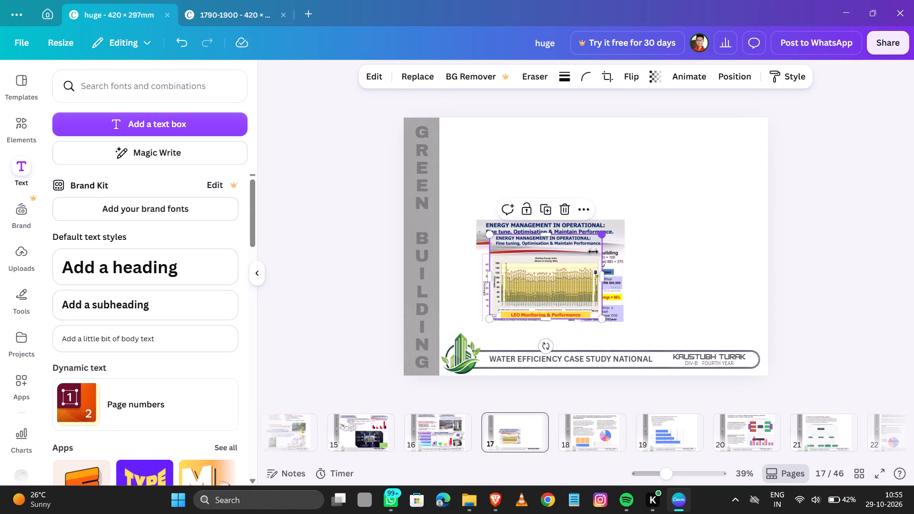
drag(550, 282, 700, 199)
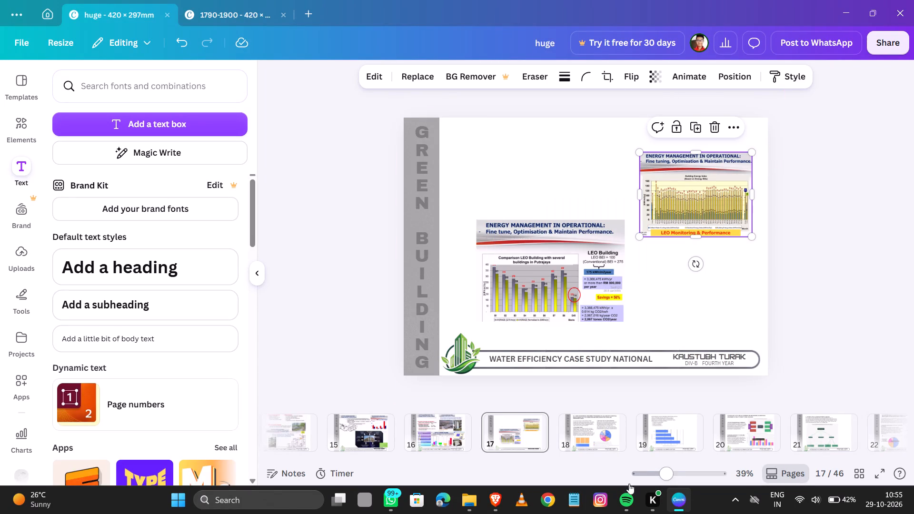
Switch back to the case study in Brave and capture slide 25's Common Carbon Metric in Buildings (Putrajaya) 2010 title with both charts.
click(496, 505)
middle_click(446, 301)
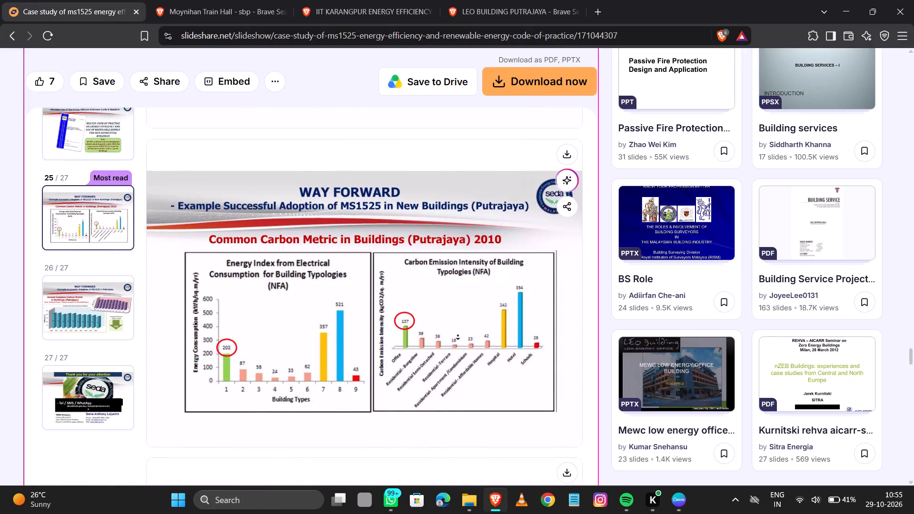
click(458, 336)
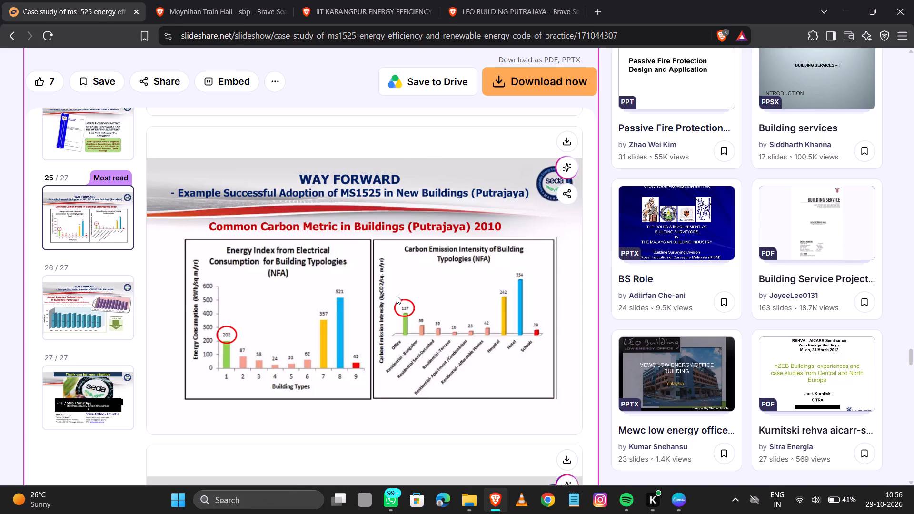
middle_click(411, 311)
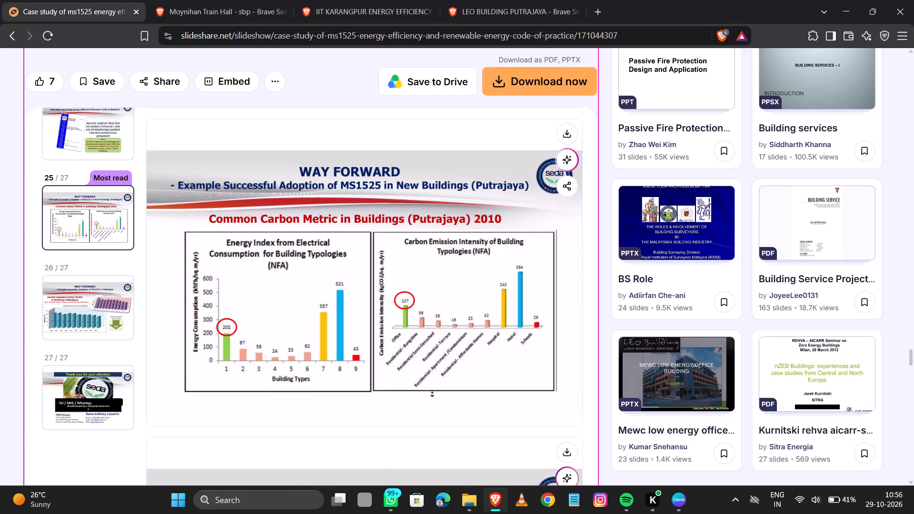
click(467, 246)
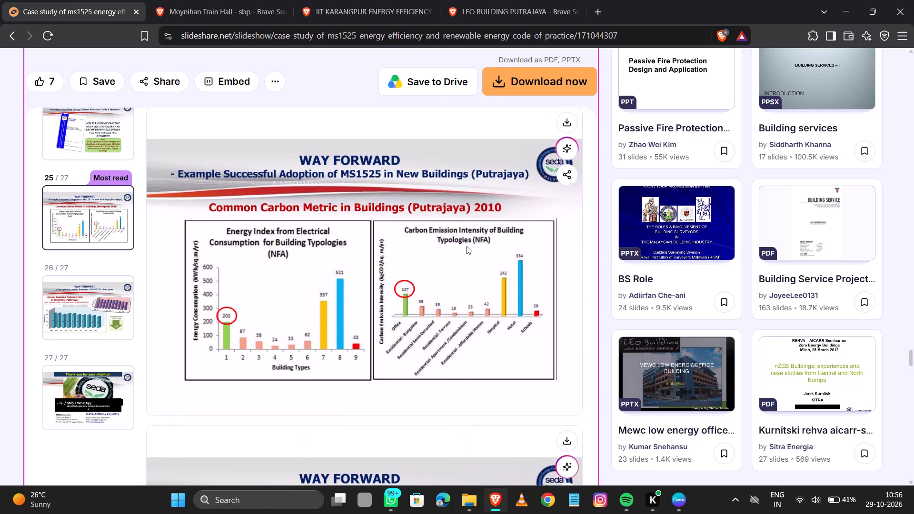
key(Print)
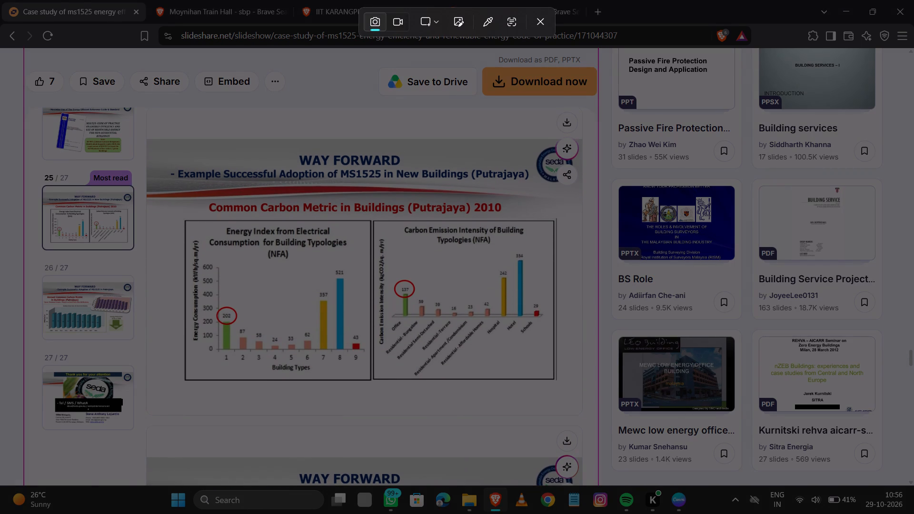
drag(180, 201, 562, 377)
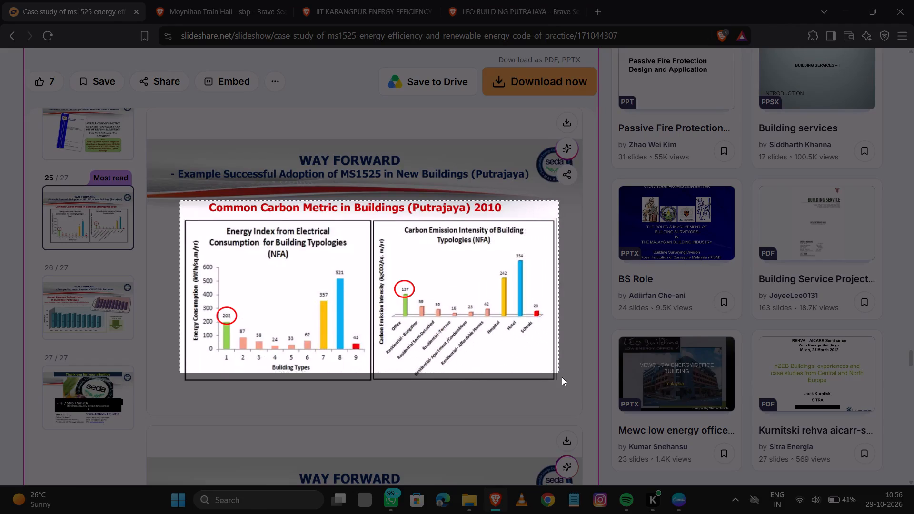
drag(562, 377, 558, 386)
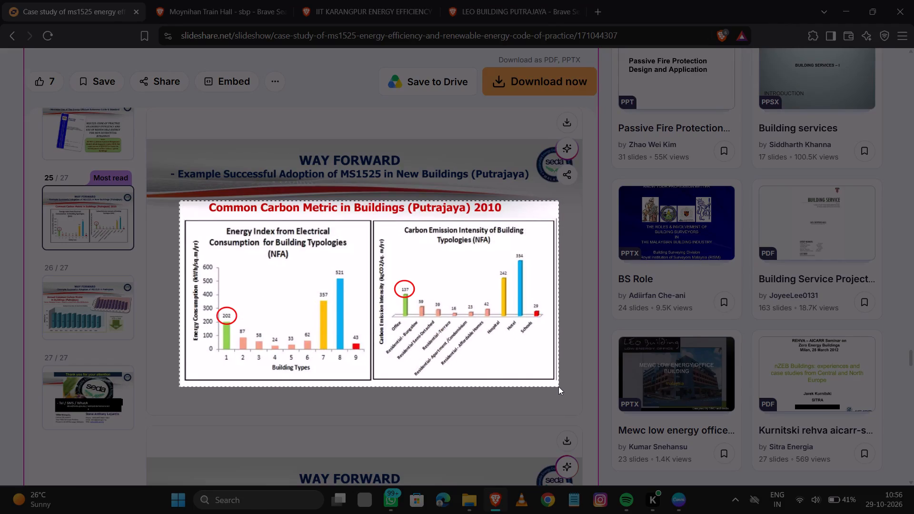
drag(558, 386, 558, 385)
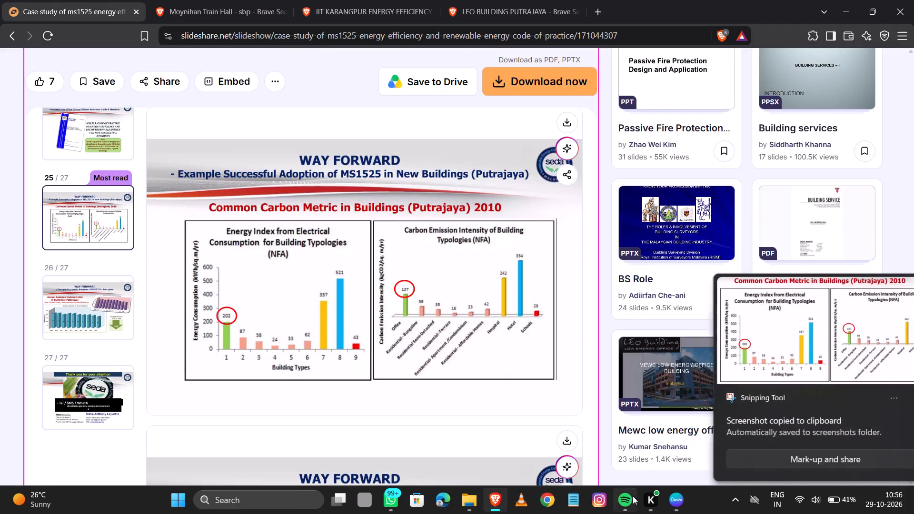
Paste the captured Common Carbon Metric charts onto page 17 in Canva and move them to the bottom of the page.
click(675, 503)
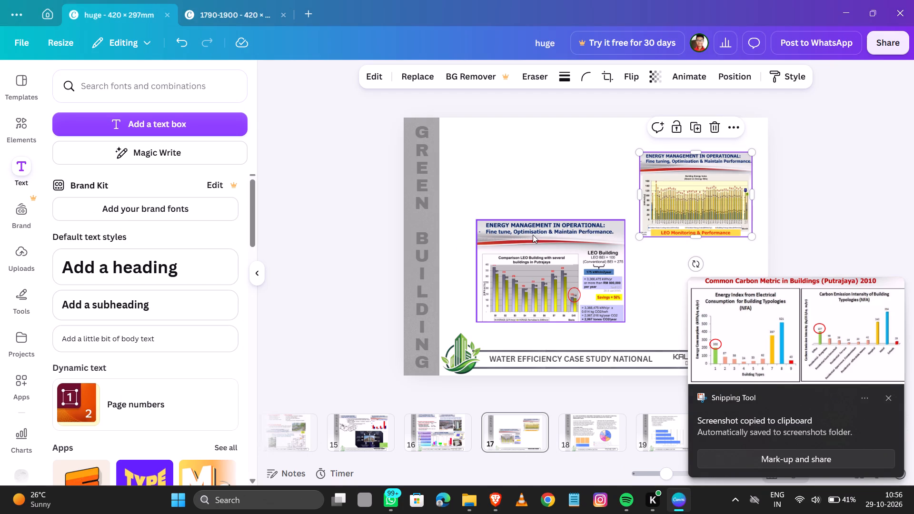
key(ctrl+b)
key(ctrl+v)
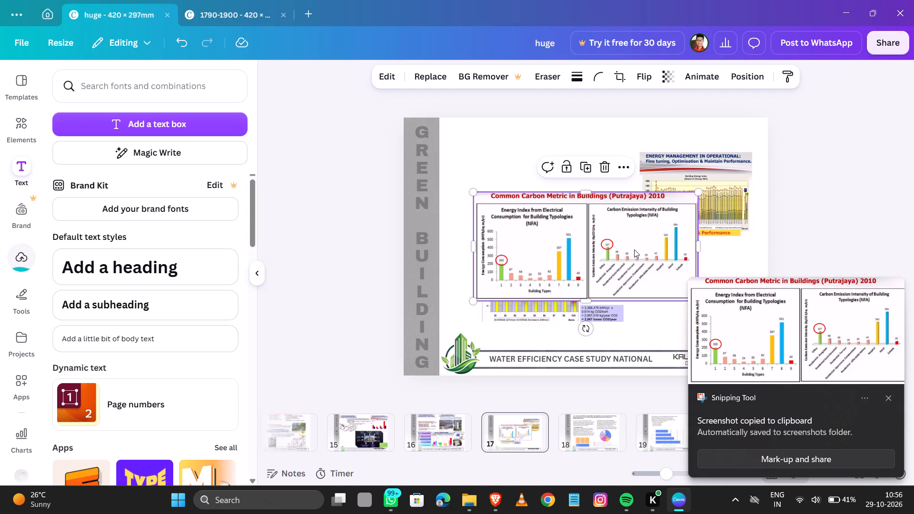
drag(634, 249, 659, 325)
Align the two Energy Management graphics side by side along the page top, enlarging the LEO Monitoring & Performance one to about 155 × 117 mm.
drag(527, 234, 494, 134)
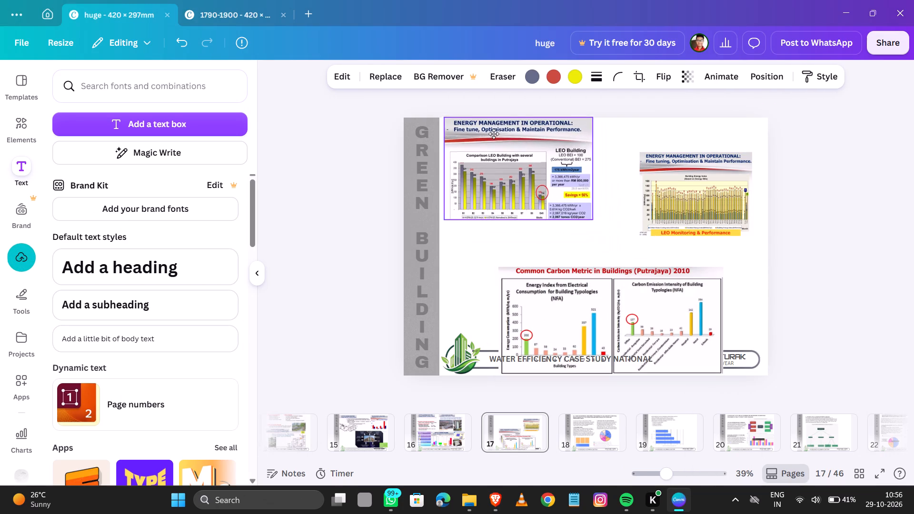
drag(494, 134, 494, 137)
drag(681, 189, 641, 161)
drag(713, 210, 737, 227)
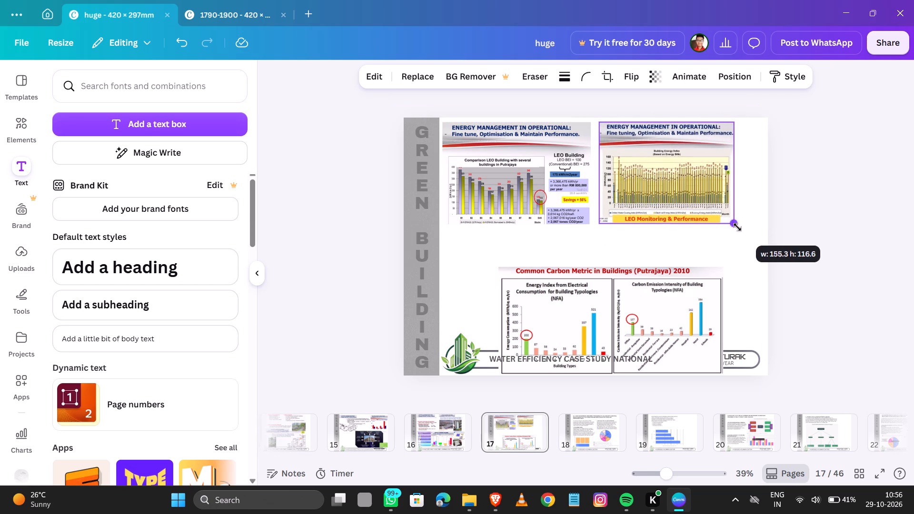
drag(737, 227, 738, 227)
Position the Common Carbon Metric charts centrally between the two Energy Management graphics and the footer.
drag(659, 328, 639, 324)
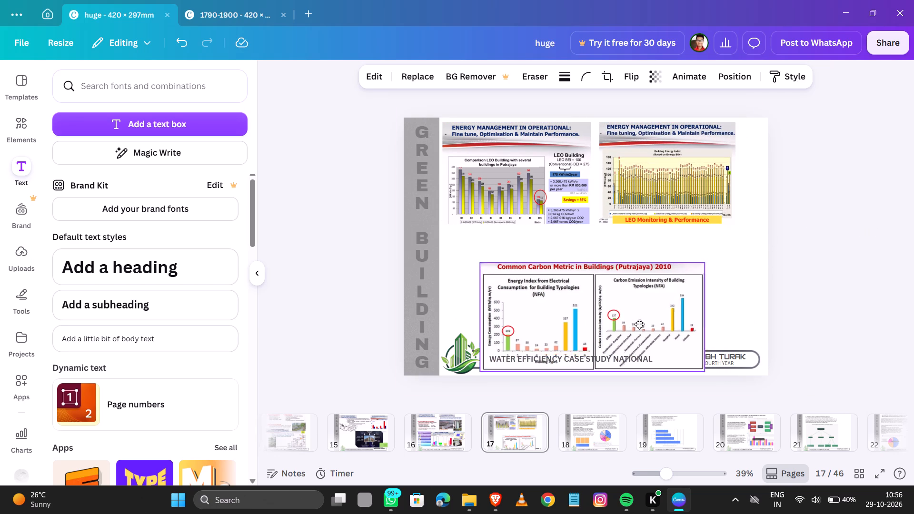
drag(639, 324, 653, 296)
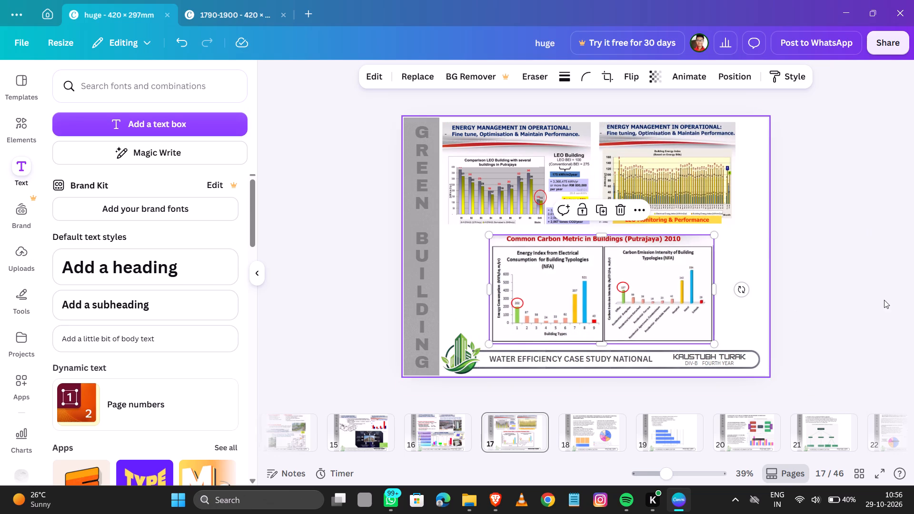
click(863, 271)
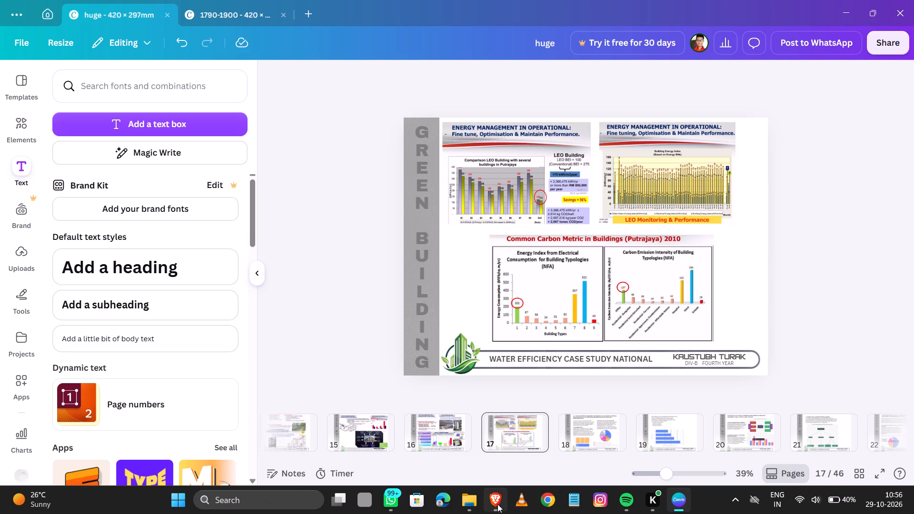
Switch to slide 25 in Brave and capture the Way Forward heading with its line on successful adoption of MS1525 in Putrajaya.
click(499, 503)
key(Print)
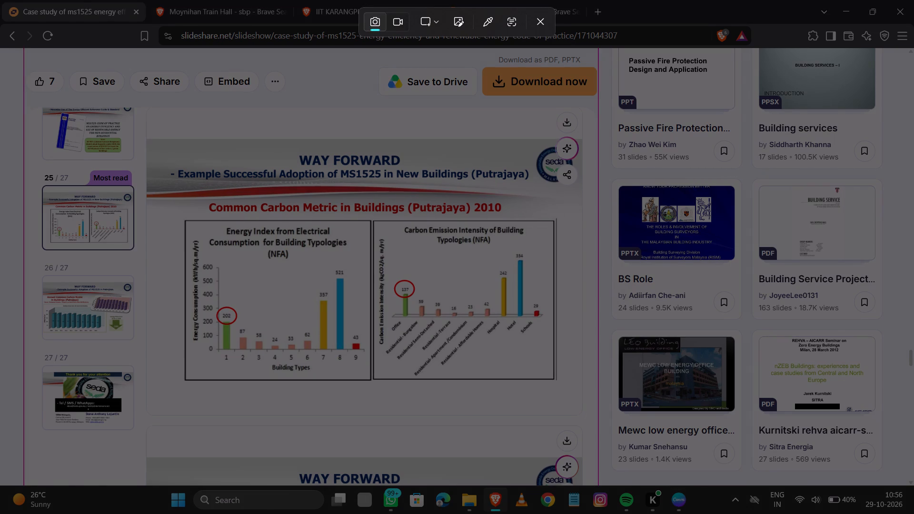
drag(167, 184, 514, 166)
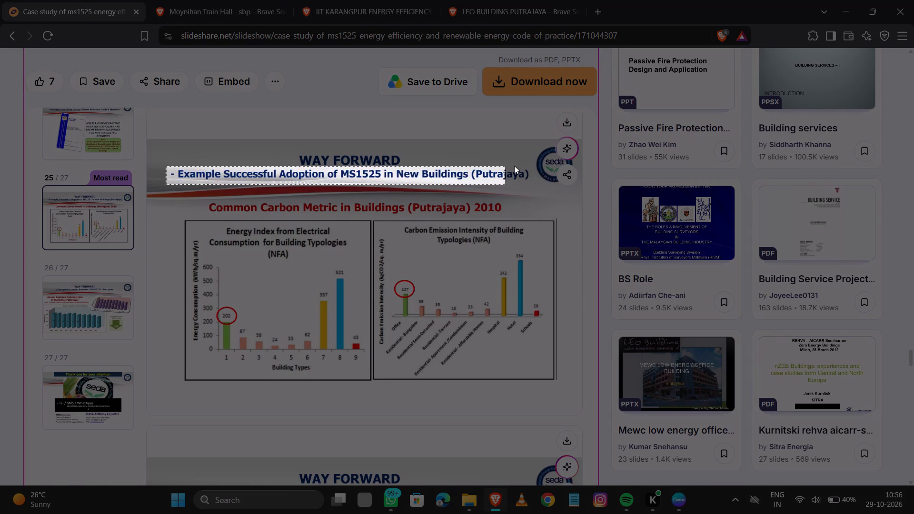
drag(514, 166, 535, 153)
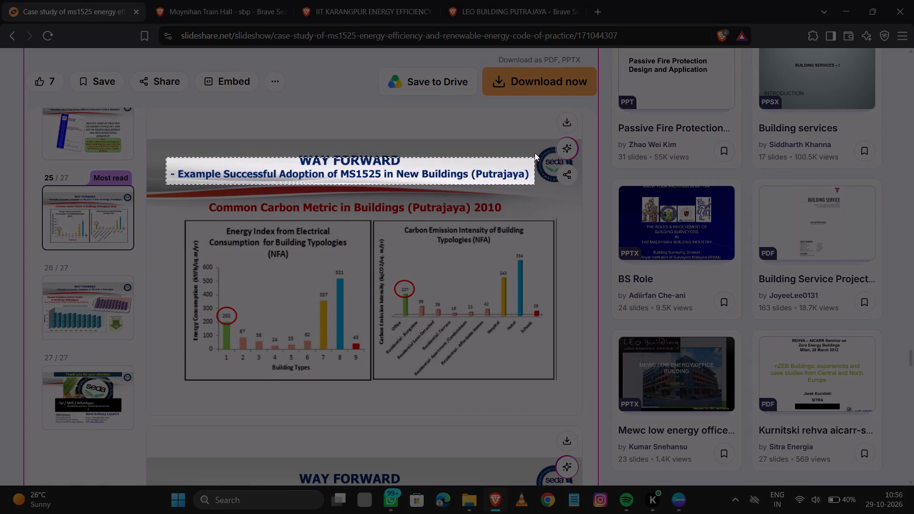
drag(535, 153, 533, 151)
Paste the Way Forward heading onto page 17 in Canva and nudge it up and slightly right, over the top of the carbon charts.
click(683, 496)
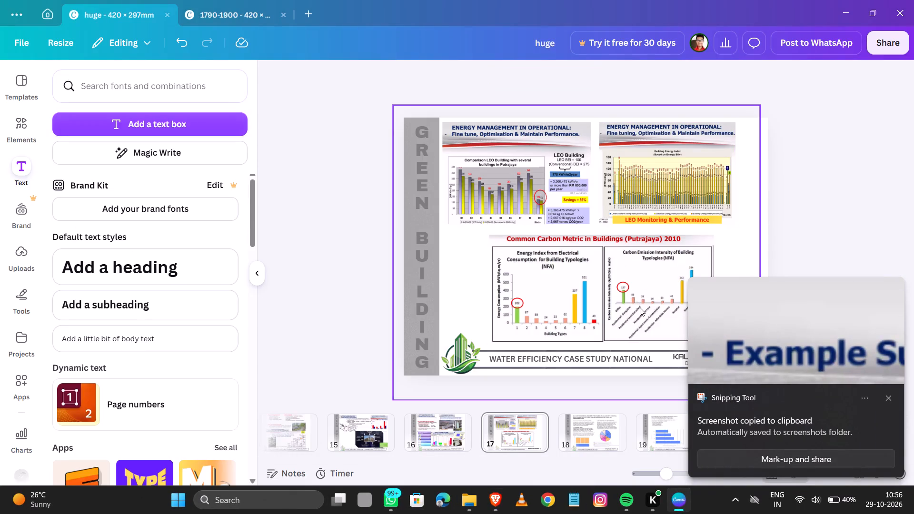
key(ctrl+b)
key(ctrl+v)
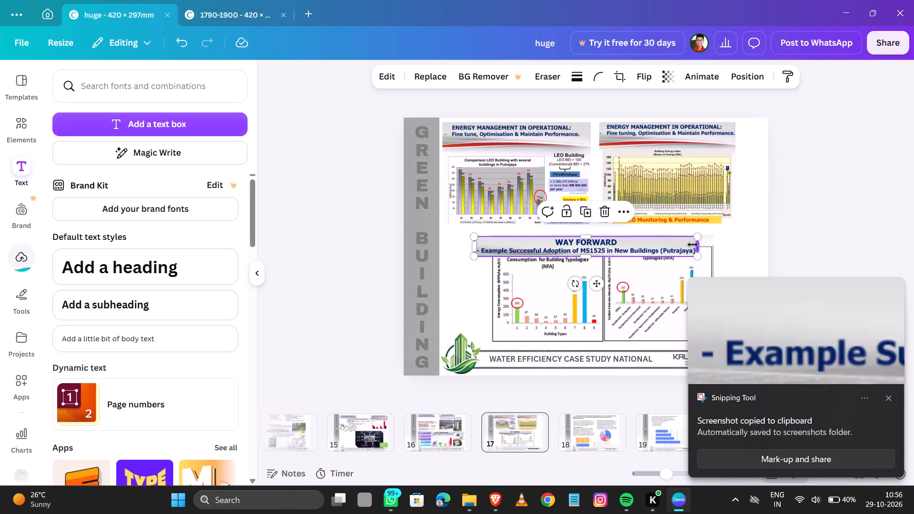
key(Up)
key(Up)
key(Up)
key(Up)
key(Up)
key(Up)
key(Up)
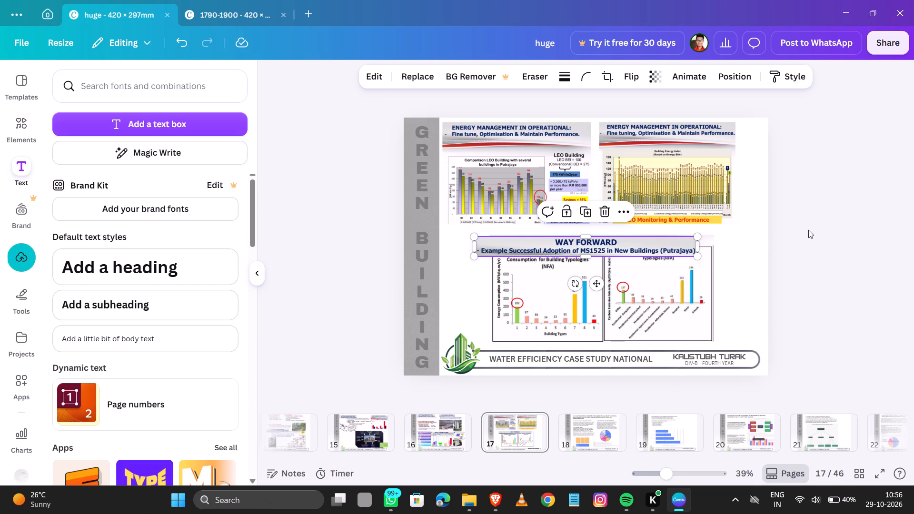
key(Up)
key(Up)
key(Up)
key(Right)
key(Right)
key(Right)
key(Right)
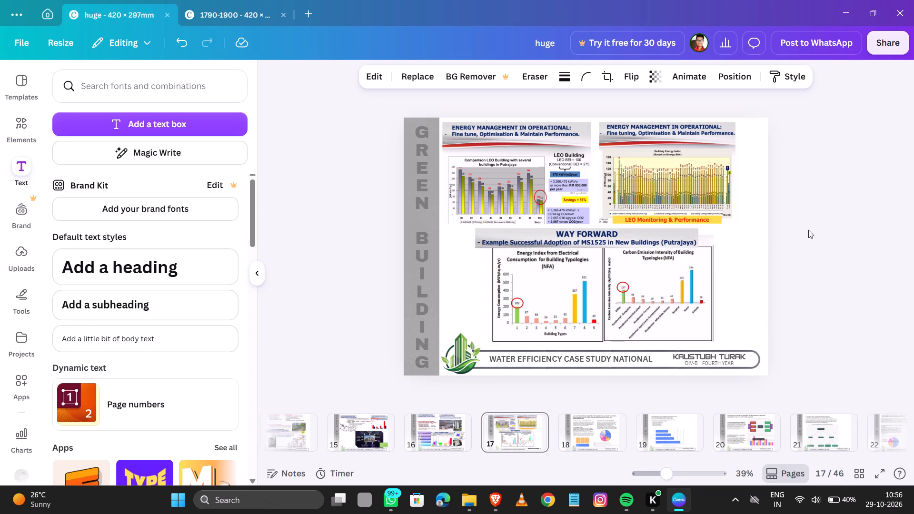
Move the Way Forward heading off the red Common Carbon Metric title, and nudge the carbon metric charts down to just above the footer.
drag(647, 233, 653, 265)
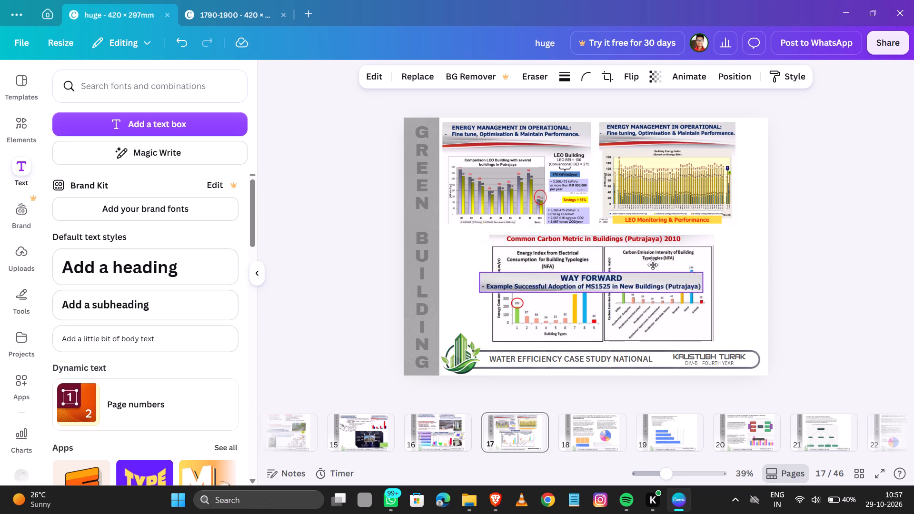
drag(653, 265, 682, 259)
click(673, 321)
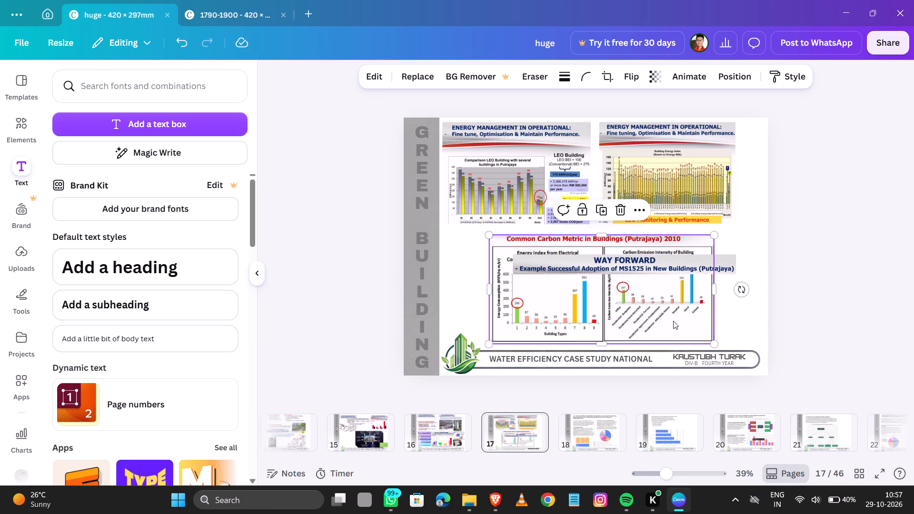
key(Down)
key(Down)
key(Down)
key(Down)
key(Down)
key(Down)
key(Down)
key(Down)
key(Down)
key(Down)
key(Up)
key(Up)
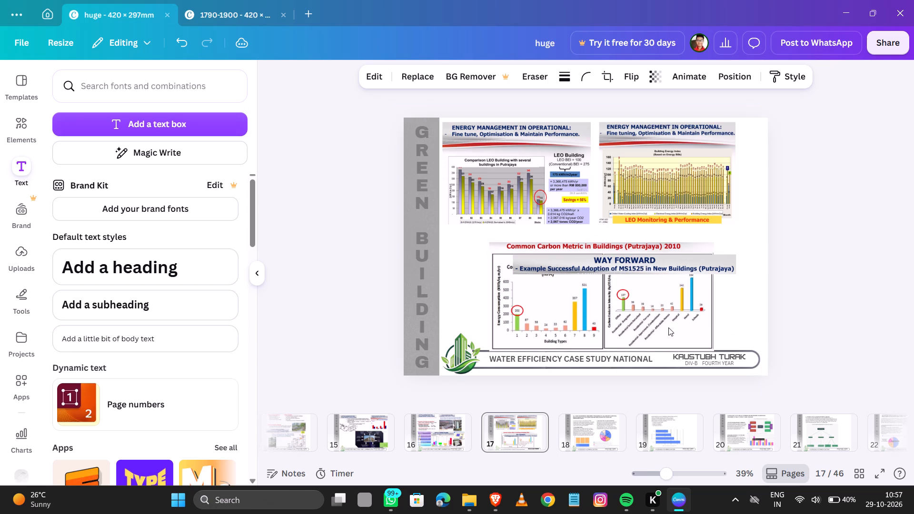
key(Up)
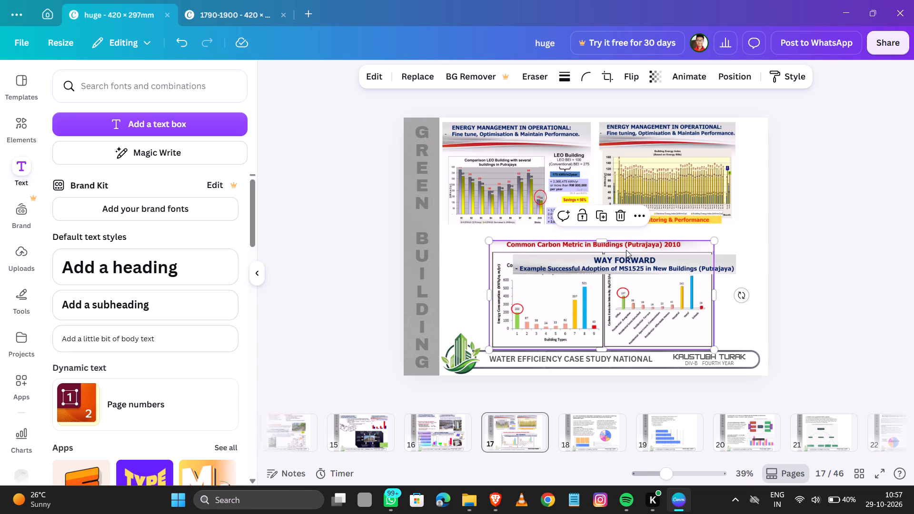
Nudge the Way Forward heading on page 17 up off the chart titles, towards the gap below the Energy Management graphics.
click(626, 257)
key(Up)
key(Up)
key(Up)
key(Up)
key(Up)
key(Up)
key(Up)
key(Up)
key(Up)
key(Up)
key(Up)
key(Up)
key(Up)
key(Up)
key(Up)
key(Up)
key(Up)
key(Up)
key(Up)
key(Up)
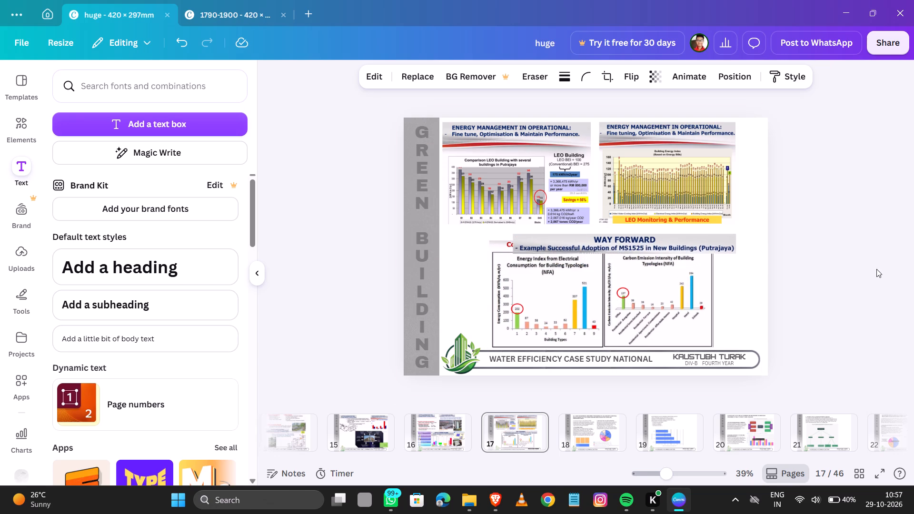
key(Up)
key(Up)
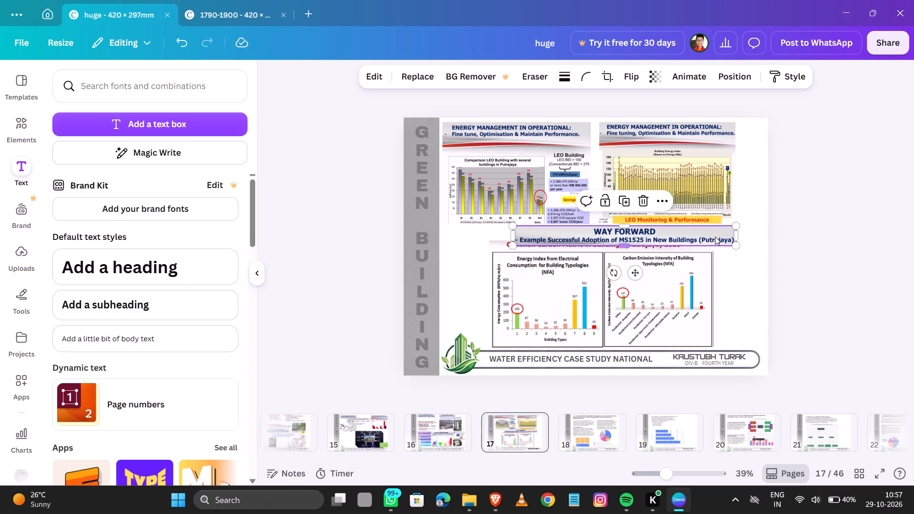
Shrink the Way Forward heading proportionally until it is slightly narrower than the Common Carbon Metric charts.
click(715, 237)
click(720, 231)
drag(737, 228, 709, 235)
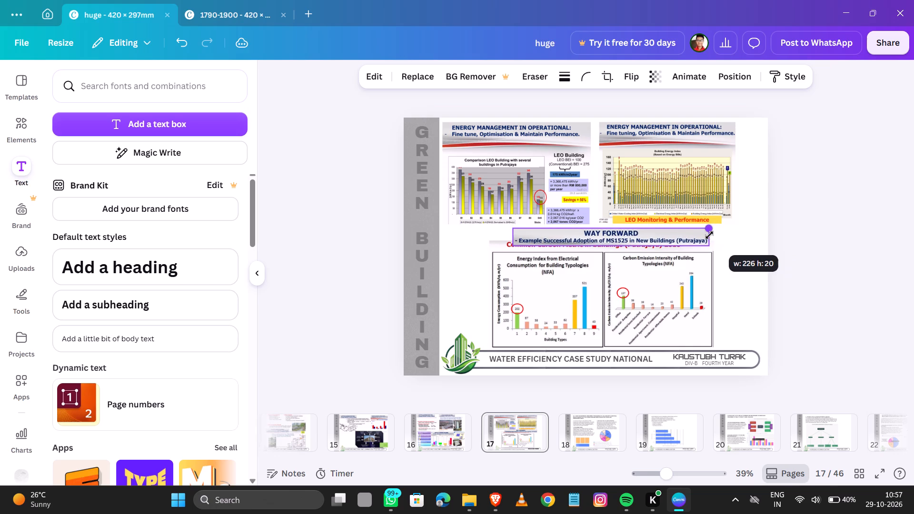
drag(709, 235, 705, 235)
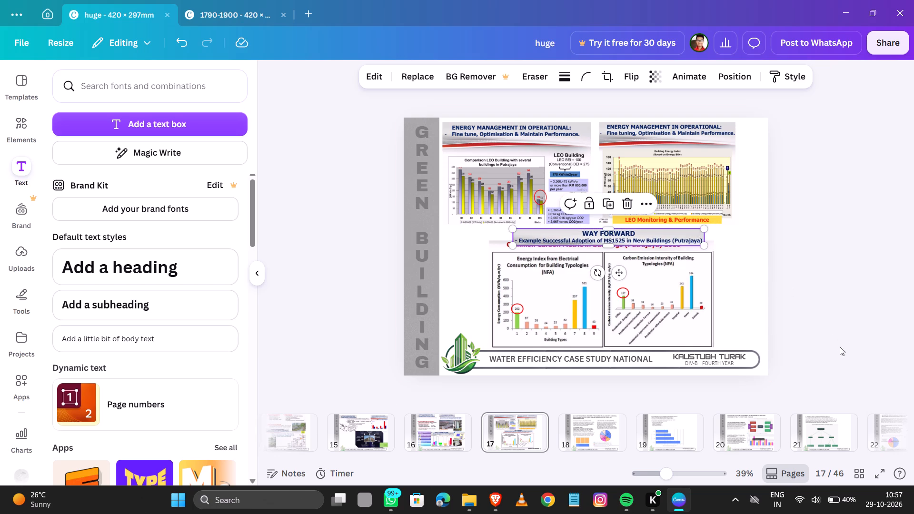
Nudge the Way Forward heading up and left so it sits centred just above the red Common Carbon Metric title.
key(Up)
key(Up)
key(Up)
key(Up)
key(Up)
key(Left)
key(Left)
key(Left)
key(Left)
key(Left)
key(Left)
key(Left)
key(Left)
key(Left)
key(Left)
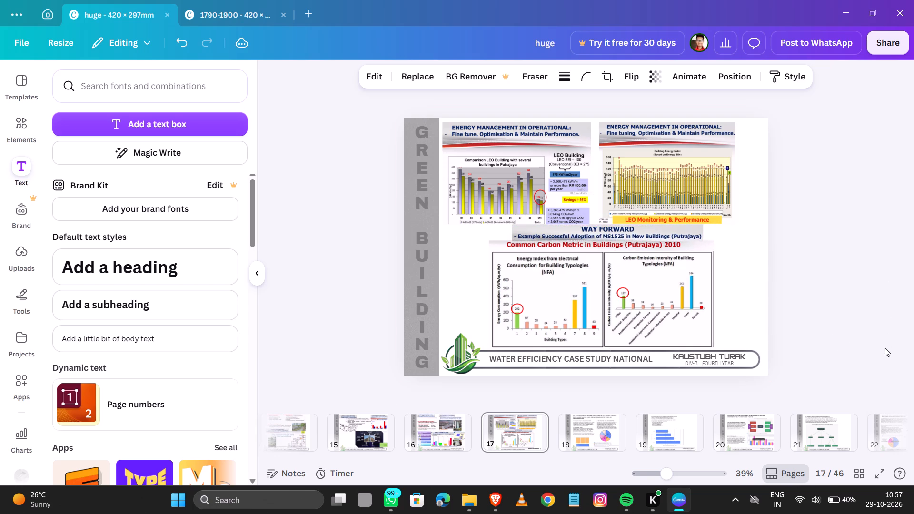
key(Left)
key(Left)
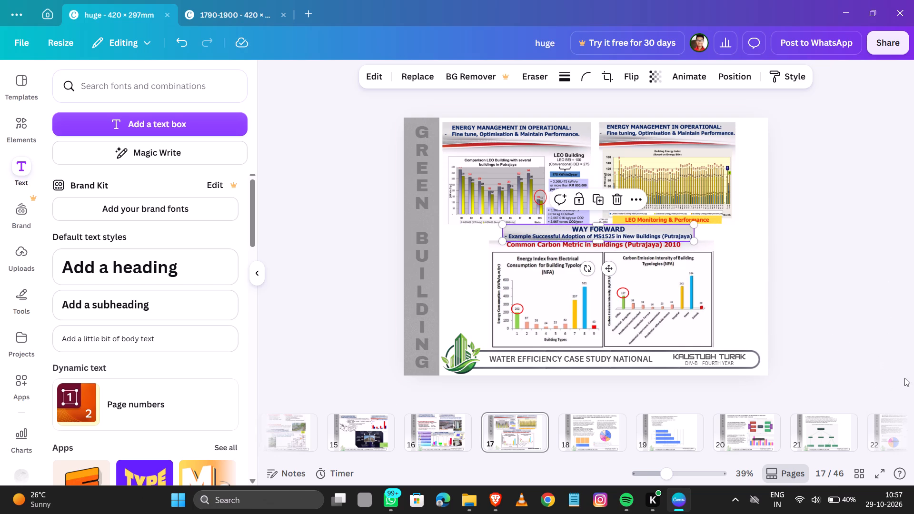
click(868, 309)
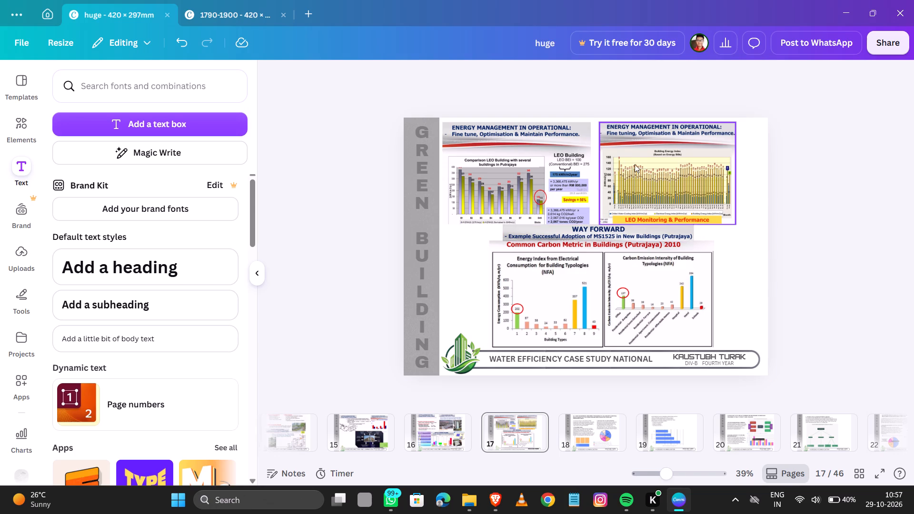
Nudge the LEO Monitoring & Performance graphic right, closer to the page's right margin.
click(708, 158)
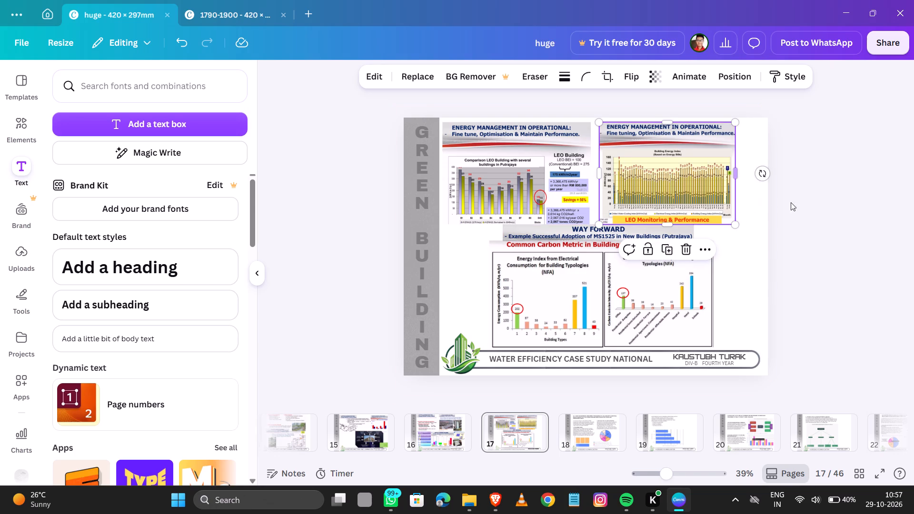
key(Right)
key(Right)
key(Right)
key(Right)
key(Right)
key(Right)
key(Right)
key(Right)
key(Right)
key(Right)
key(Right)
key(Right)
key(Right)
key(Right)
key(Right)
key(Right)
key(Right)
key(Right)
key(Right)
key(Right)
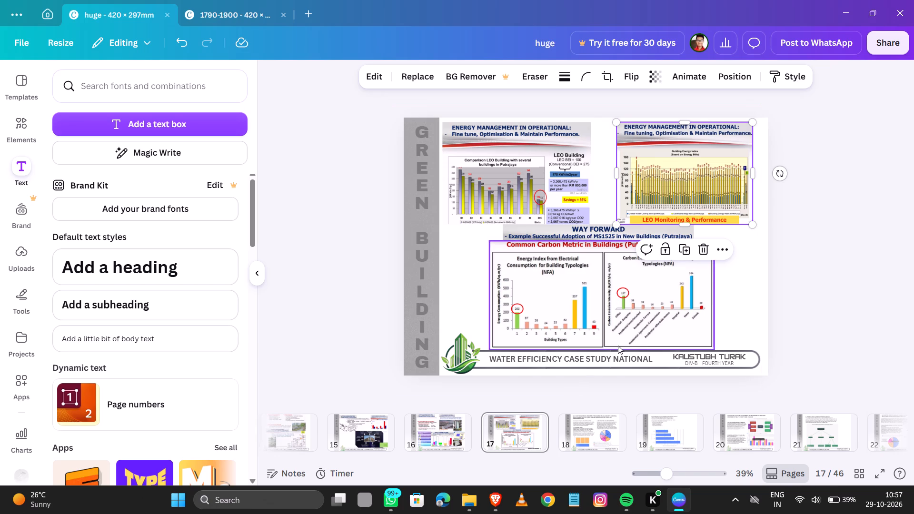
Trim a thin strip off the bottom of the Common Carbon Metric charts and nudge them down against the footer bar.
ctrl+scroll(616, 346, up, 3)
ctrl+scroll(614, 385, up, 4)
click(657, 296)
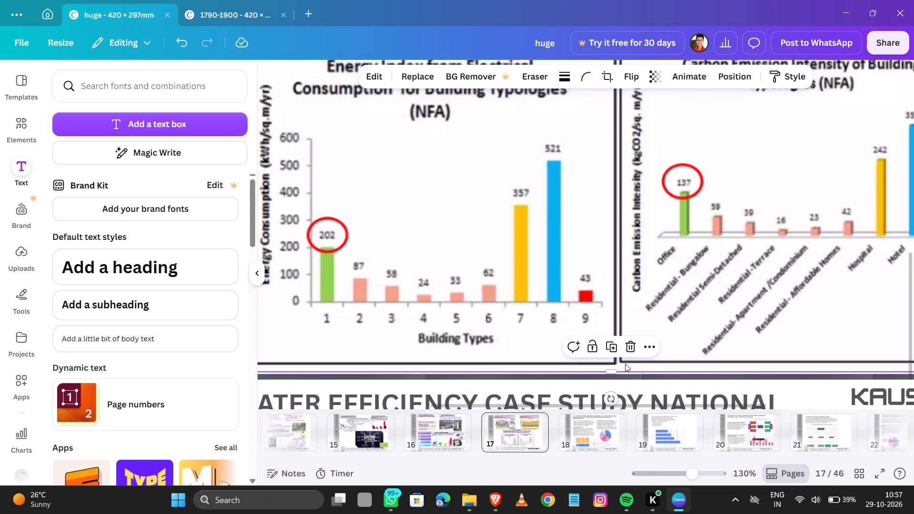
drag(607, 372, 612, 365)
ctrl+scroll(530, 372, down, 5)
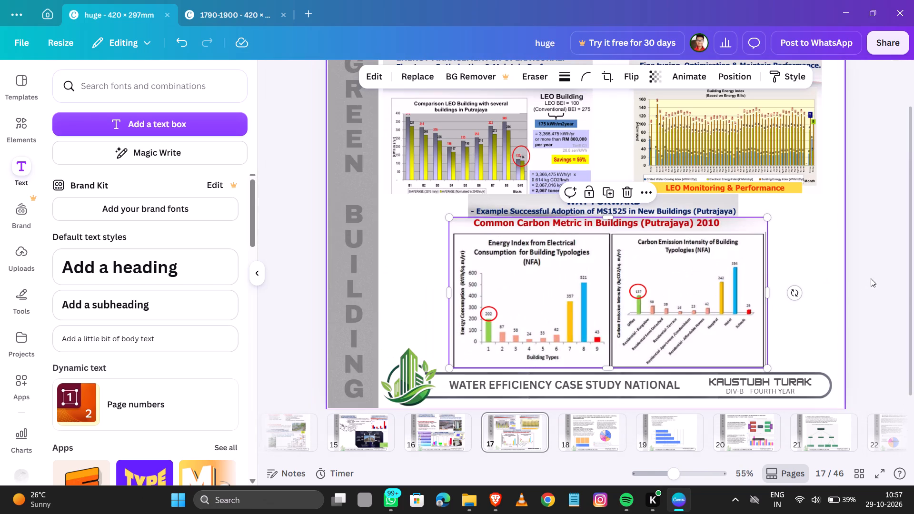
key(Down)
key(Down)
key(Down)
key(Down)
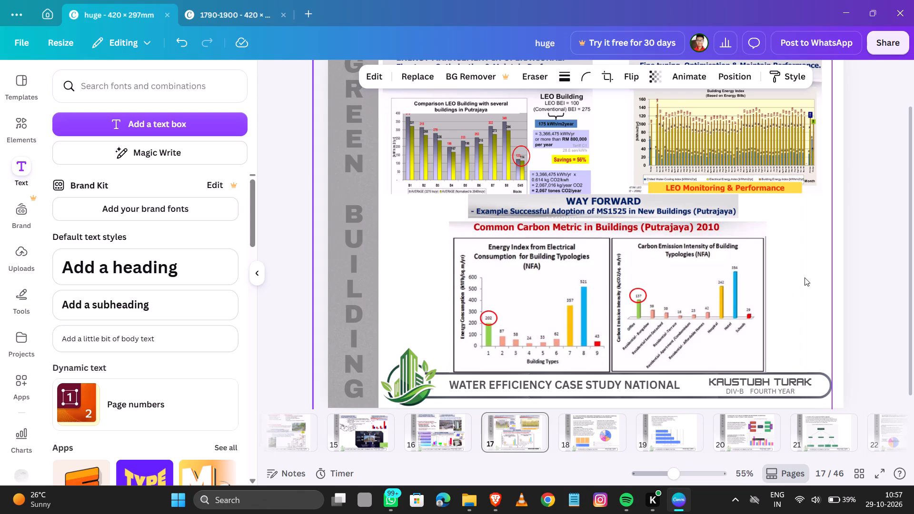
Nudge the Way Forward heading slightly down so it rests directly above the Common Carbon Metric title.
click(669, 213)
key(Down)
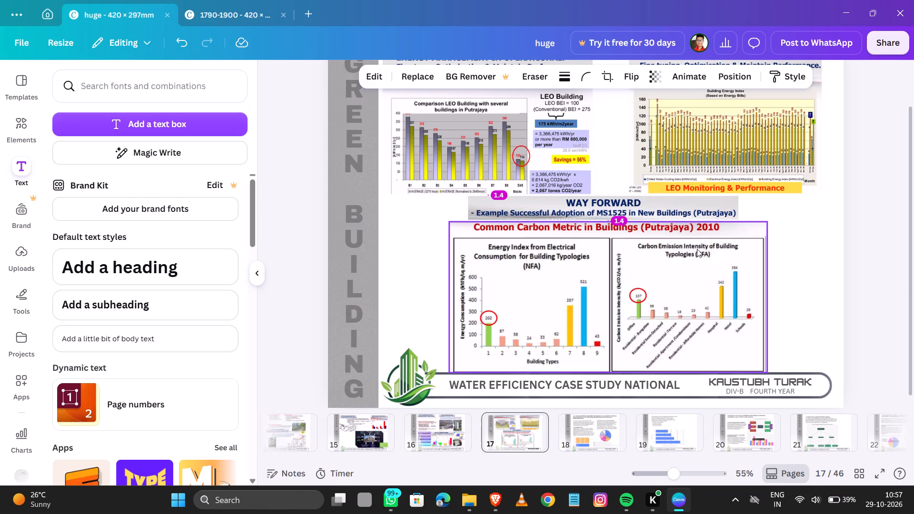
key(Down)
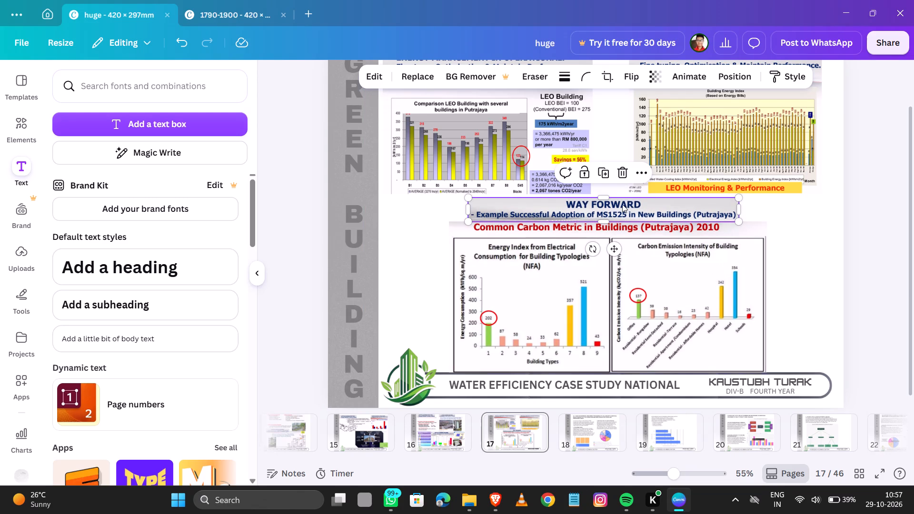
scroll(603, 190, up, 3)
ctrl+scroll(617, 366, down, 2)
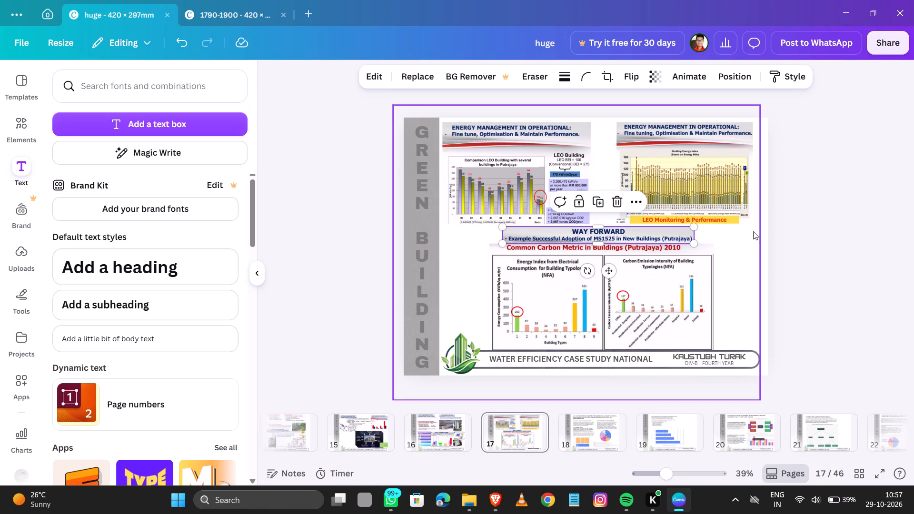
click(795, 246)
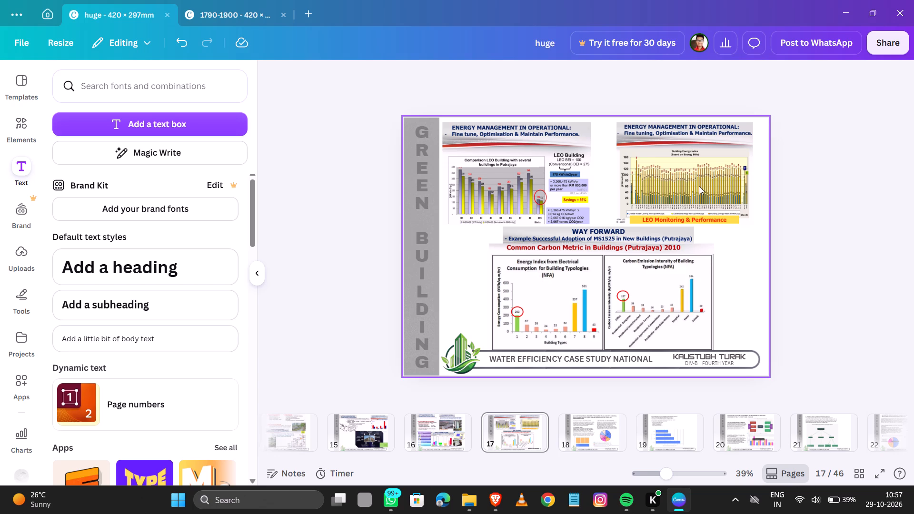
Nudge the LEO Monitoring & Performance graphic slightly right and down, and lower the LEO comparison graphic level with it.
click(699, 186)
key(Right)
key(Right)
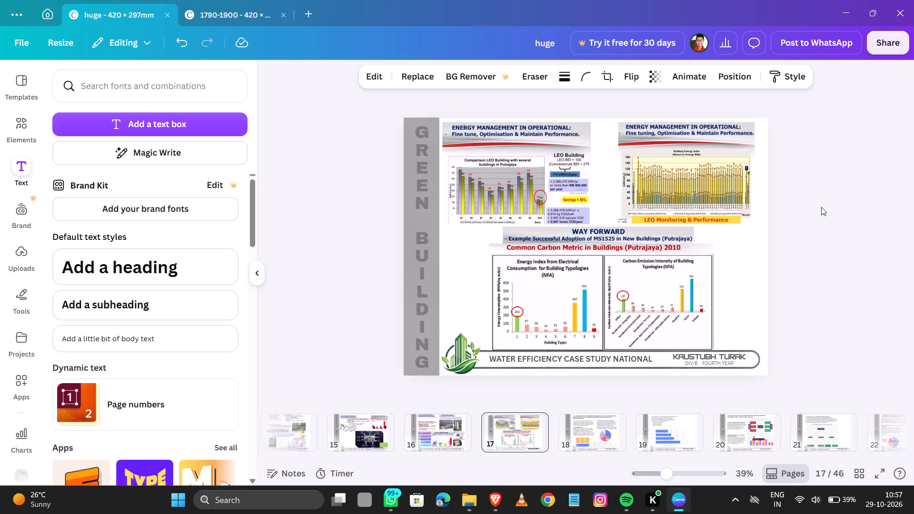
key(Down)
key(Down)
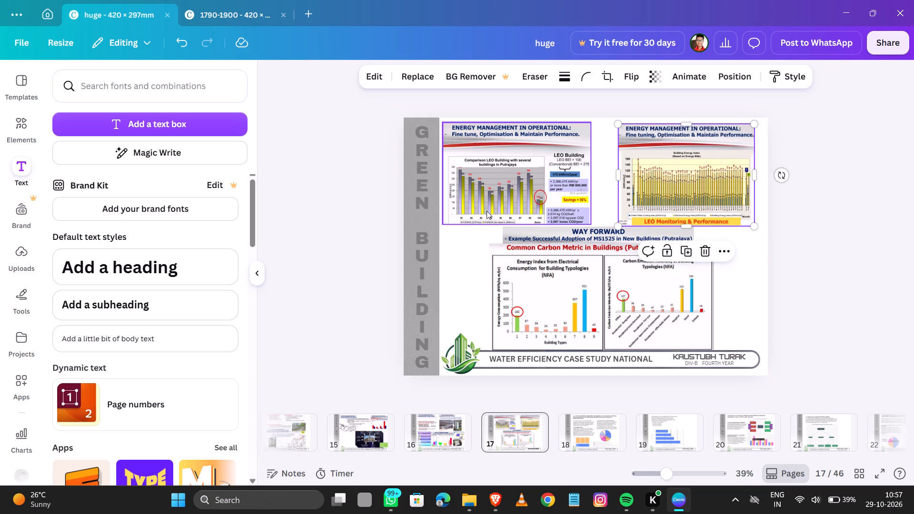
key(Down)
click(475, 171)
key(Down)
key(Down)
key(Down)
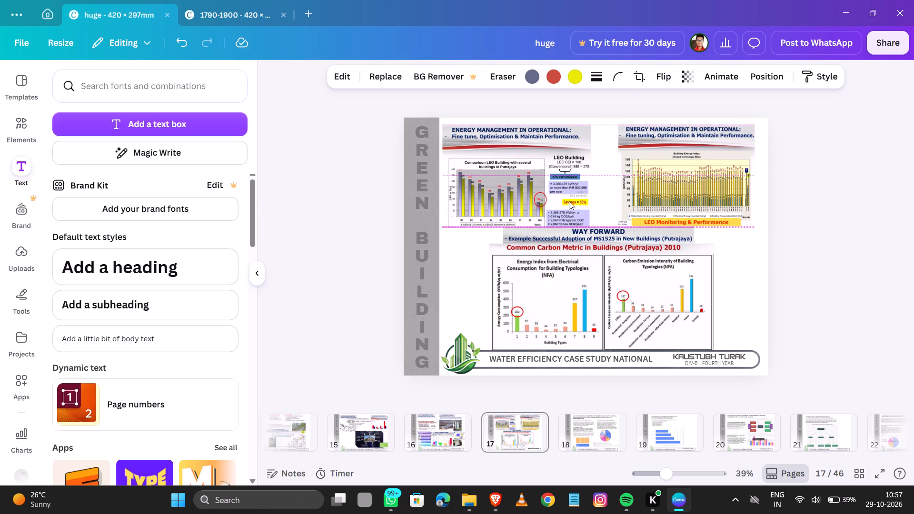
click(841, 238)
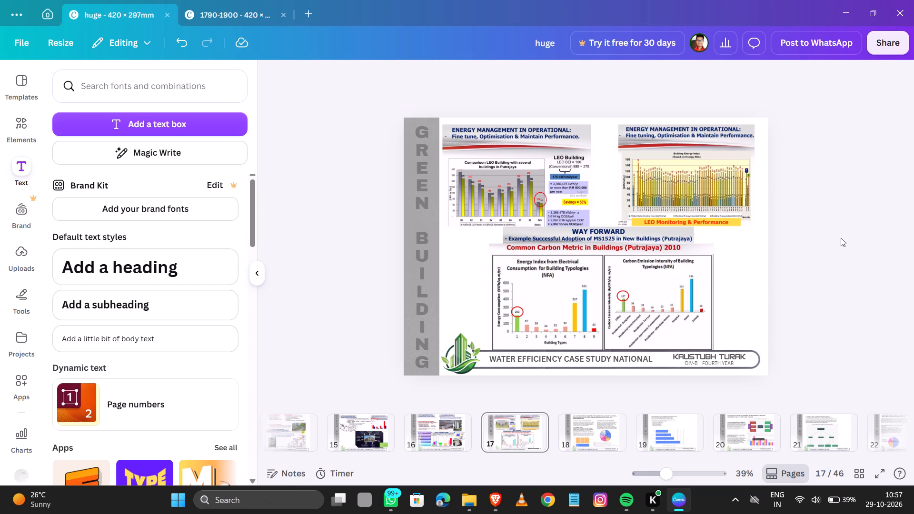
Copy the footer title ENERGY EFFICIENCY CASE STUDY INTERNATIONAL from page 13.
key(Left)
key(Left)
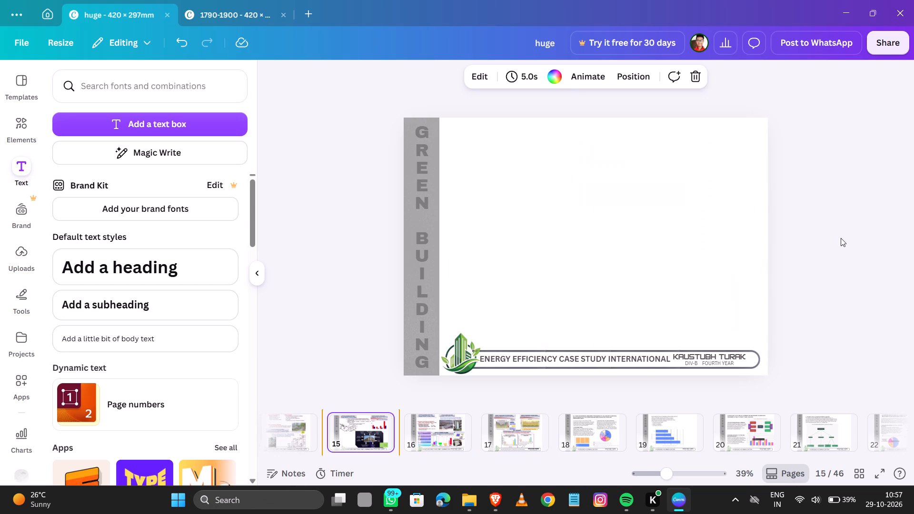
key(Left)
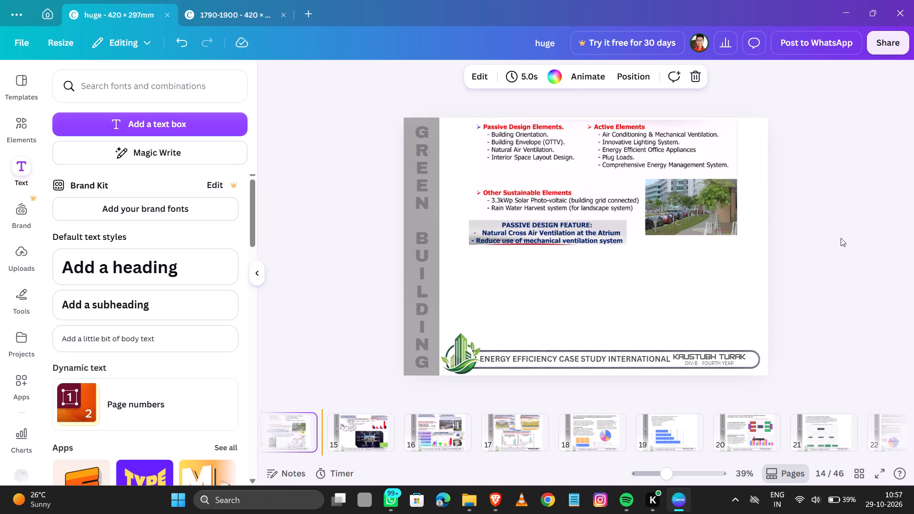
key(Left)
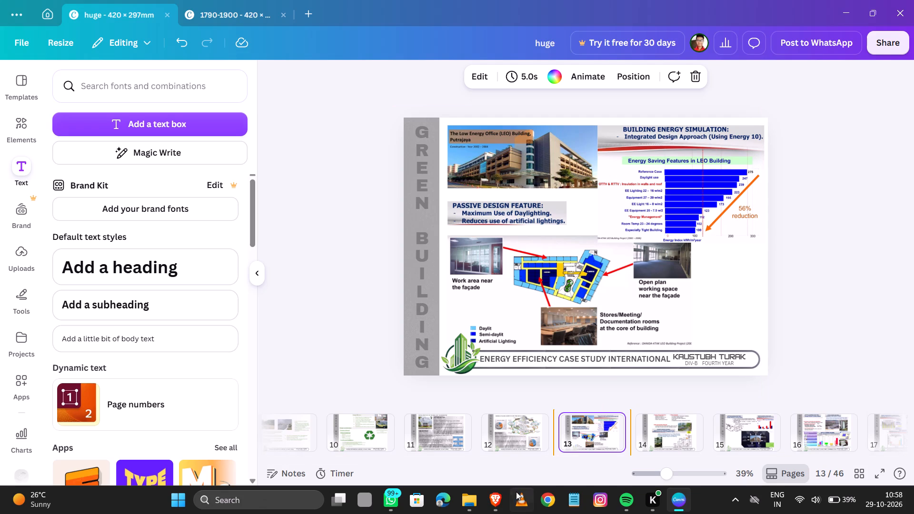
click(604, 355)
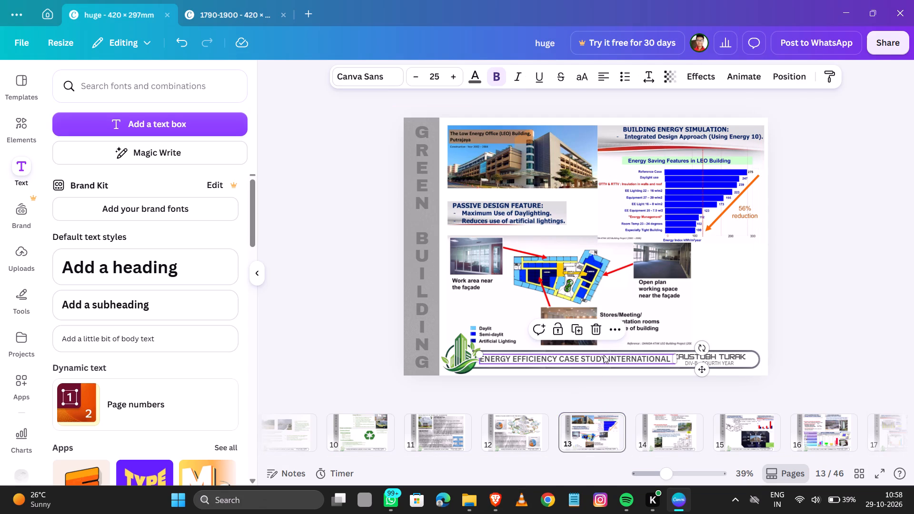
key(ctrl+c)
Replace page 17's footer title WATER EFFICIENCY CASE STUDY NATIONAL with the copied ENERGY EFFICIENCY CASE STUDY INTERNATIONAL title.
click(796, 289)
key(Right)
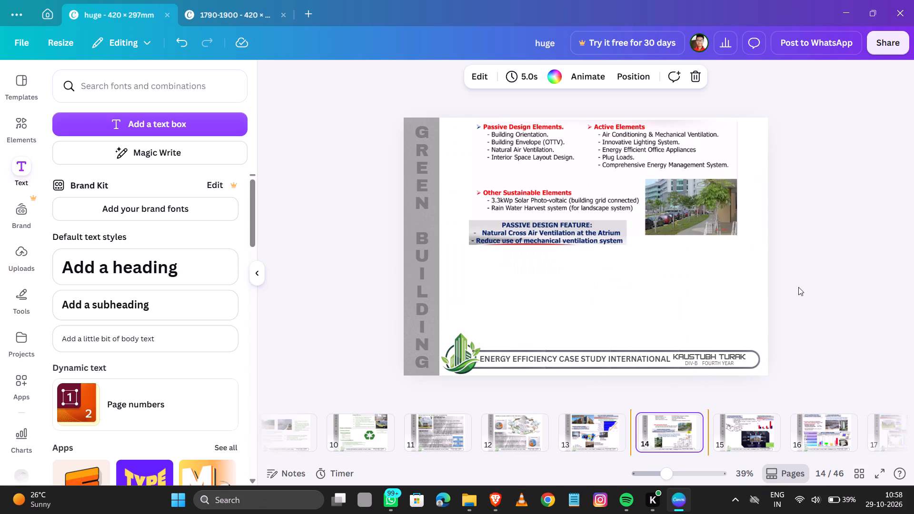
key(Right)
key(Right)
key(Right)
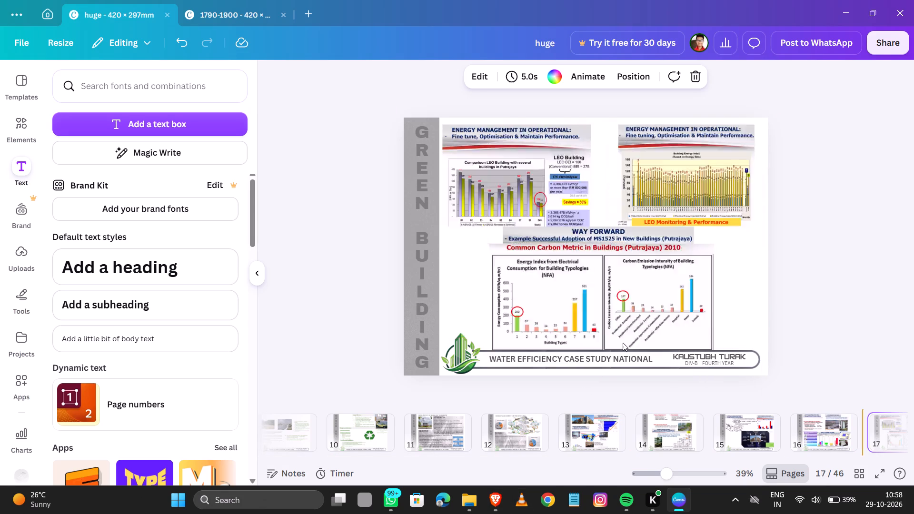
click(547, 361)
key(Delete)
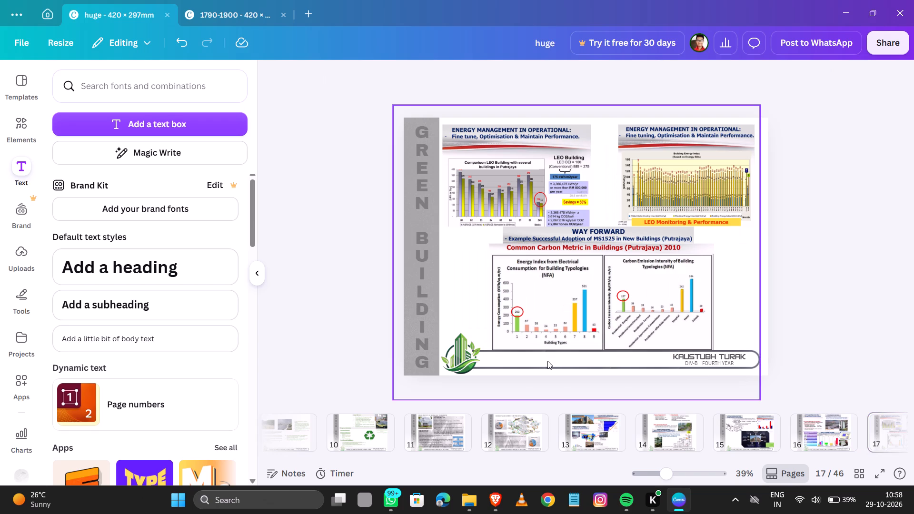
key(ctrl+v)
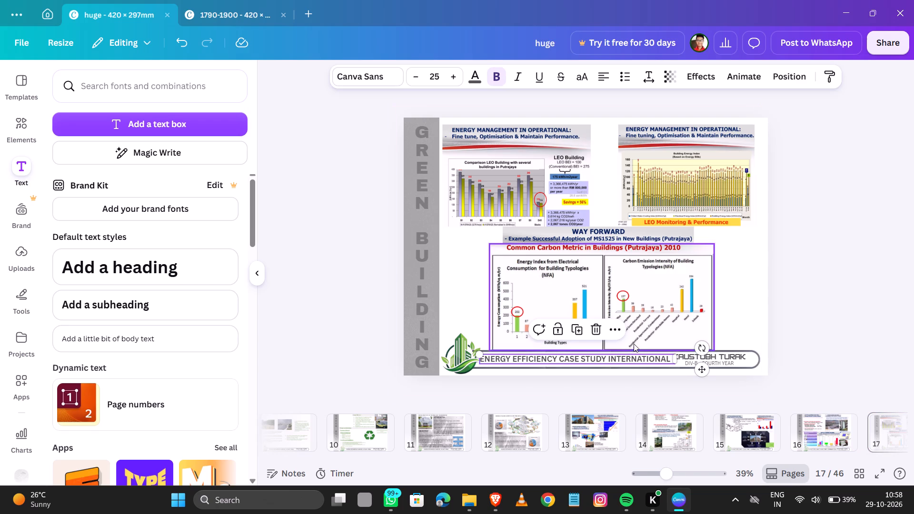
click(841, 309)
Duplicate page 17 directly after itself.
key(Right)
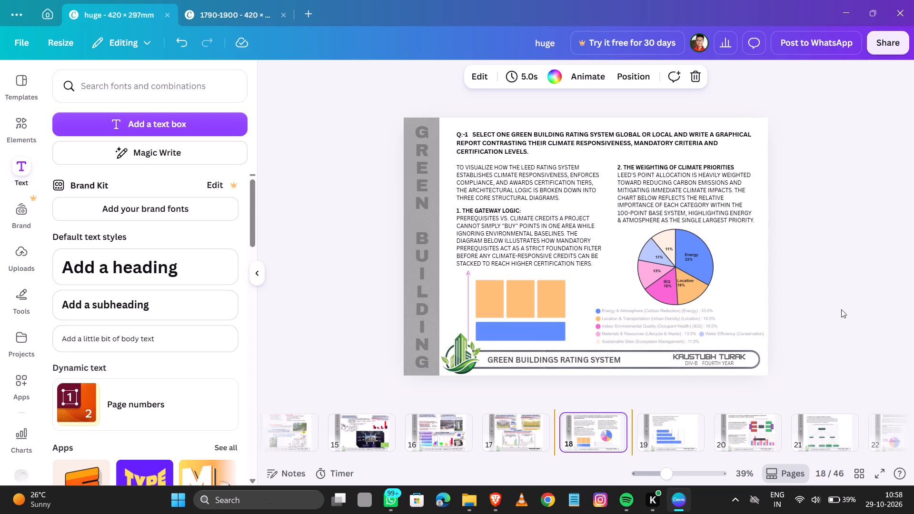
key(Left)
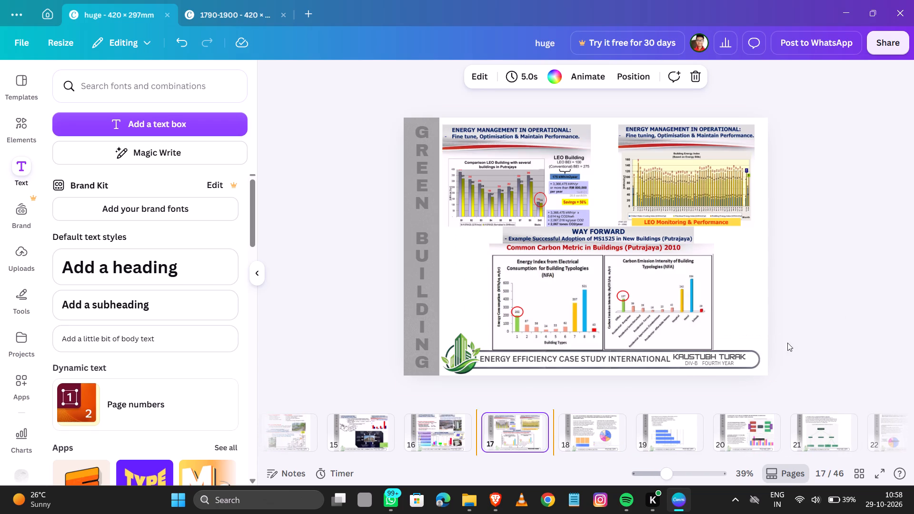
click(538, 424)
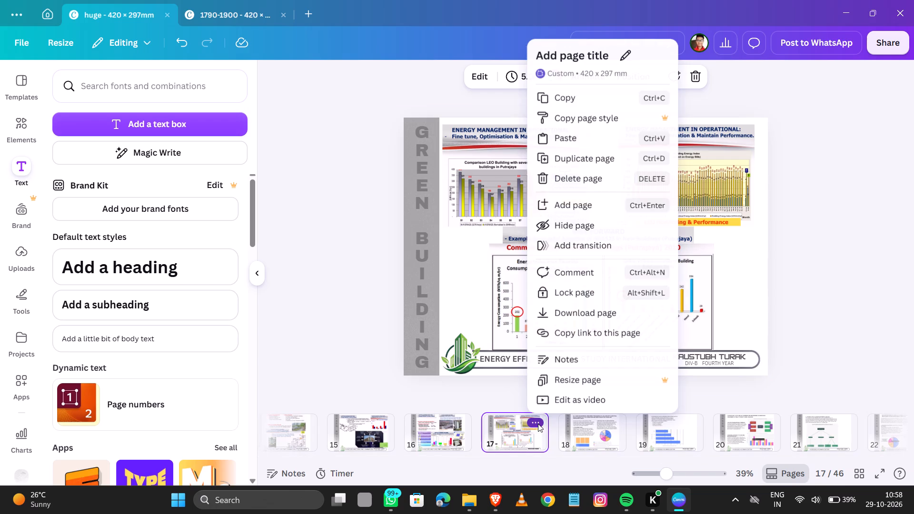
click(606, 158)
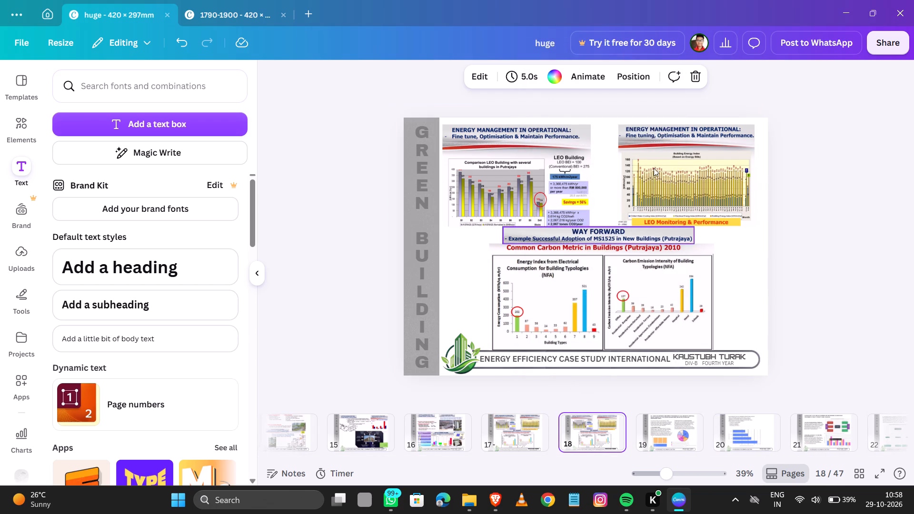
Clear page 18 by deleting both energy management graphics, the WAY FORWARD heading and the Common Carbon Metric charts, keeping the side banner and footer.
click(659, 150)
key(Delete)
click(568, 184)
key(Delete)
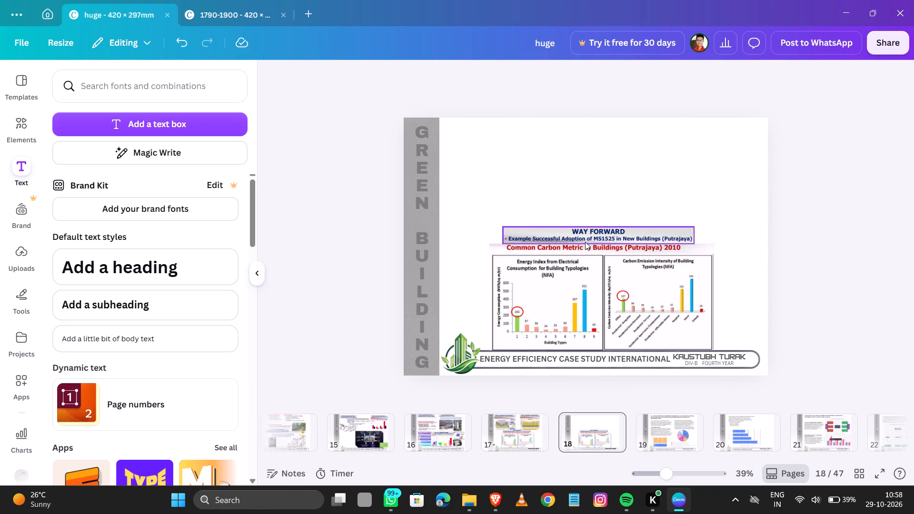
click(587, 241)
key(Delete)
click(580, 277)
key(Delete)
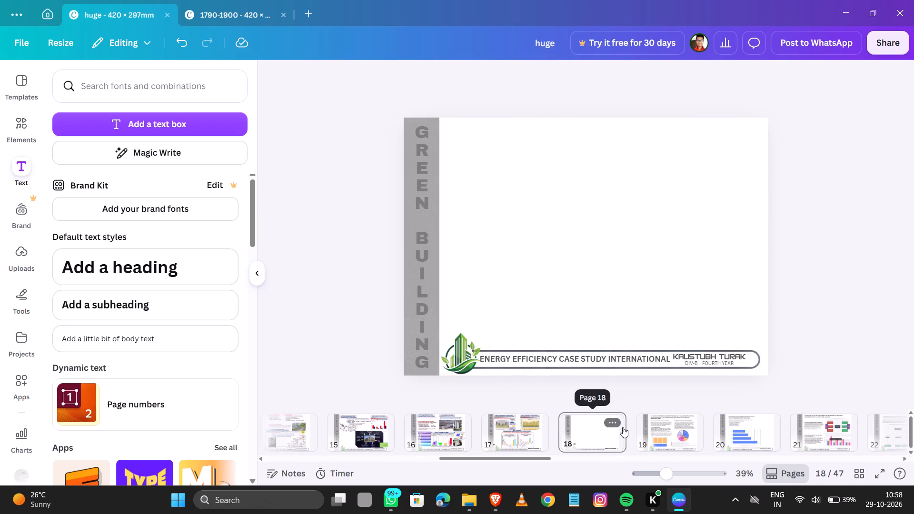
Duplicate the cleared page 18 three times in succession to make blank template pages 19, 20 and 21.
click(632, 422)
click(615, 423)
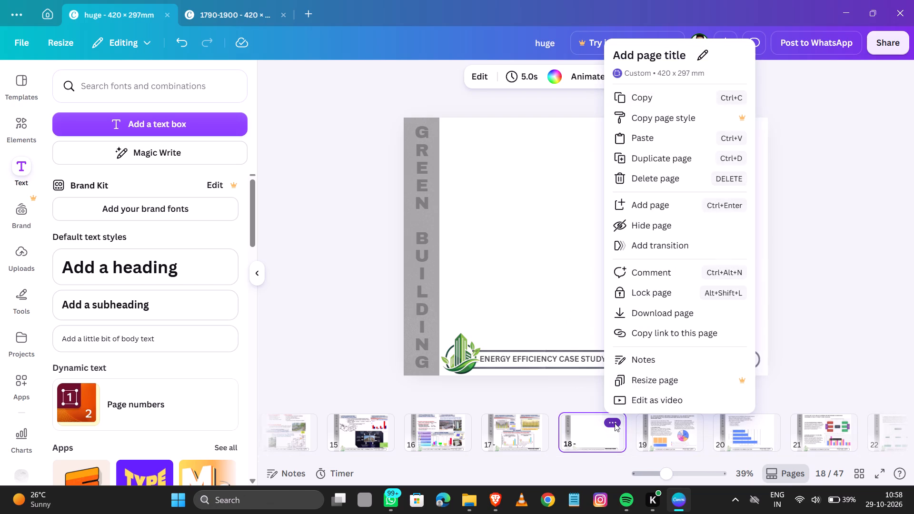
click(657, 155)
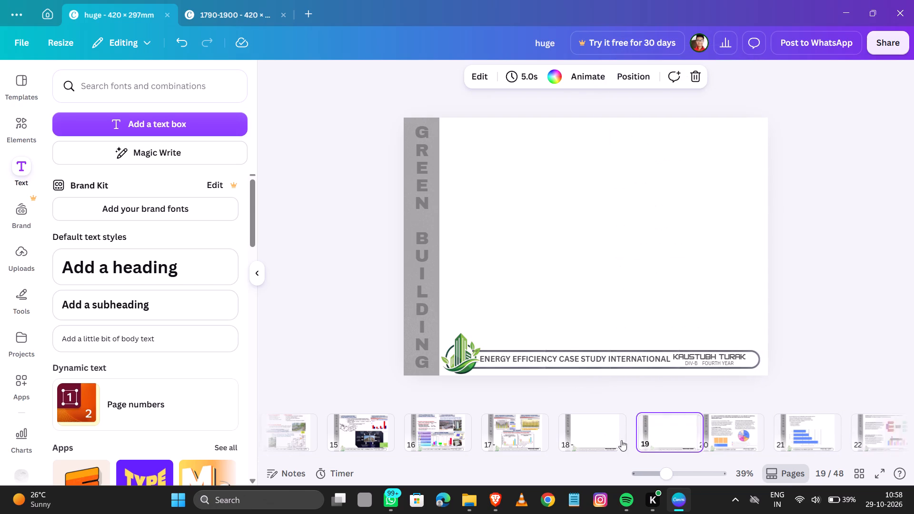
click(690, 421)
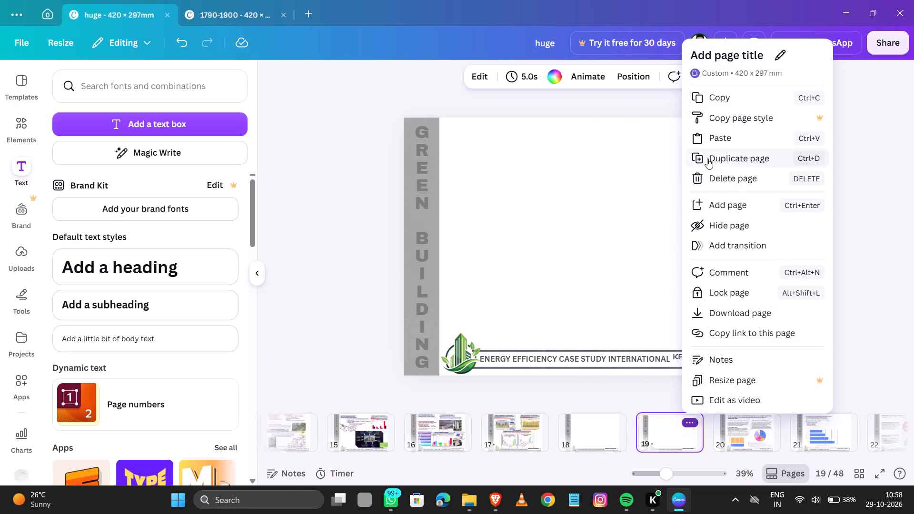
click(713, 159)
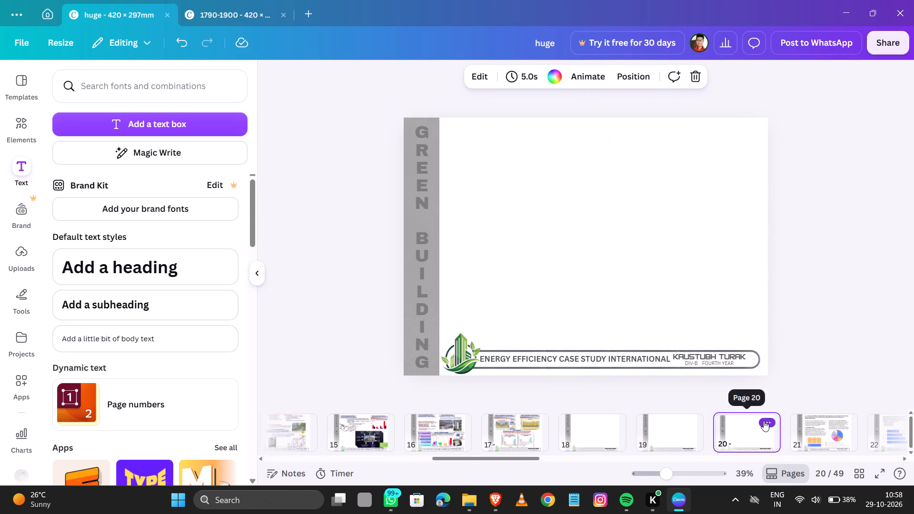
click(764, 421)
click(795, 161)
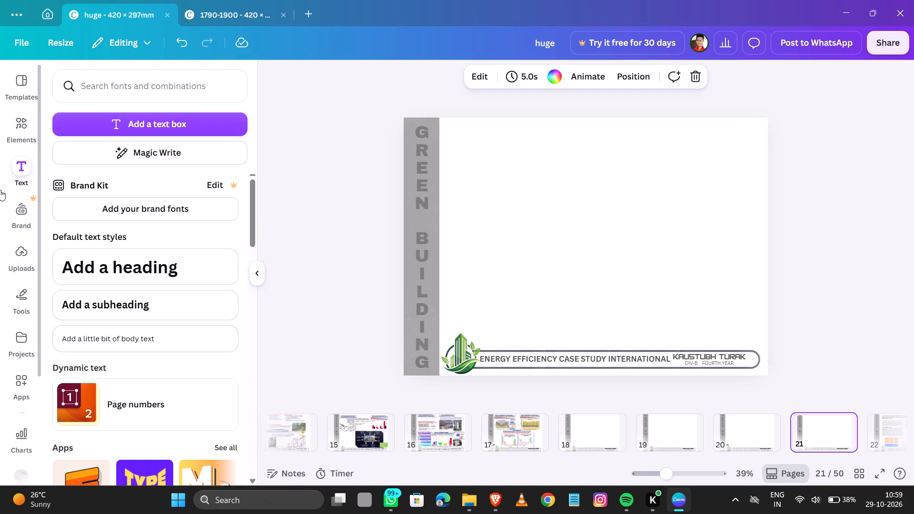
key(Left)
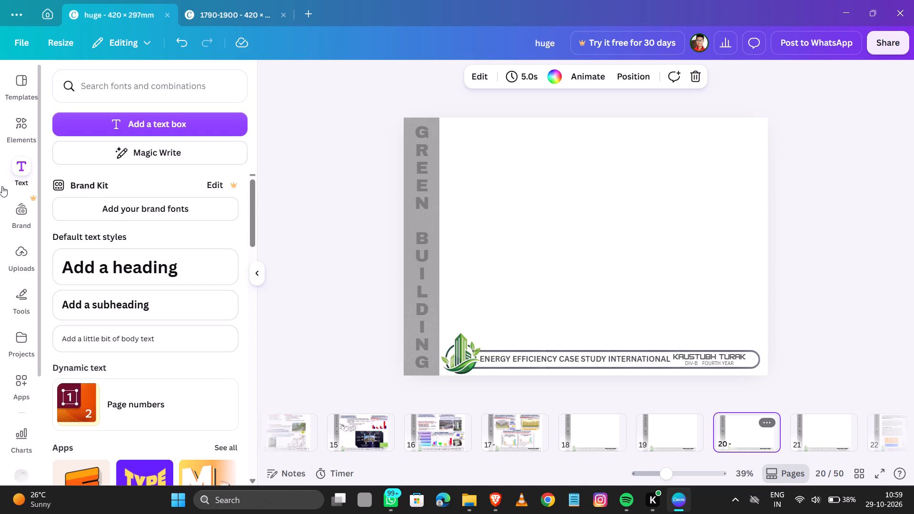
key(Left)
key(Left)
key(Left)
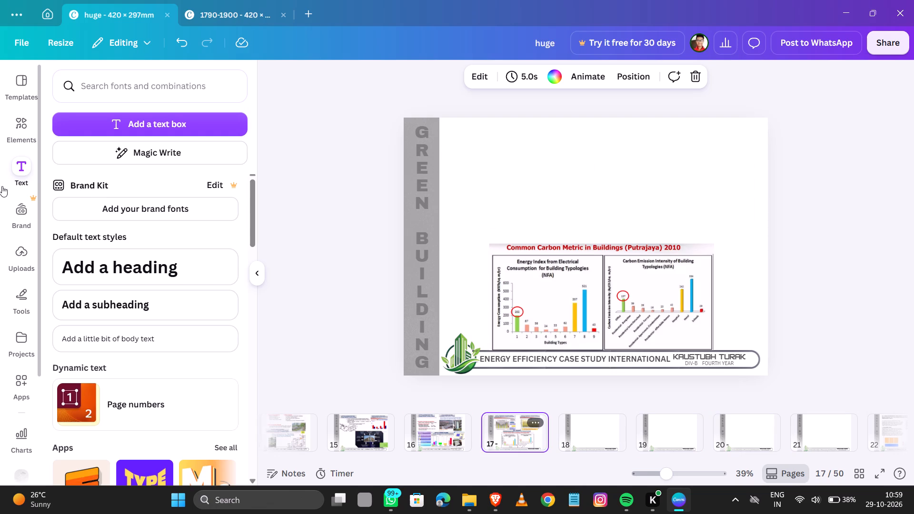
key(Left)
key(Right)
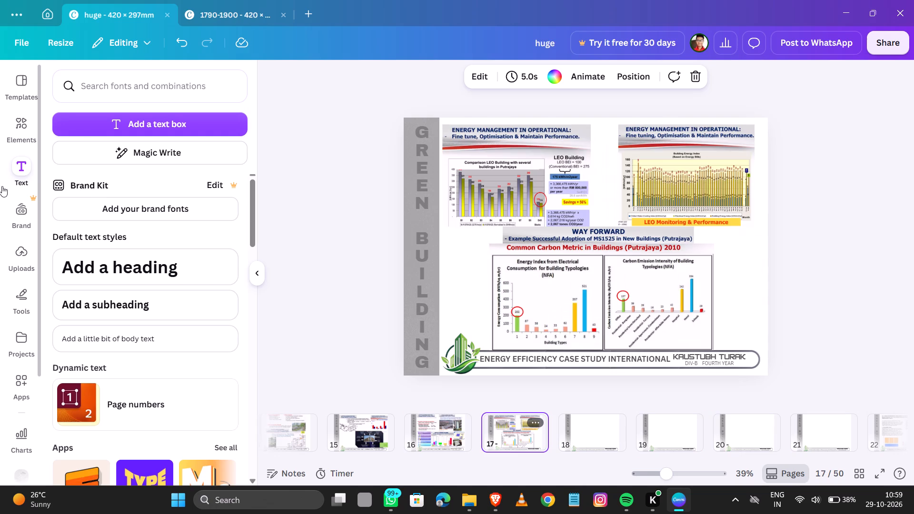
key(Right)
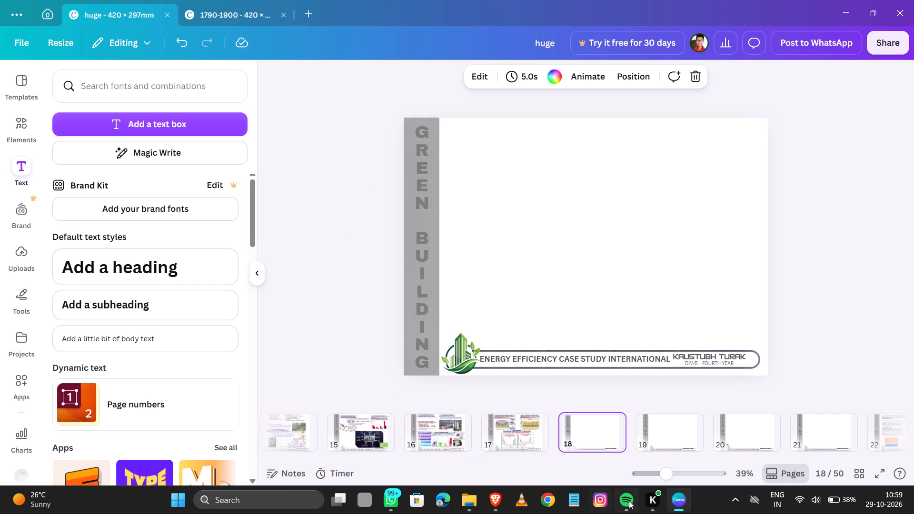
Switch to Brave and close the LEO Building Putrajaya, IIT Karangpur energy efficiency and Moynihan Train Hall search tabs.
click(498, 501)
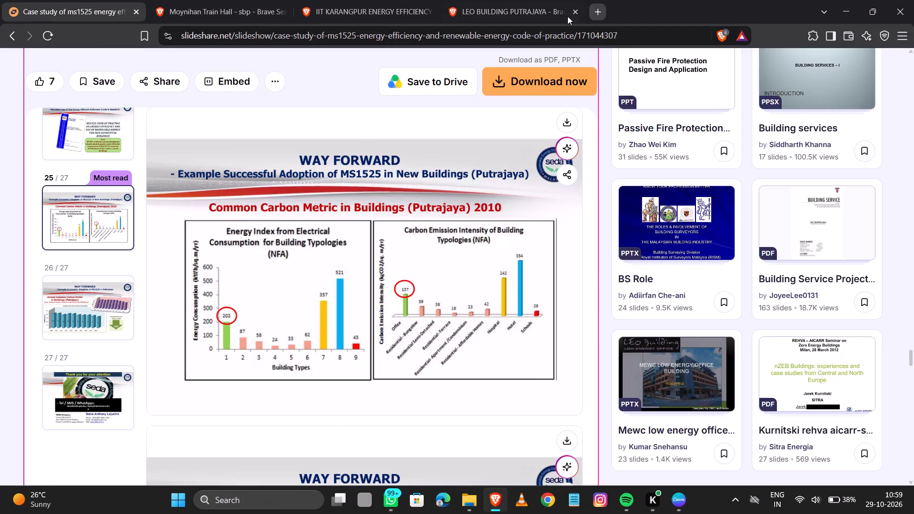
click(574, 12)
click(435, 11)
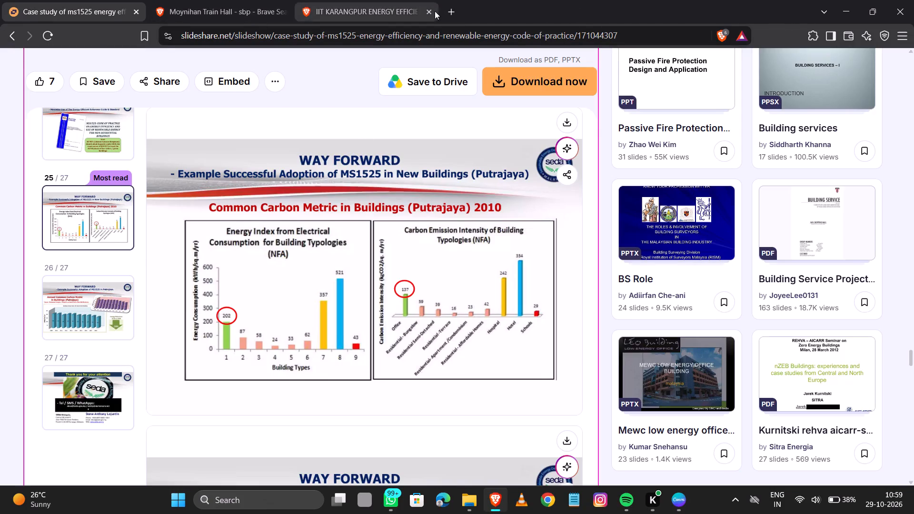
click(426, 13)
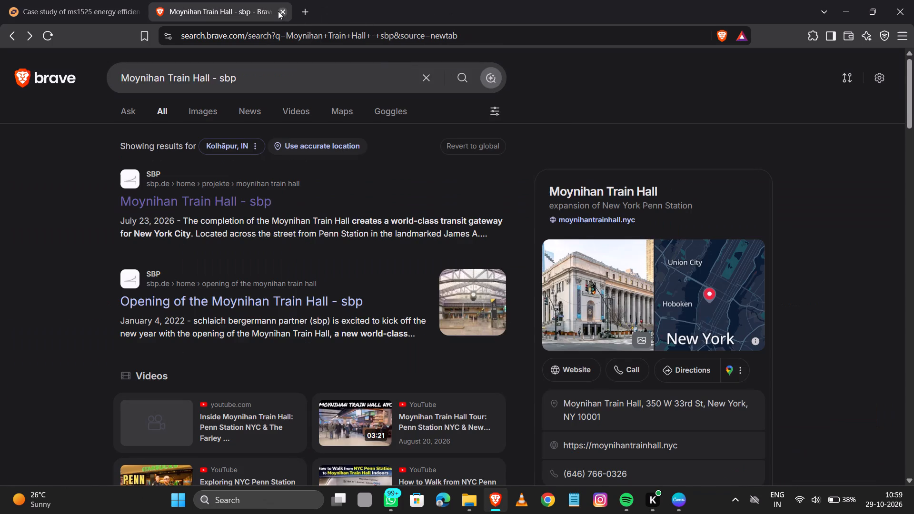
click(278, 11)
Search the web in a new tab for INDOOR AIR QUQLITY CASE STUDY NATIONAL.
click(161, 7)
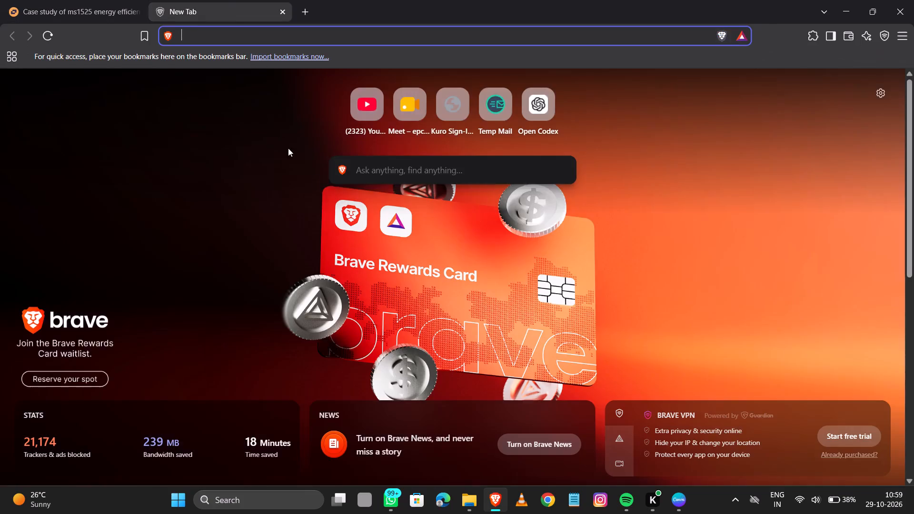
click(385, 166)
text(INDOOR AIR QU)
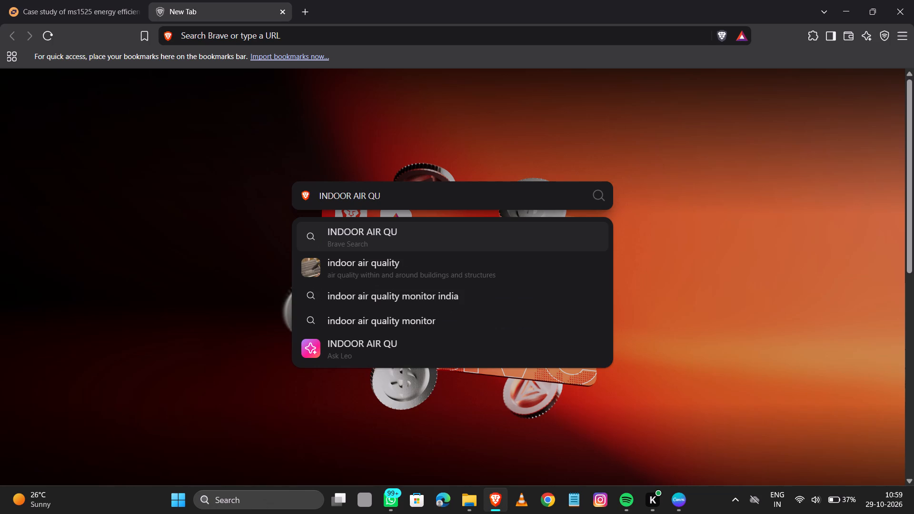
text(QLITY)
key(space)
key(c)
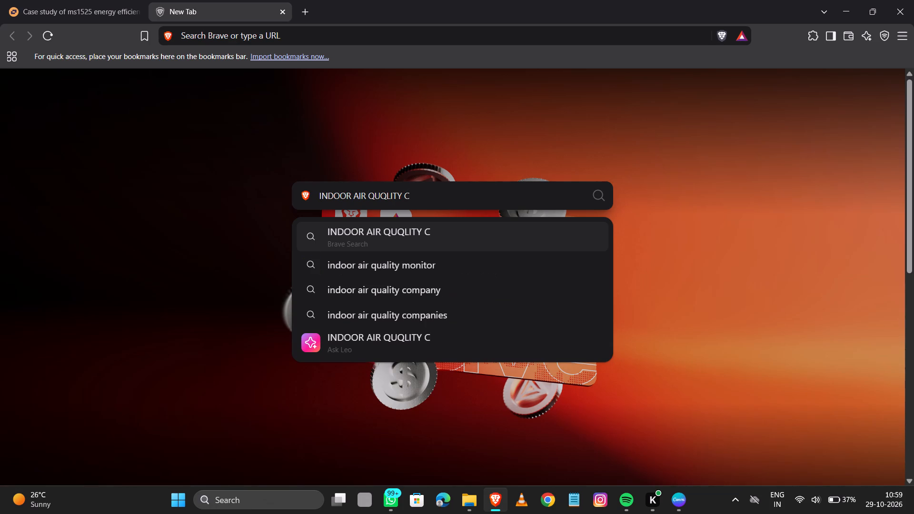
text(ASE STUDY)
key(space)
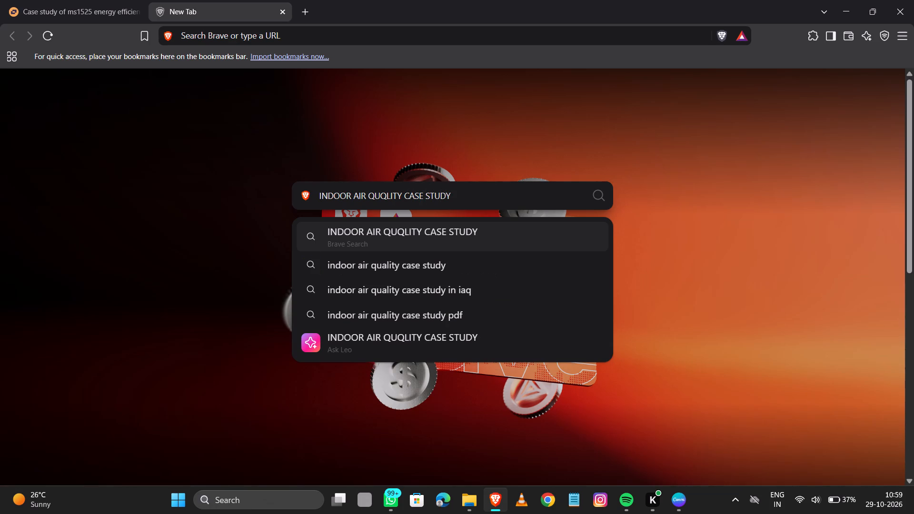
text(NA)
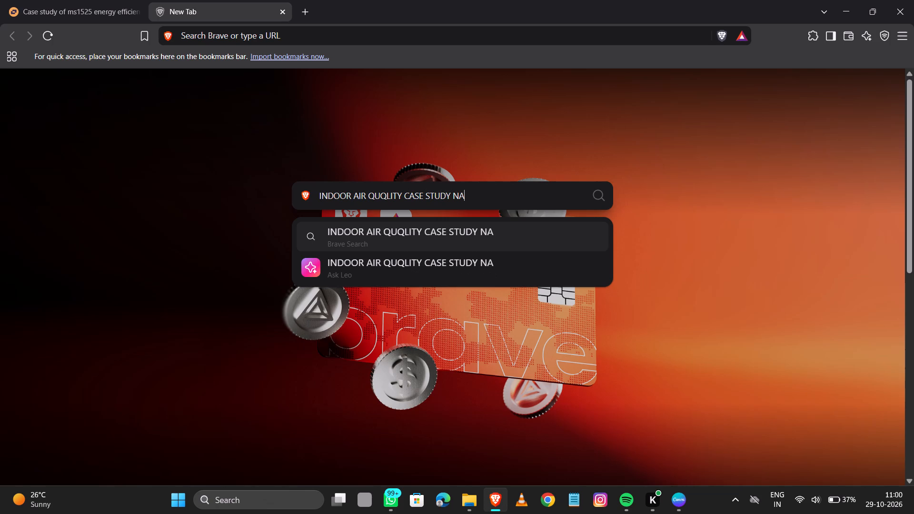
text(TIONAL)
key(Return)
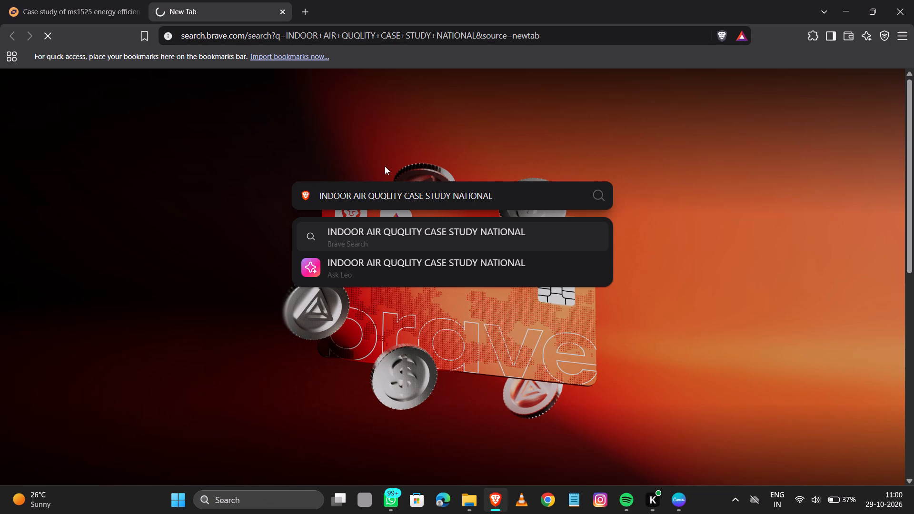
Skim the NIST paper Indoor Air Quality in High Performing Building Case Studies, and return to the search results.
scroll(206, 207, down, 2)
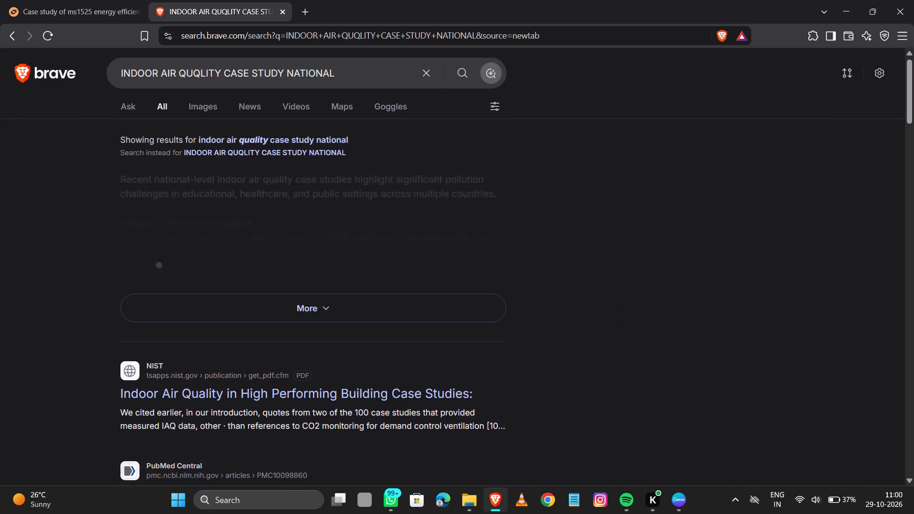
scroll(213, 218, down, 4)
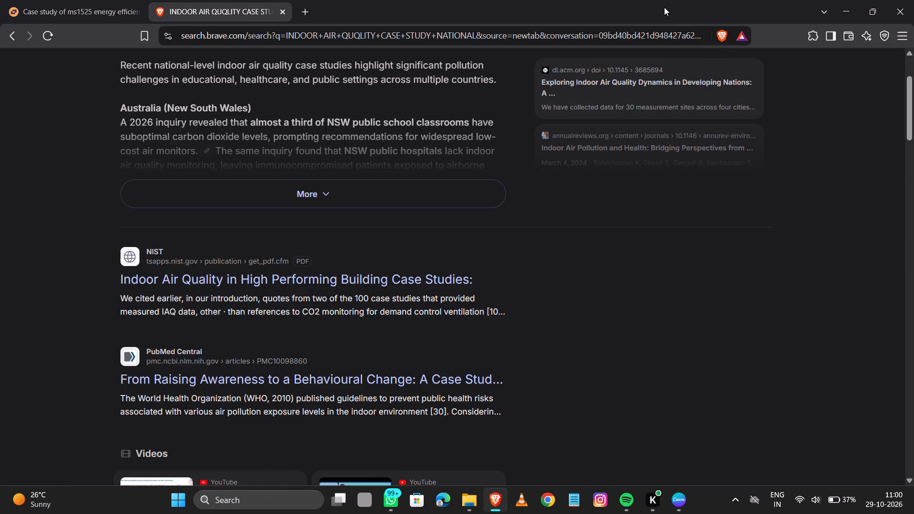
click(294, 275)
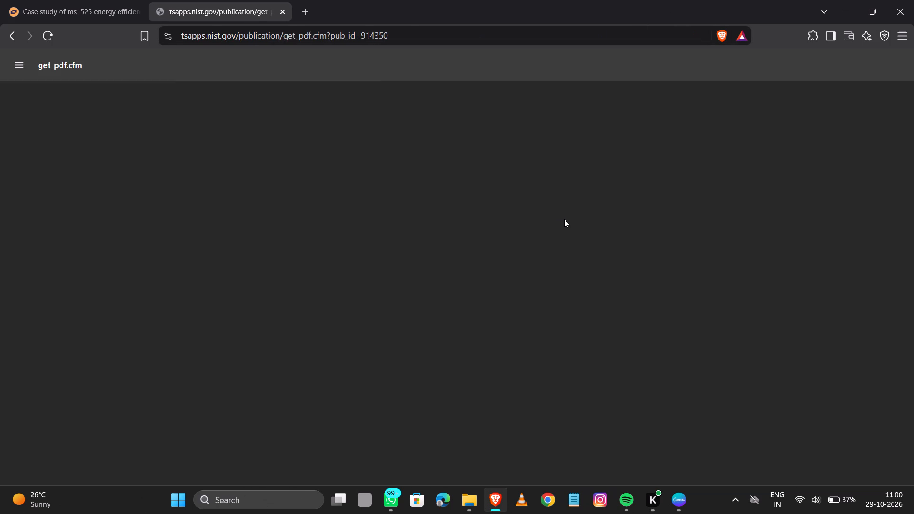
middle_click(655, 237)
scroll(658, 237, up, 1)
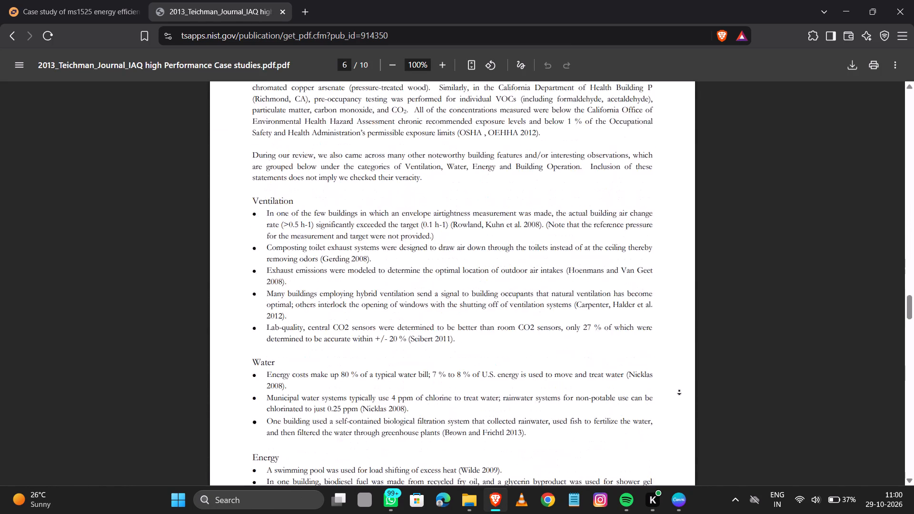
click(679, 391)
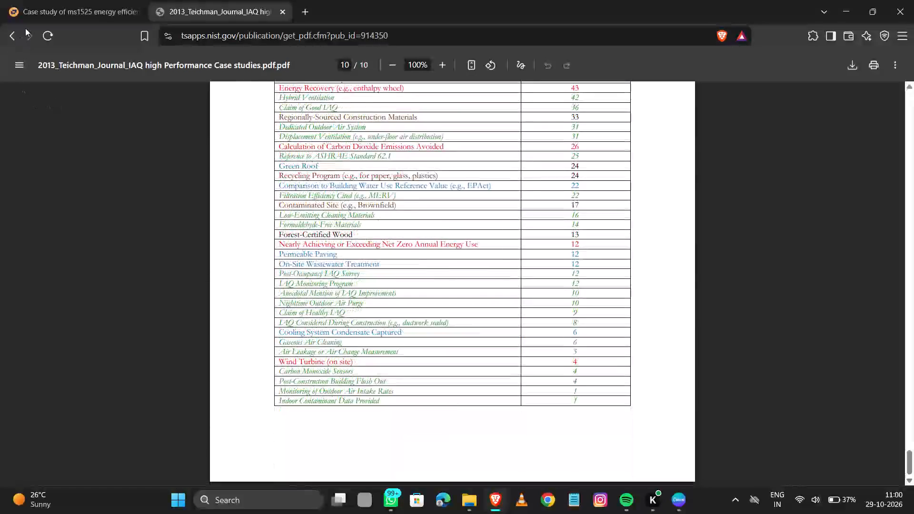
click(7, 36)
Browse further results, skim the Frontiers article on air pollutants and university indoor air quality, and return to the search results.
scroll(288, 247, down, 11)
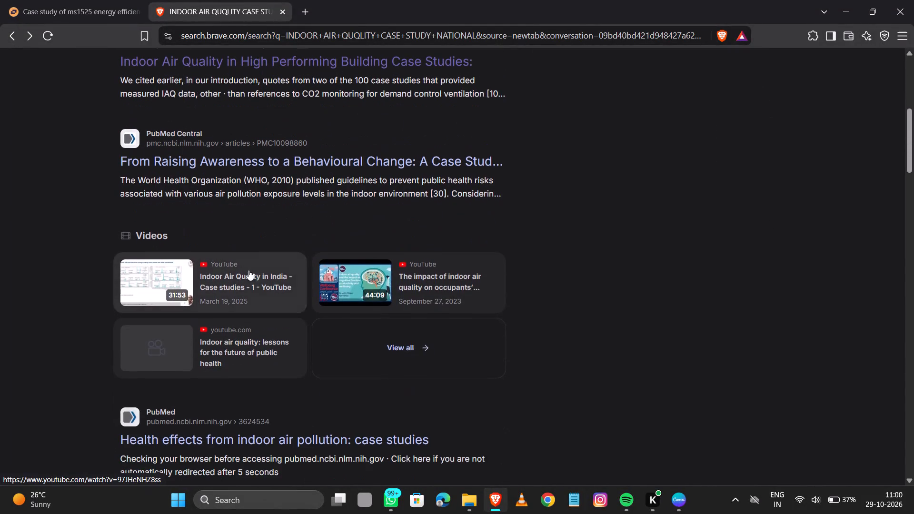
scroll(250, 179, down, 4)
scroll(571, 195, down, 1)
middle_click(580, 193)
click(581, 272)
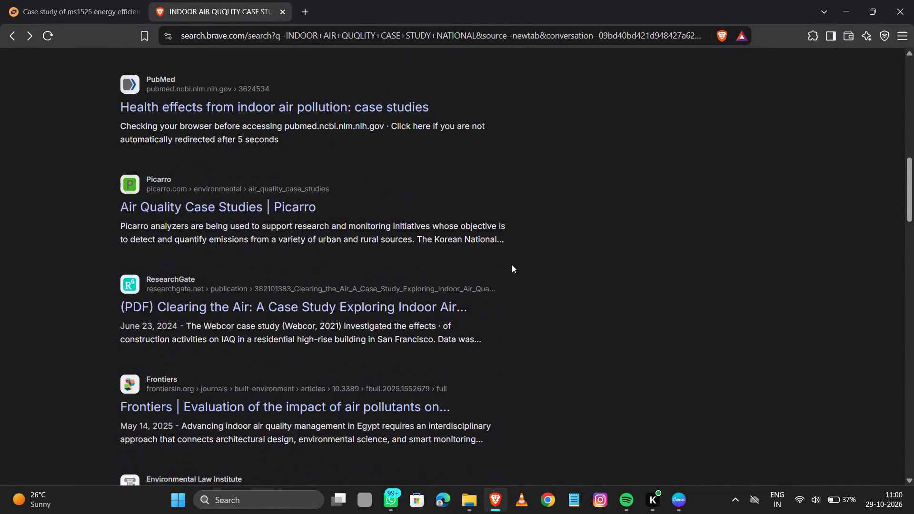
click(170, 391)
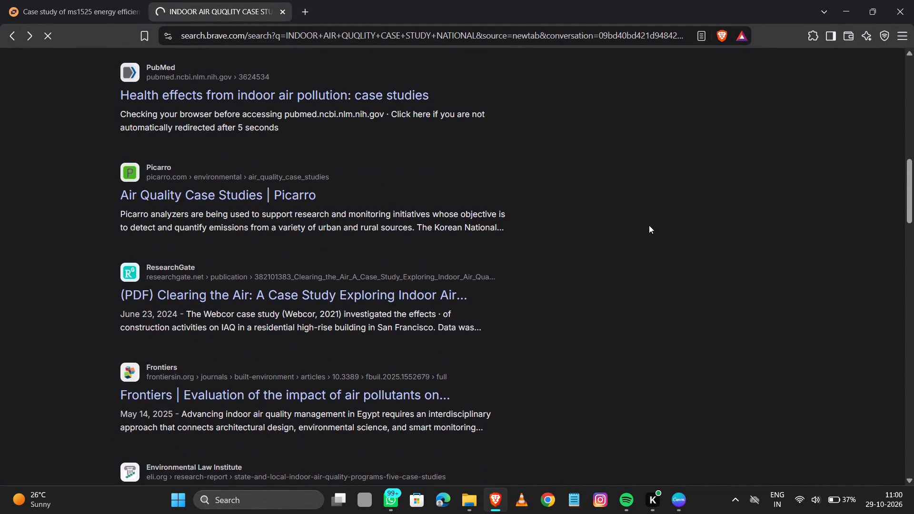
scroll(420, 185, up, 1)
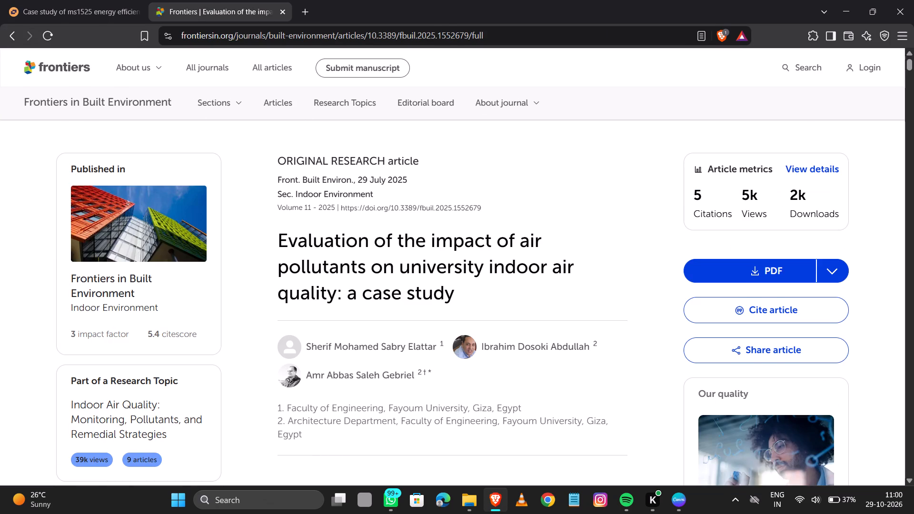
middle_click(299, 203)
click(296, 322)
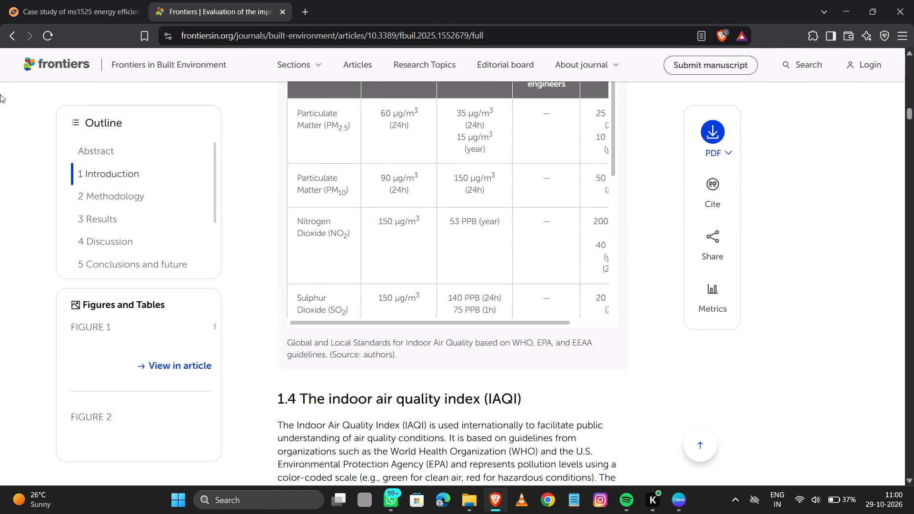
click(9, 40)
Drop NATIONAL from the query and search the web for INDOOR AIR QUQLITY CASE STUDY.
scroll(453, 158, up, 1)
middle_click(454, 158)
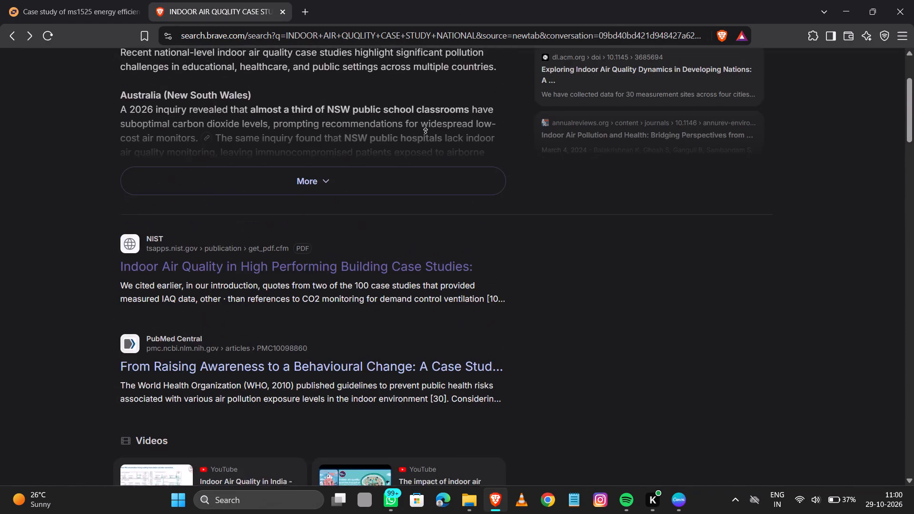
click(344, 83)
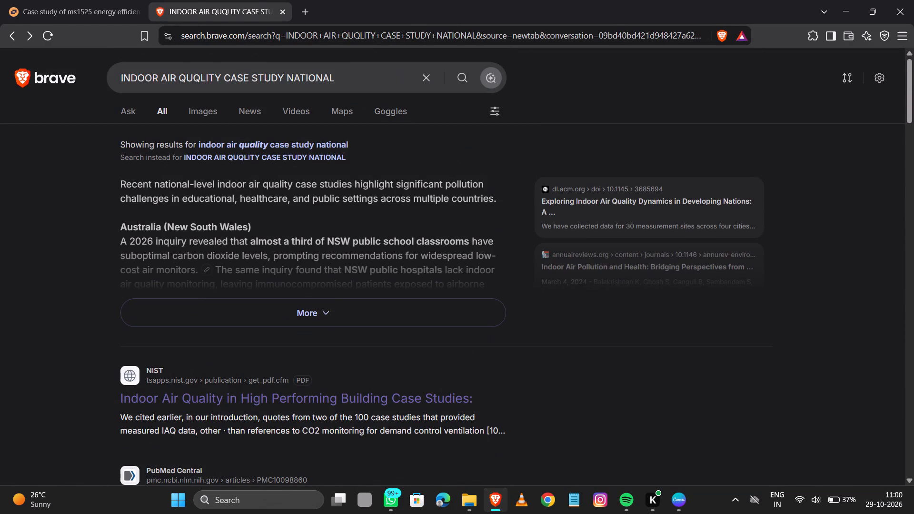
click(344, 83)
key(BackSpace)
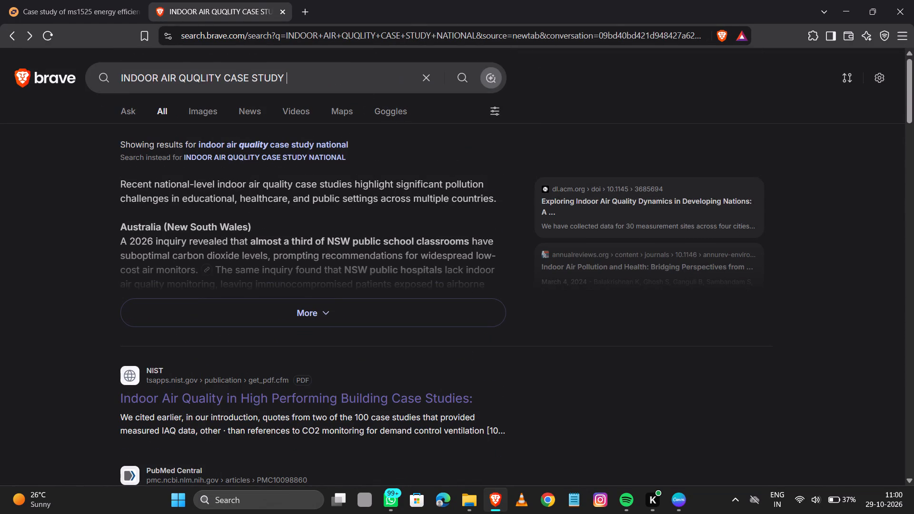
key(Return)
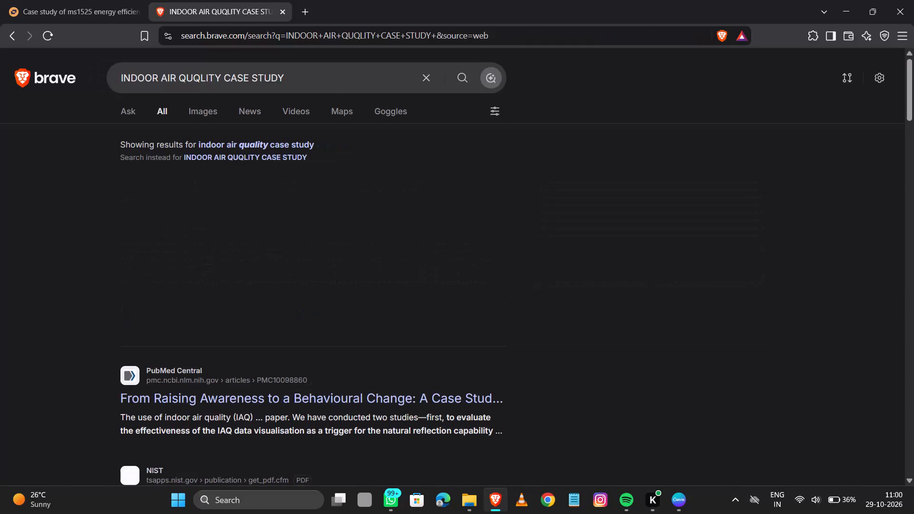
Browse the search results and open the SlideShare result 12.15 Indoor air quality monitoring study in modern offices.
scroll(515, 261, down, 1)
middle_drag(619, 266, 636, 266)
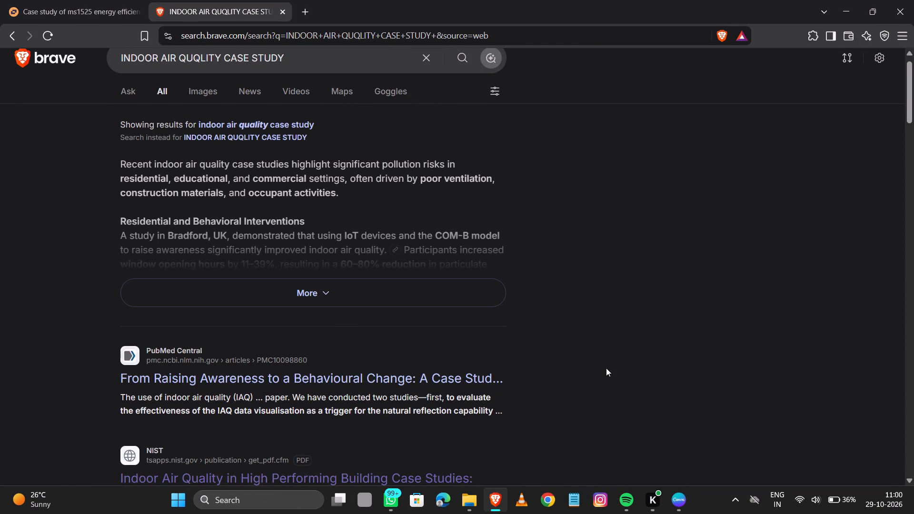
scroll(592, 297, up, 2)
middle_click(592, 297)
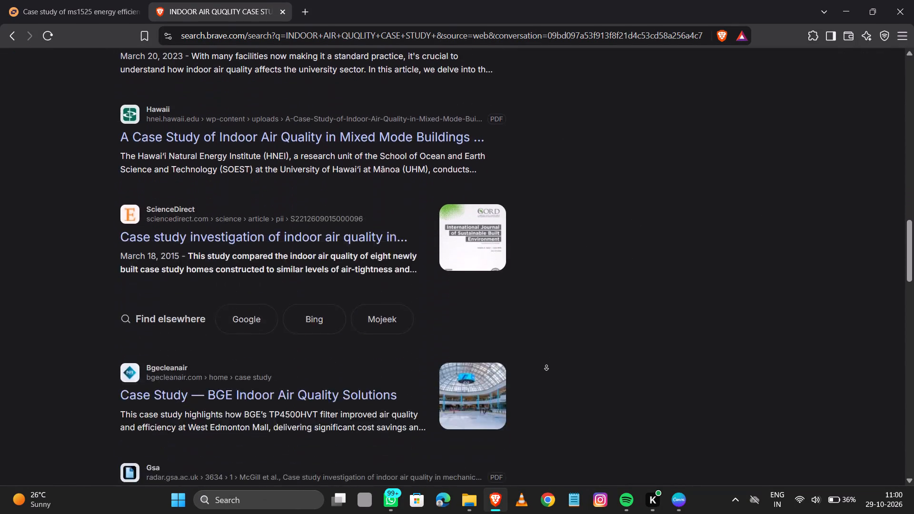
click(552, 325)
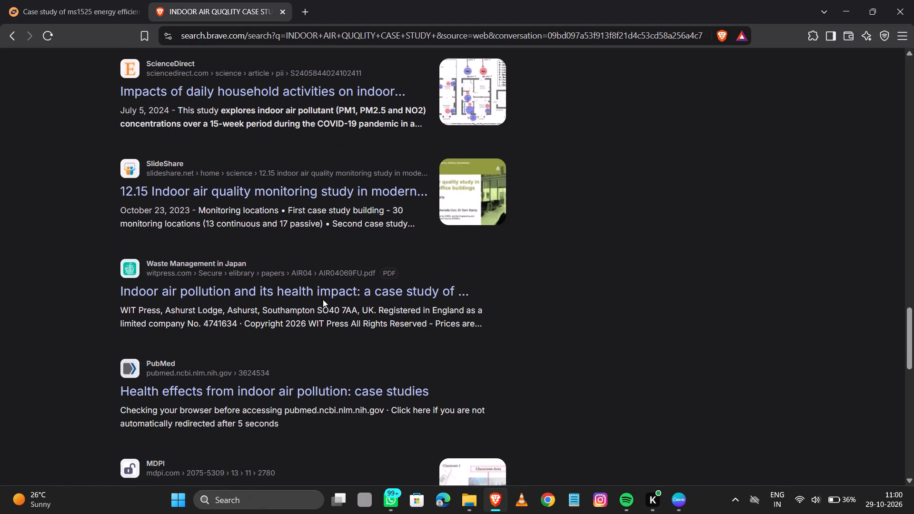
click(266, 188)
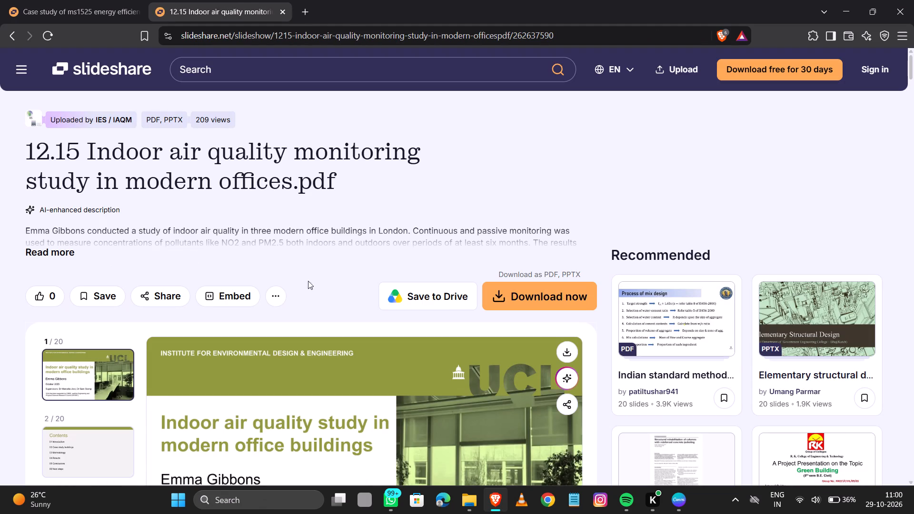
Read the SlideShare slides from the introduction through the case study buildings, and return to the search results.
middle_click(339, 300)
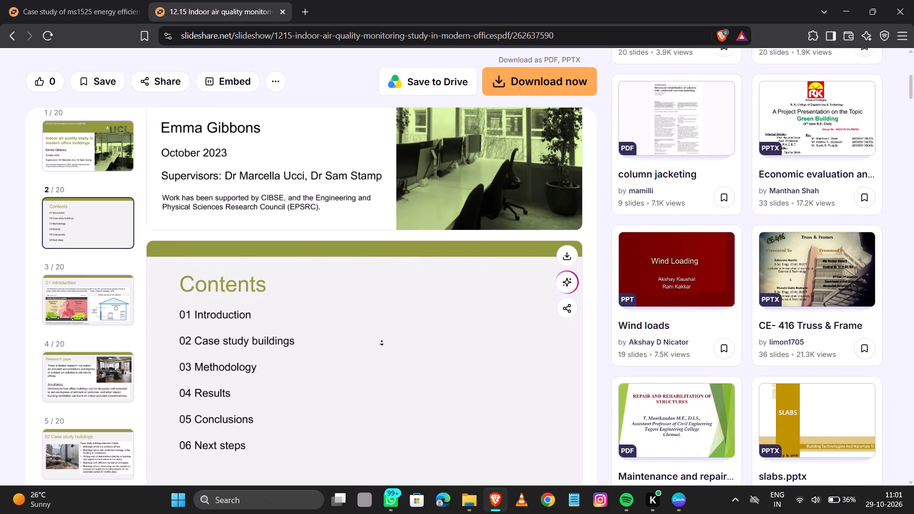
click(376, 348)
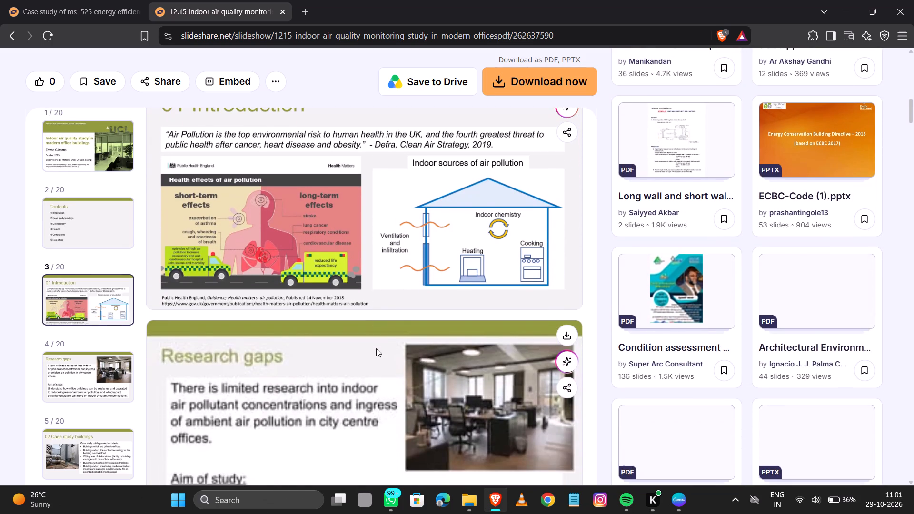
middle_click(395, 333)
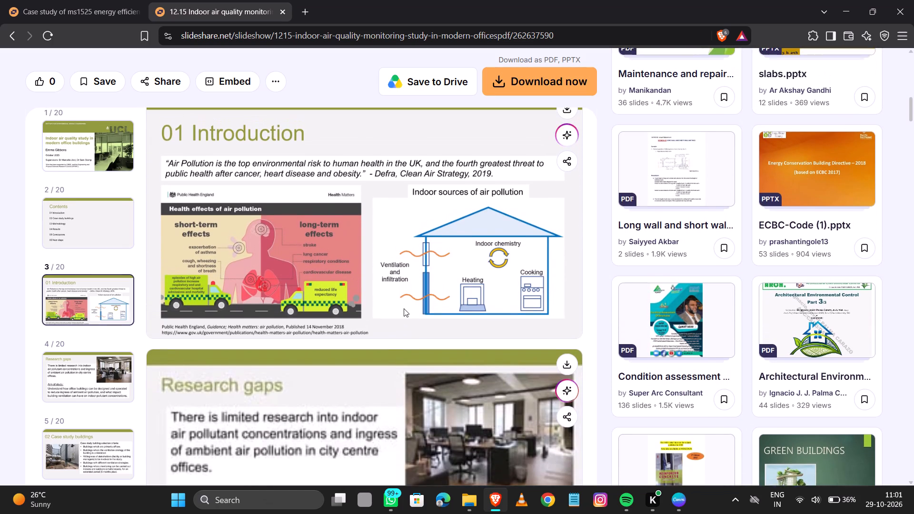
click(404, 308)
middle_click(404, 308)
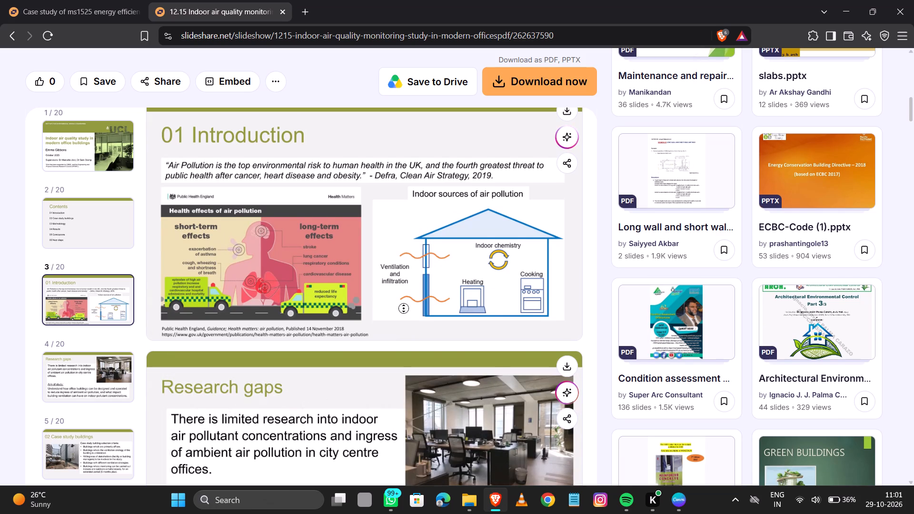
click(399, 357)
scroll(450, 337, down, 1)
middle_click(450, 337)
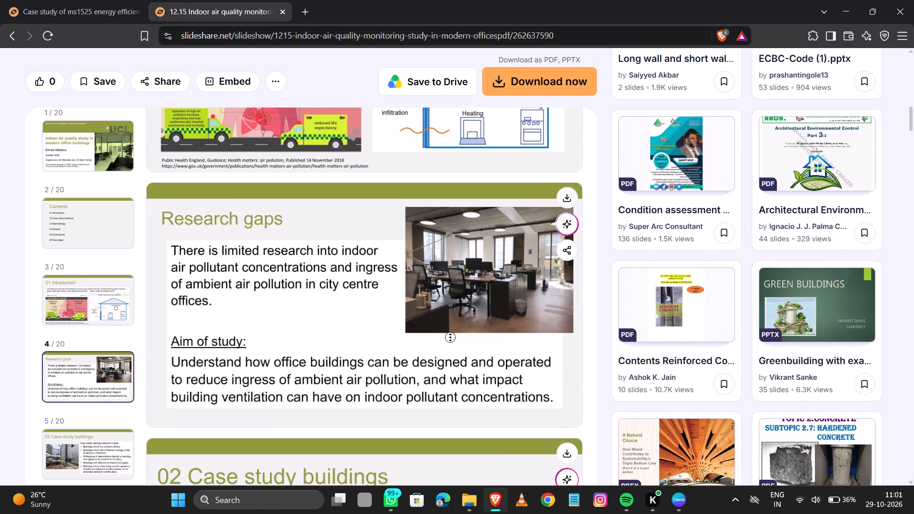
click(427, 384)
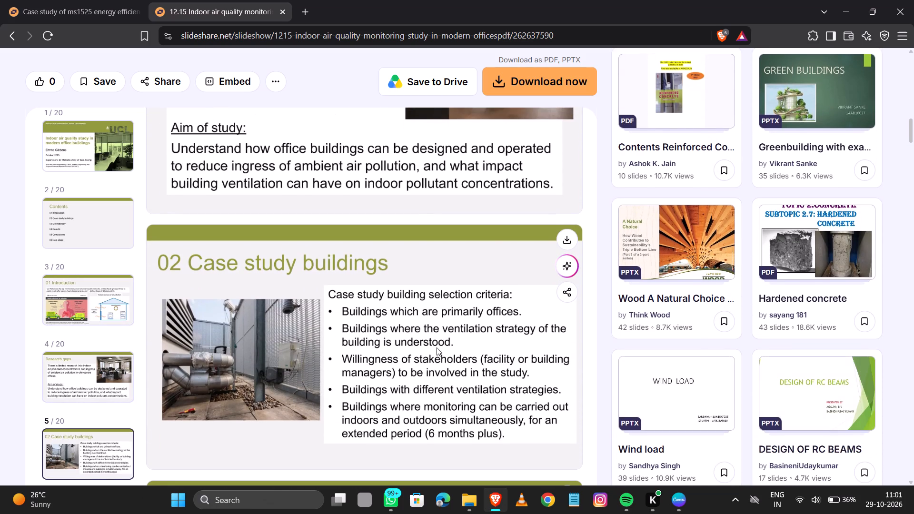
middle_click(437, 347)
click(426, 392)
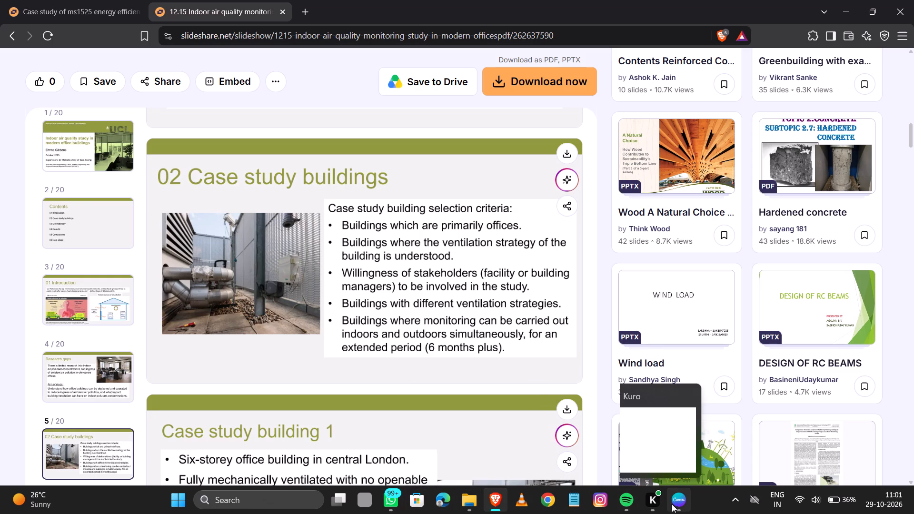
middle_click(386, 329)
click(387, 350)
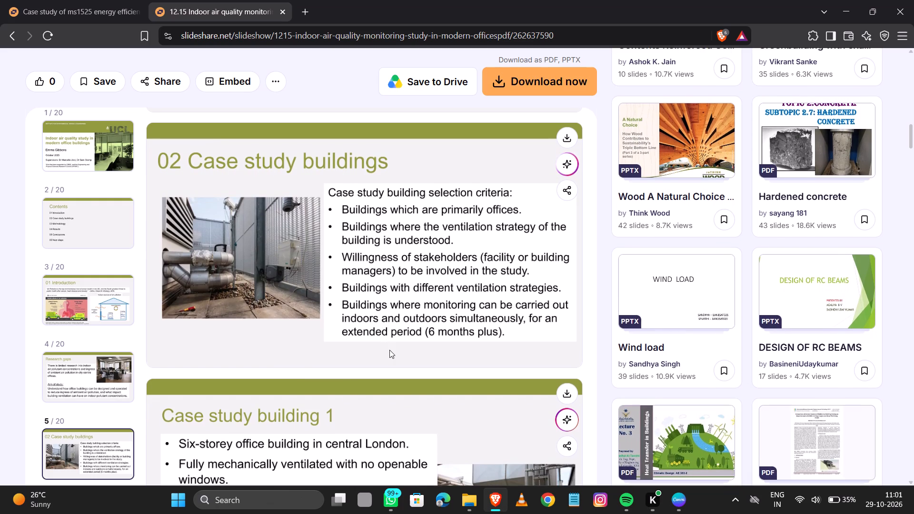
middle_click(407, 315)
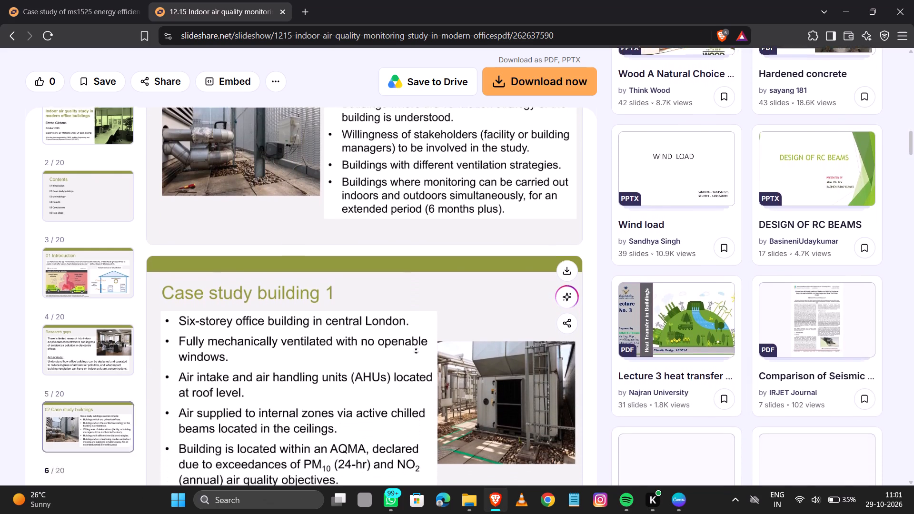
click(416, 349)
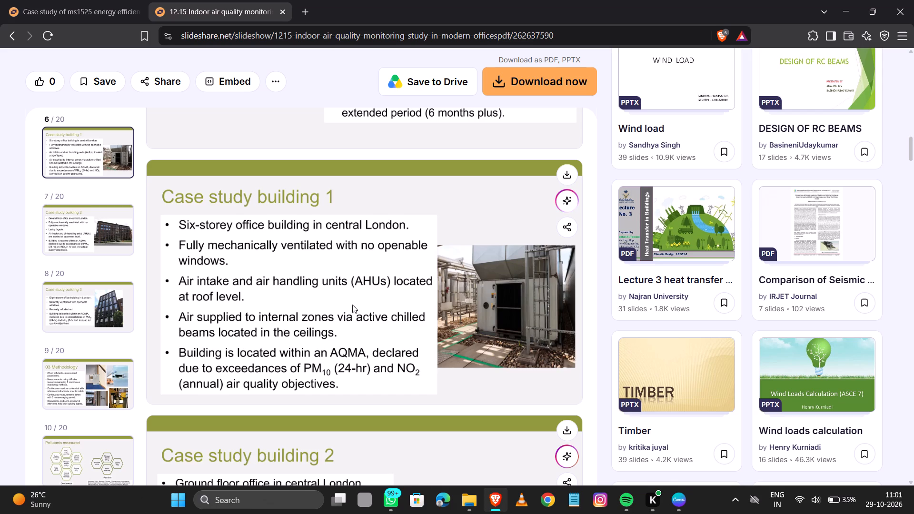
middle_click(297, 280)
click(288, 316)
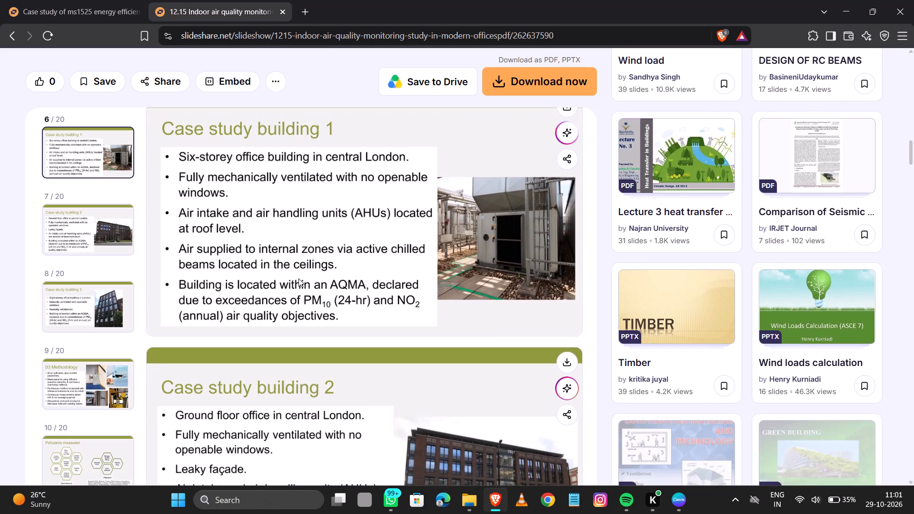
click(14, 34)
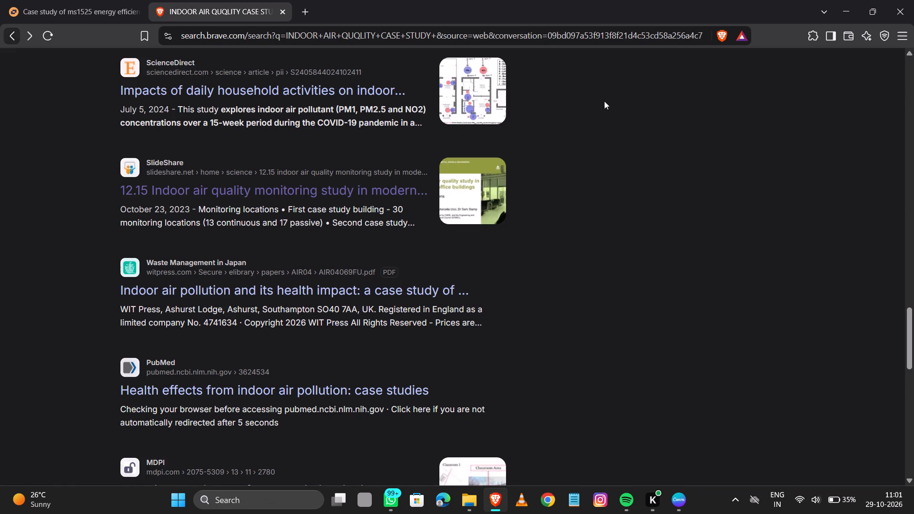
Extend the query with INDIAL BUILDING CASE STUDY and search the web again.
middle_drag(729, 314, 733, 309)
scroll(732, 298, up, 1)
click(658, 194)
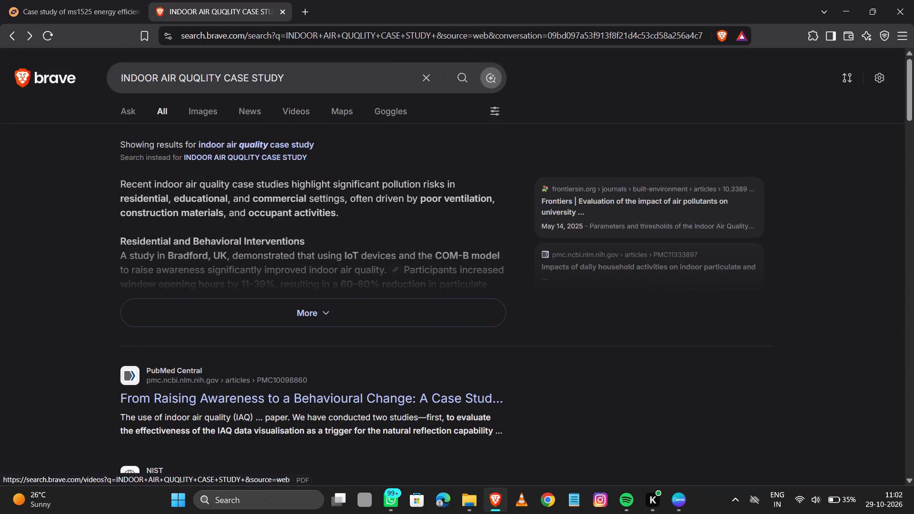
click(306, 83)
key(space)
text(IN)
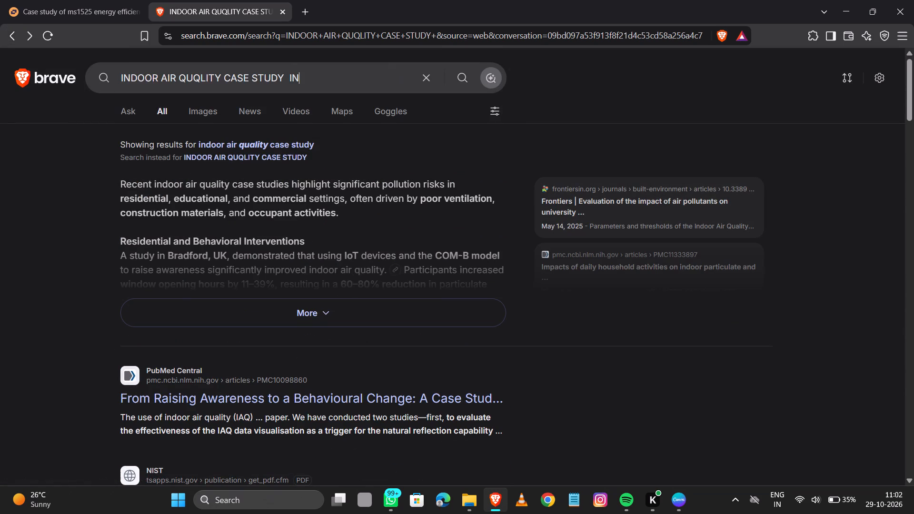
text(DIAL)
key(space)
text(BUILDING)
key(space)
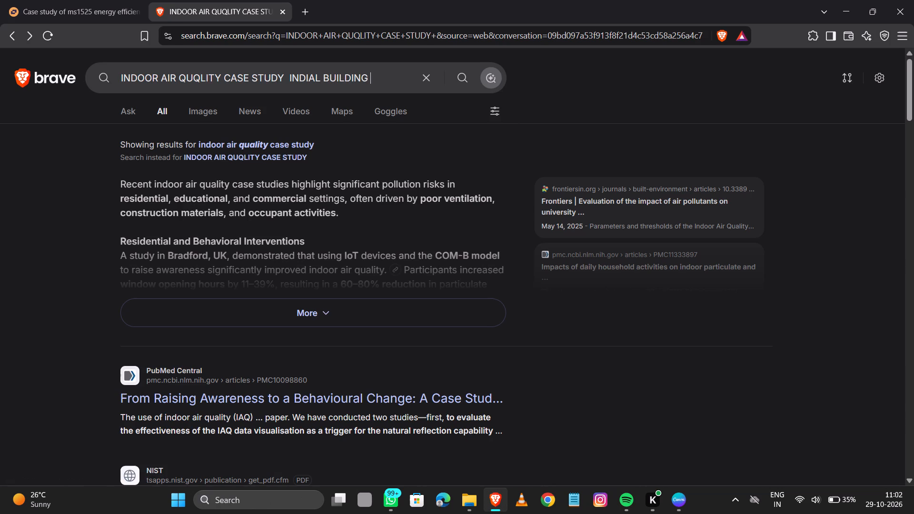
text(CASE STUDY)
key(Return)
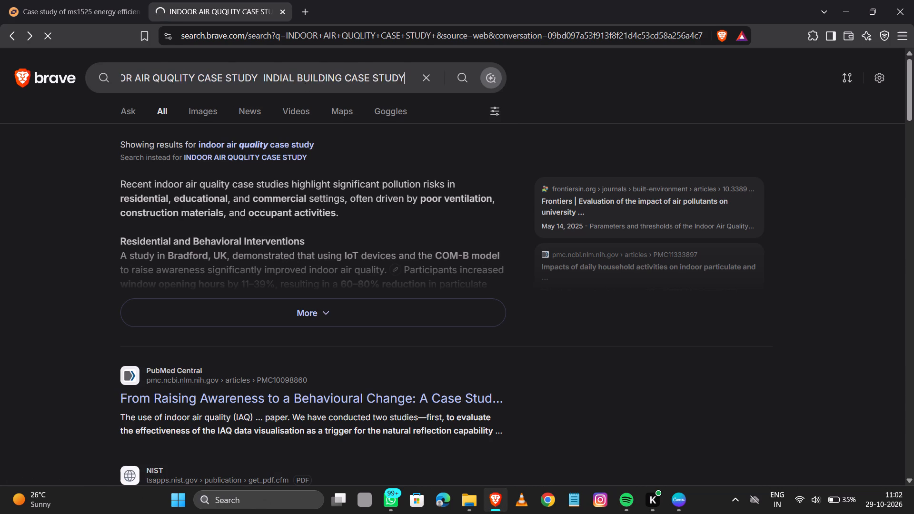
Browse the results, skim the Laex article Indoor Air quality beyond AQI, and return to the search results.
scroll(305, 332, down, 4)
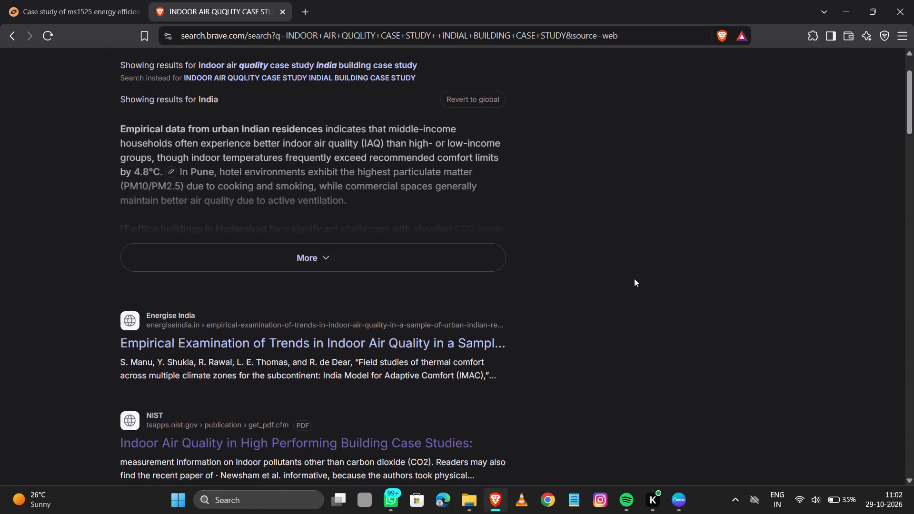
middle_click(657, 286)
click(654, 351)
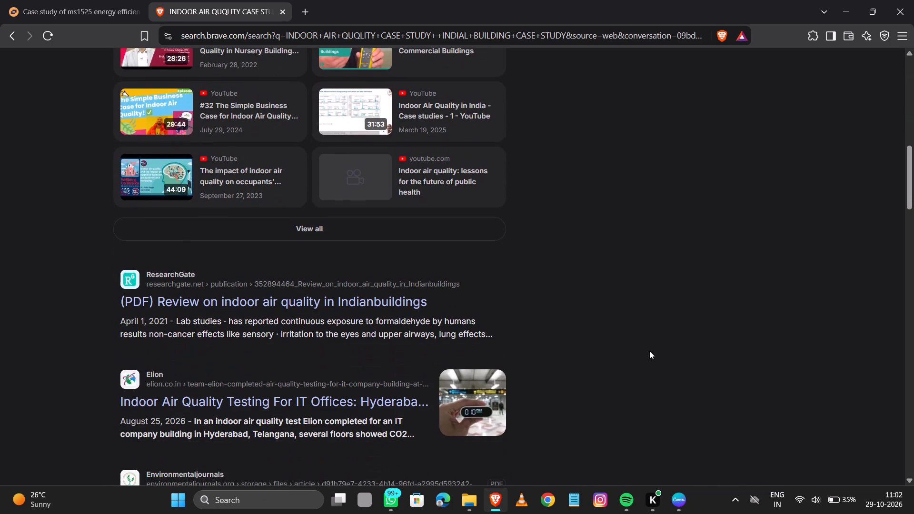
middle_click(612, 312)
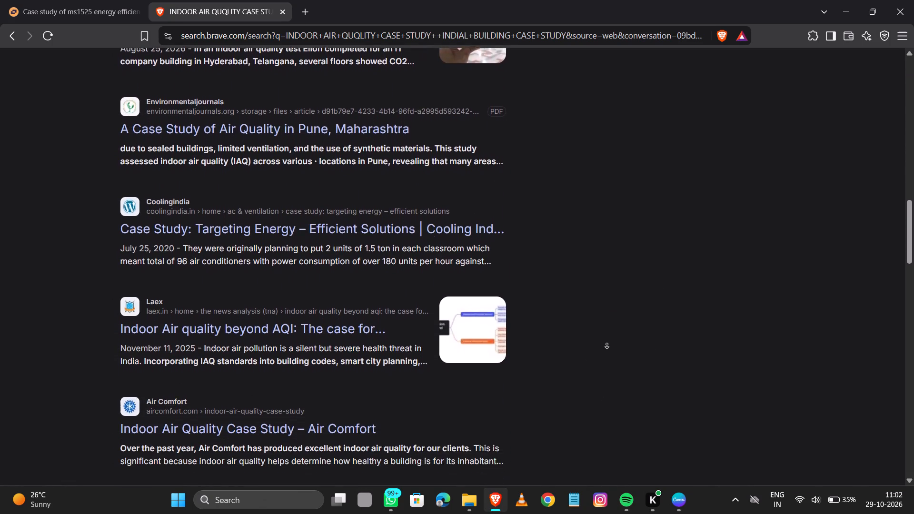
click(602, 357)
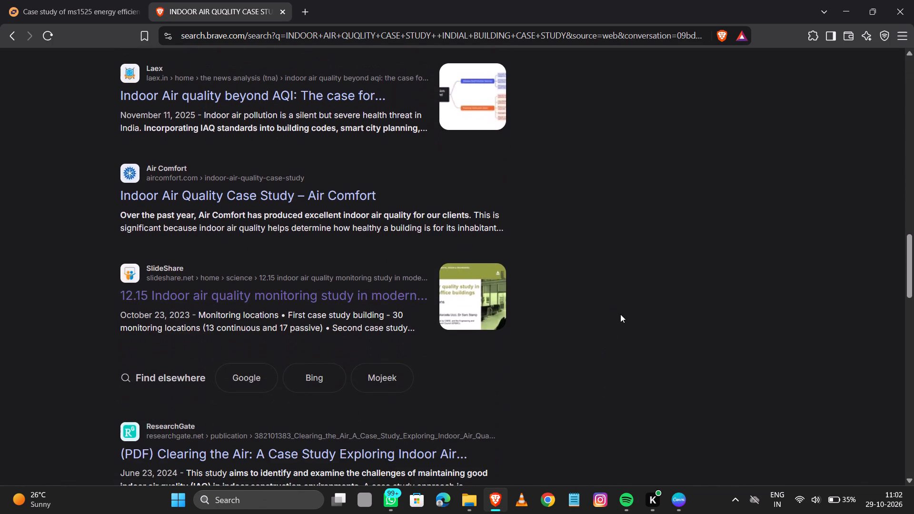
click(244, 97)
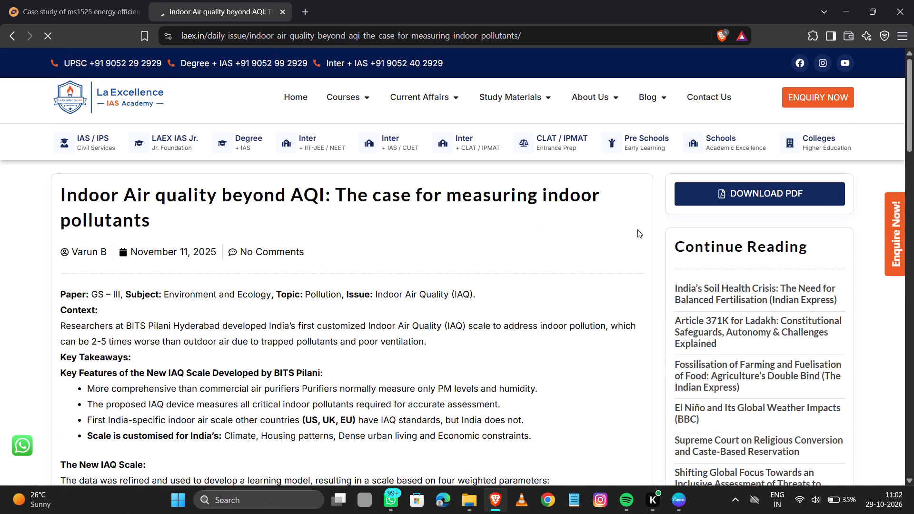
middle_click(637, 229)
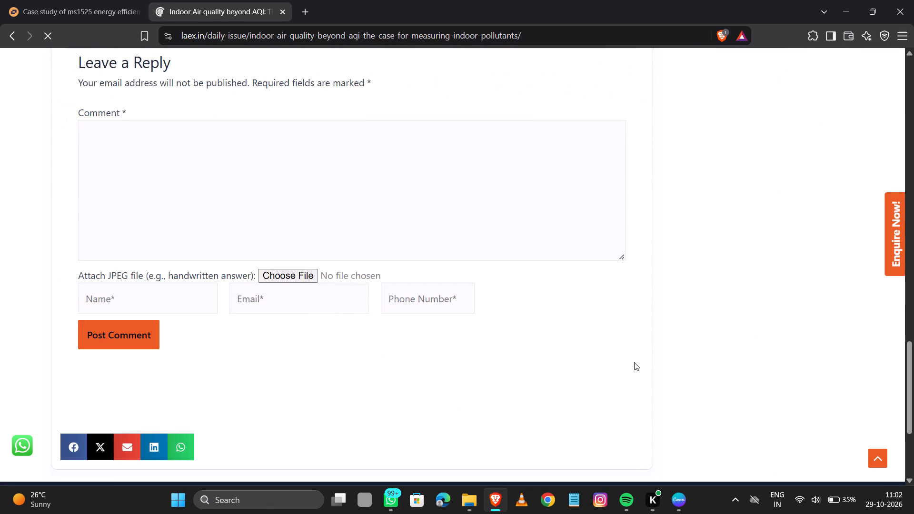
click(634, 362)
click(15, 44)
Browse the remaining results and open the Aeroqual page Case Studies on Air Pollution.
scroll(368, 292, down, 1)
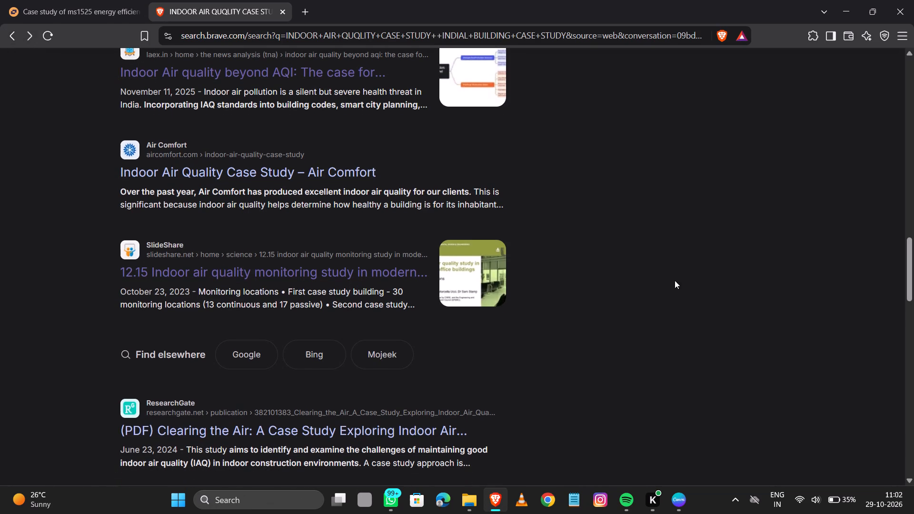
middle_click(673, 265)
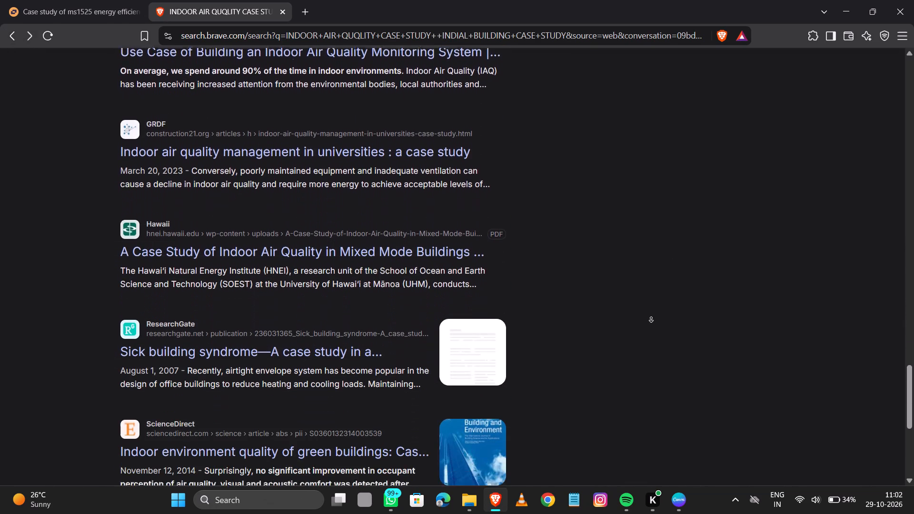
click(651, 318)
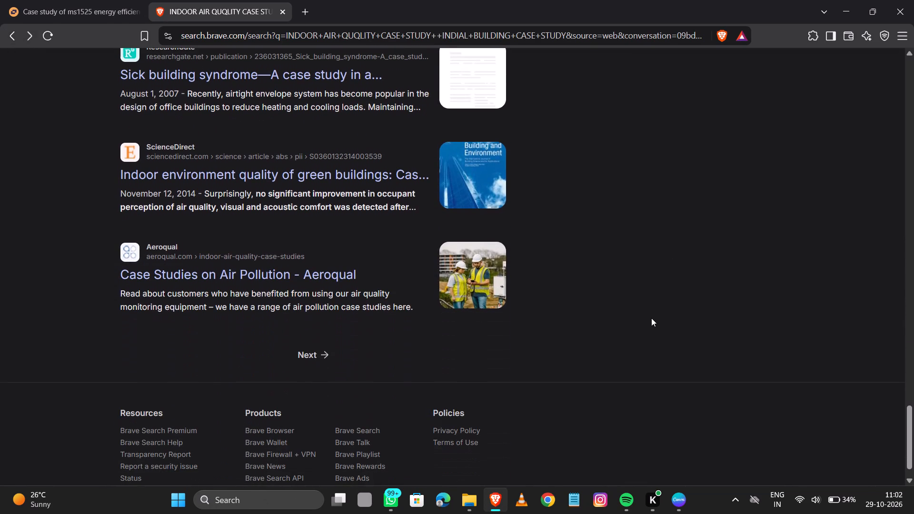
click(230, 270)
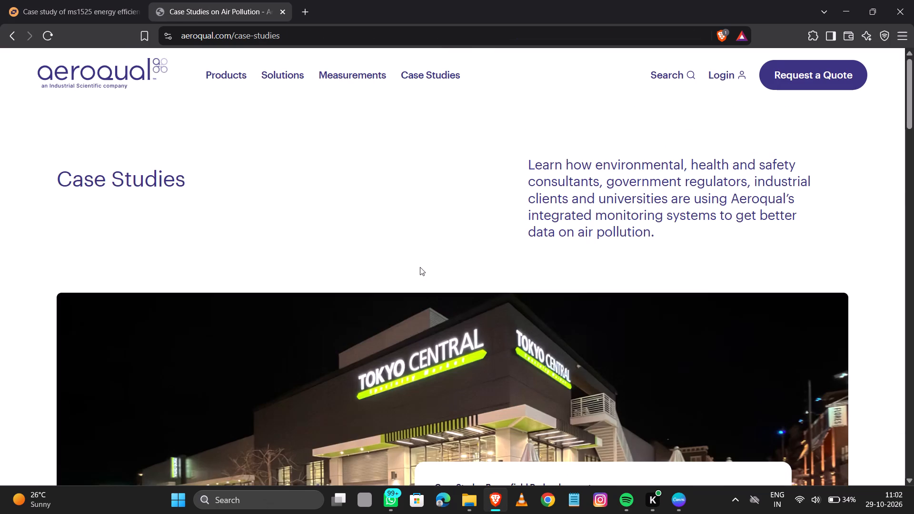
Skim the Aeroqual case study listings and return to the search results.
middle_click(454, 241)
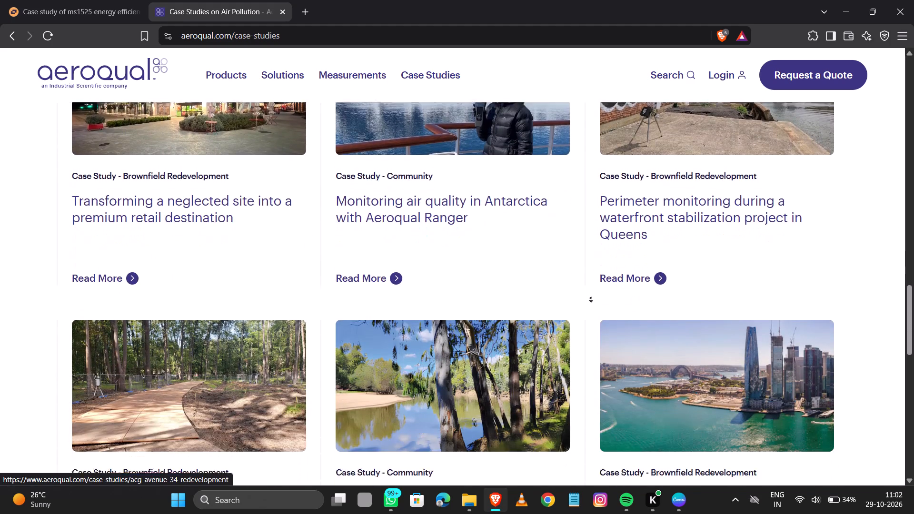
key(Escape)
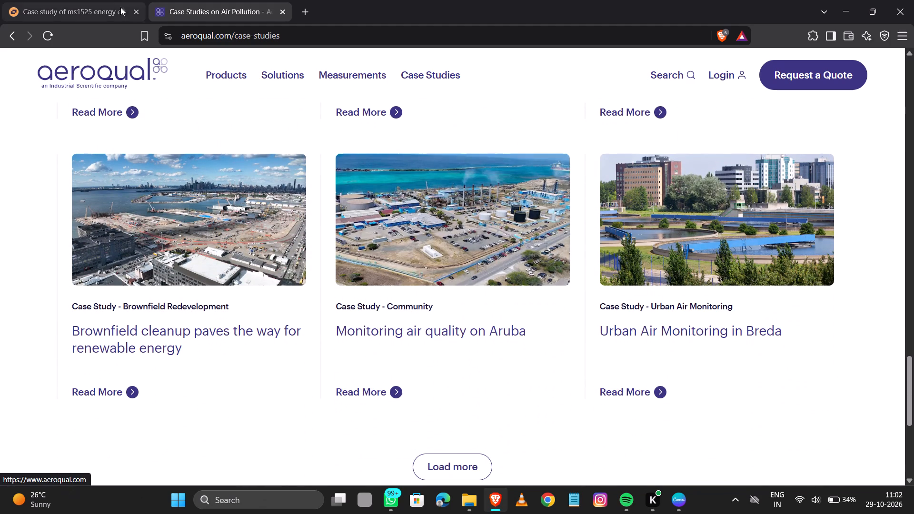
click(14, 37)
Browse the search results again for an indoor air quality case study on an Indian building.
middle_click(598, 288)
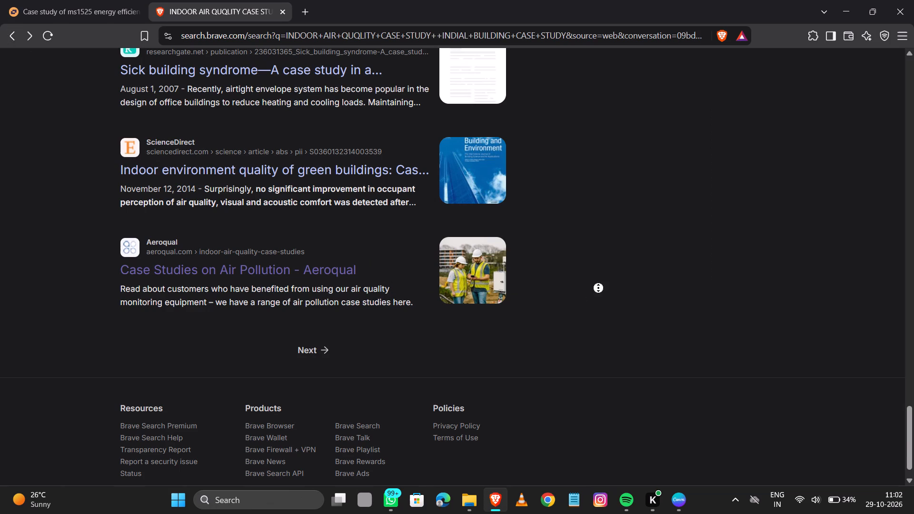
scroll(598, 288, up, 1)
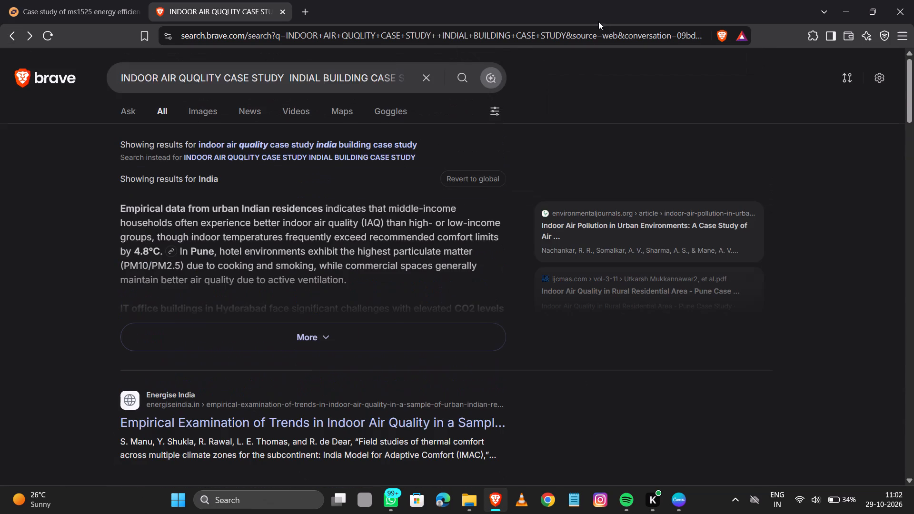
click(527, 159)
middle_click(792, 186)
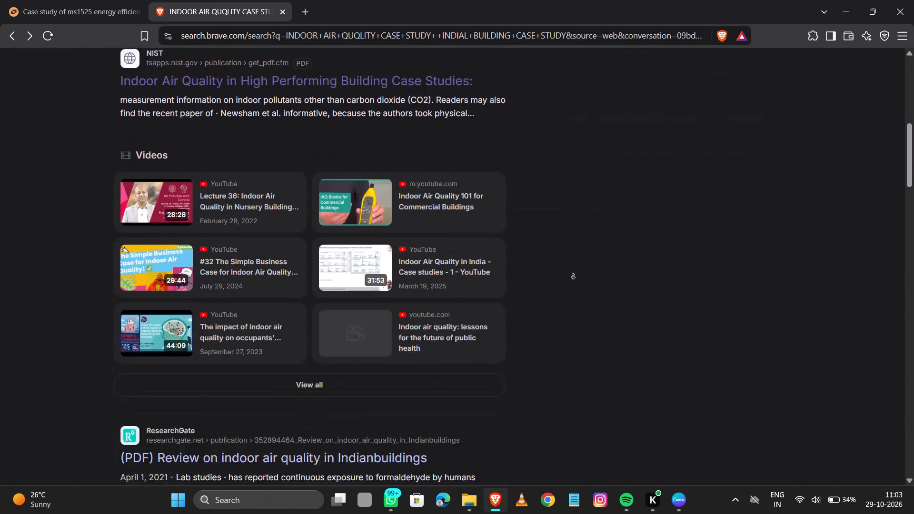
click(573, 275)
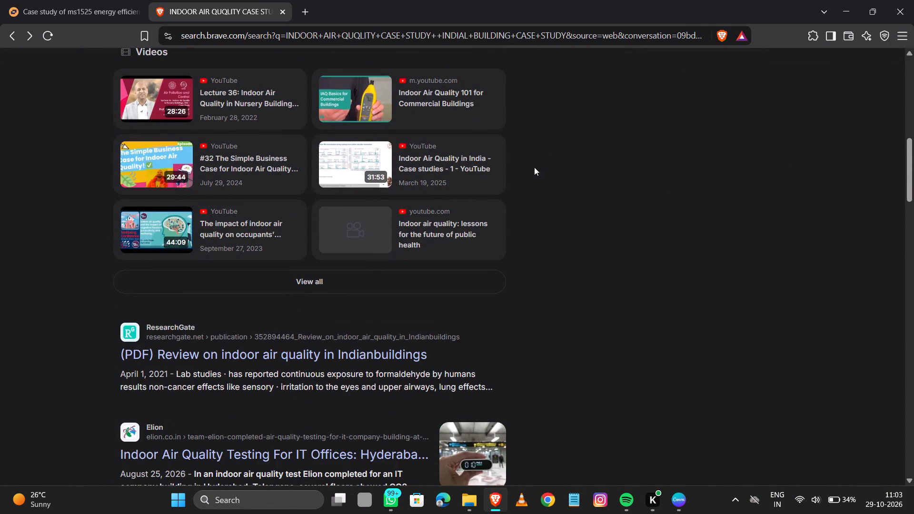
middle_click(610, 201)
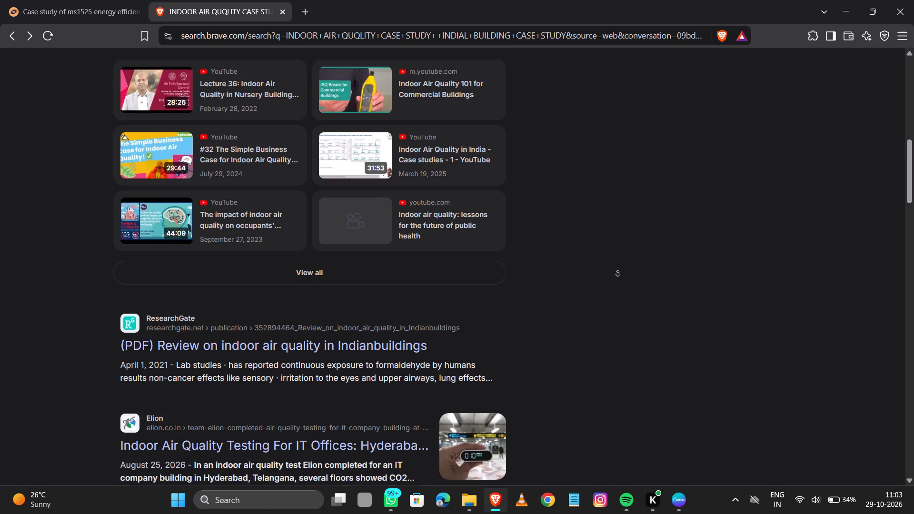
click(618, 272)
middle_click(644, 268)
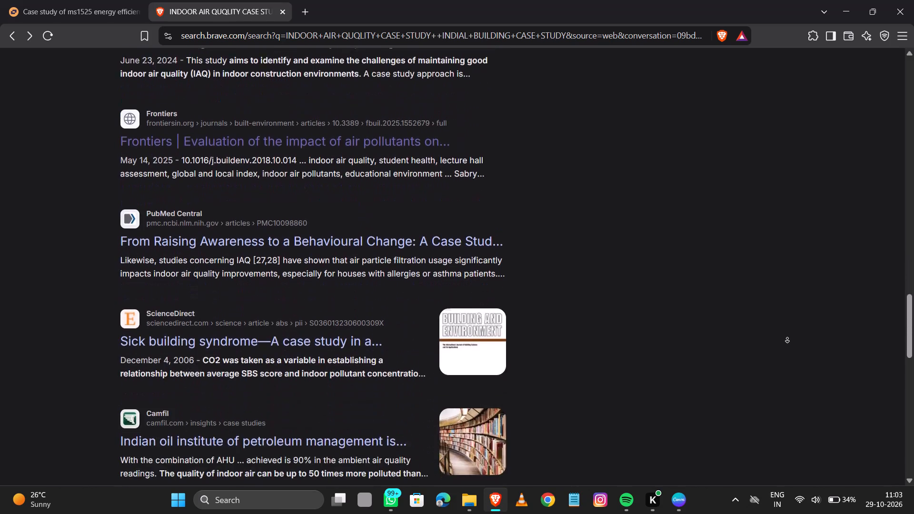
click(787, 338)
middle_click(758, 330)
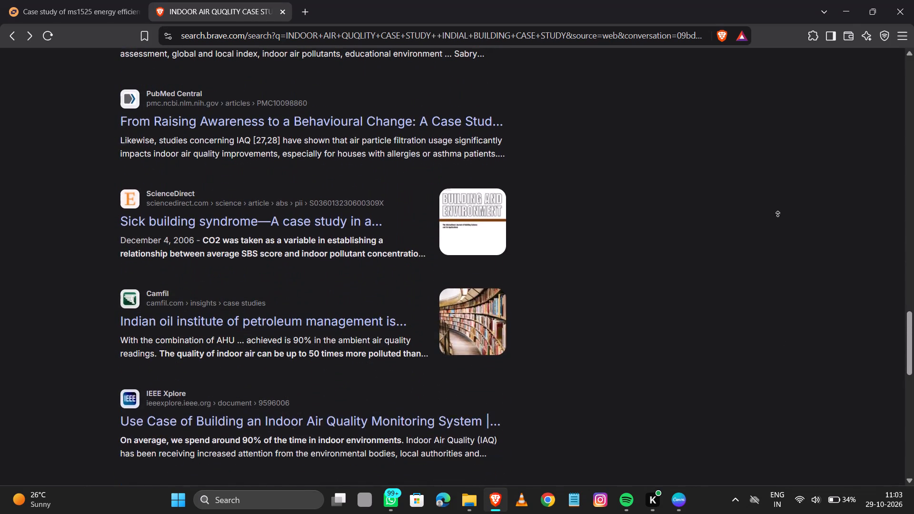
click(783, 182)
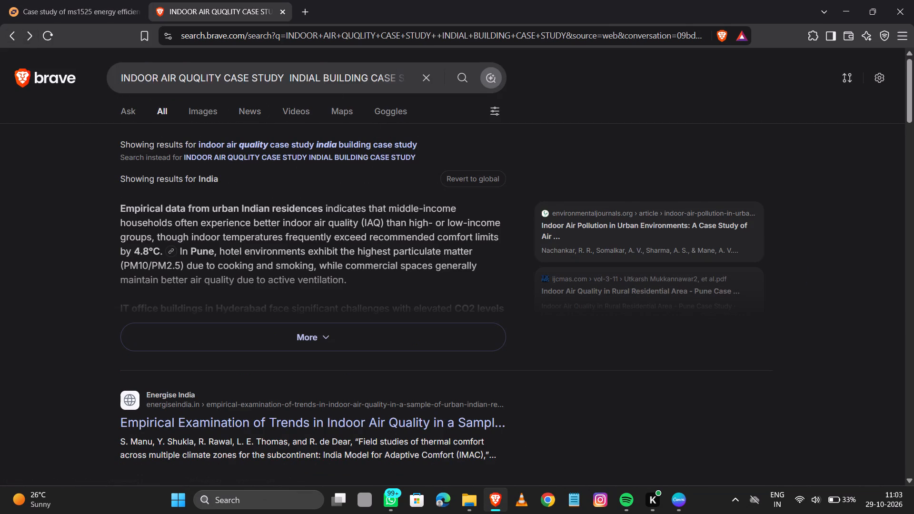
Shorten the query to INDOOR AIR QUQLIT INDIAL BUILDING CASE STUDY and search the web again.
click(287, 74)
key(BackSpace)
key(BackSpace)
key(BackSpace)
key(BackSpace)
key(BackSpace)
key(BackSpace)
key(BackSpace)
key(BackSpace)
key(BackSpace)
key(BackSpace)
key(BackSpace)
key(BackSpace)
key(BackSpace)
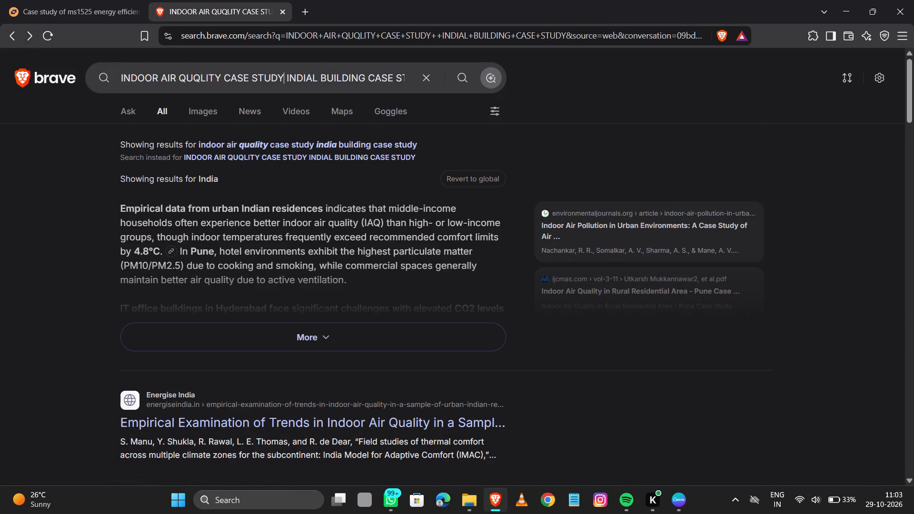
key(Return)
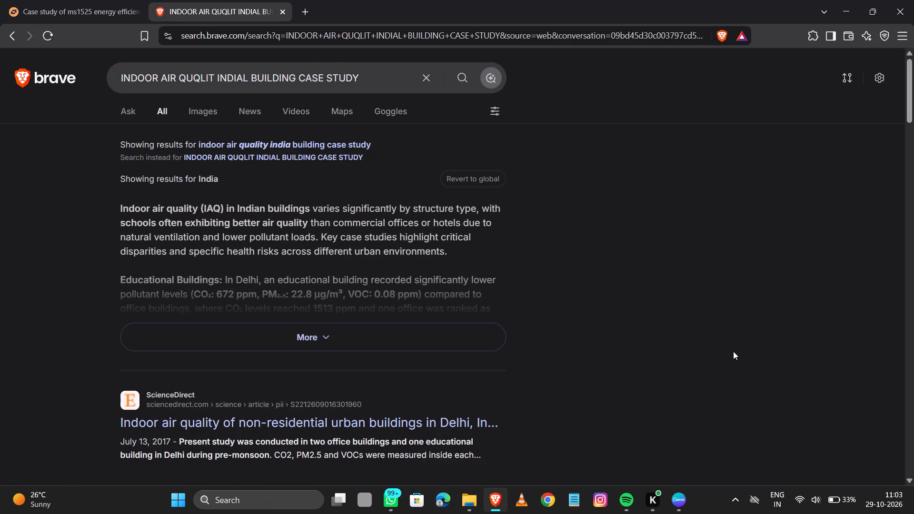
Browse the new results, then open and skim the ScienceDirect chapter Indoor air quality and health: An emerging challenge in Indian megacities.
middle_click(761, 303)
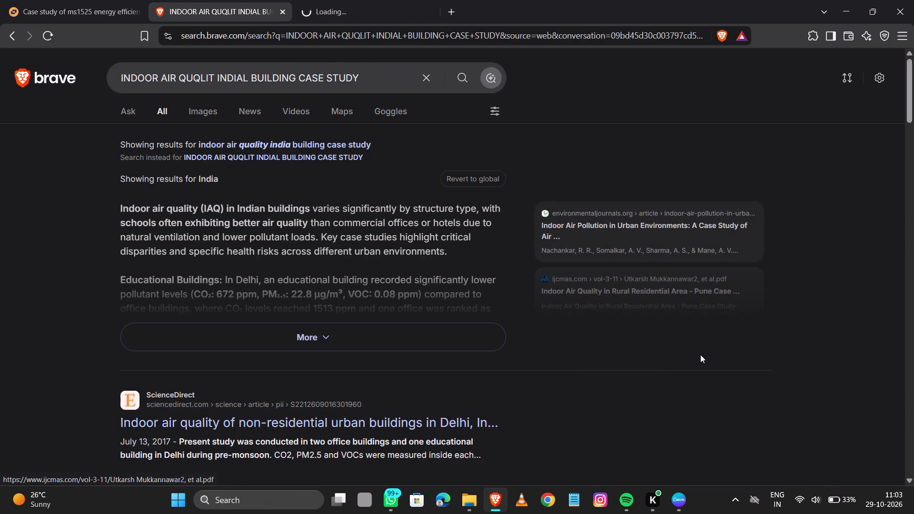
middle_click(576, 335)
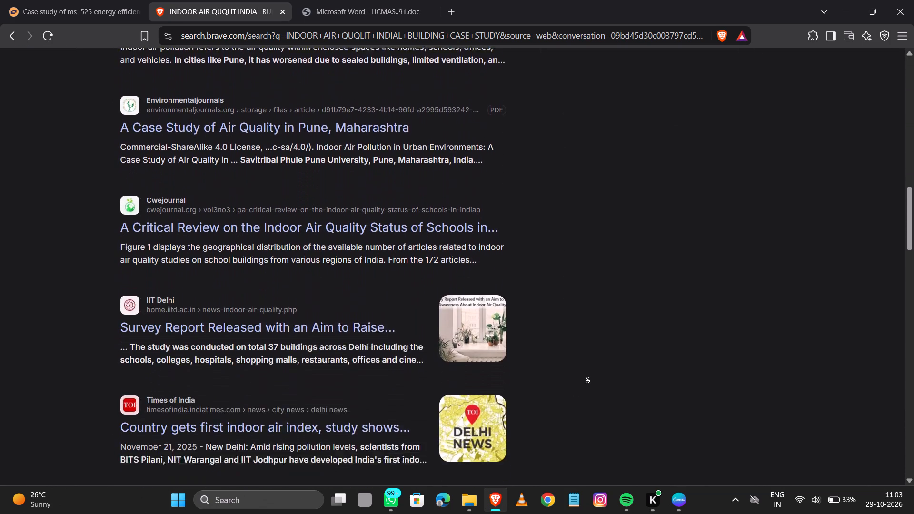
click(588, 378)
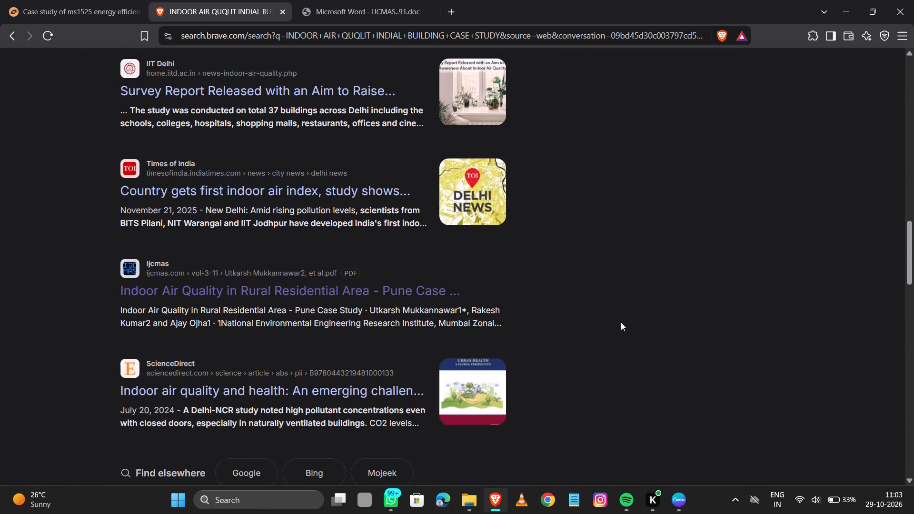
middle_click(621, 322)
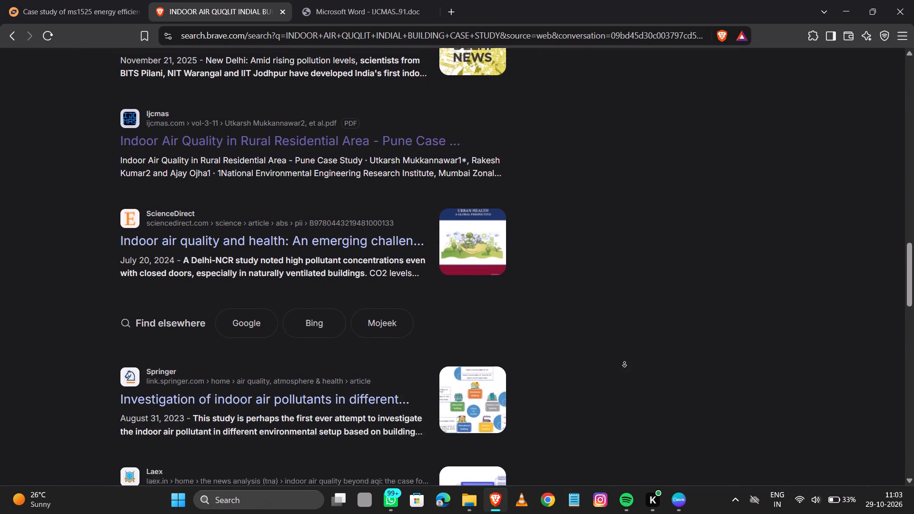
click(625, 363)
click(309, 218)
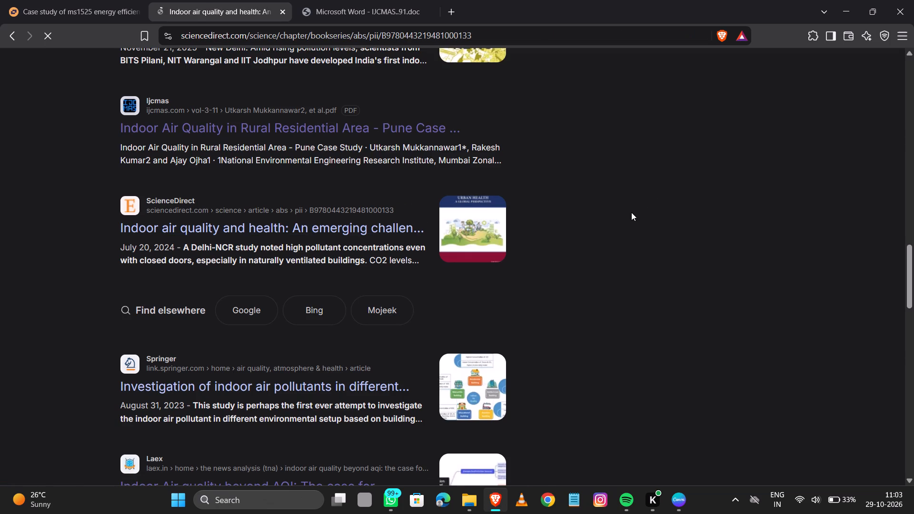
middle_click(784, 245)
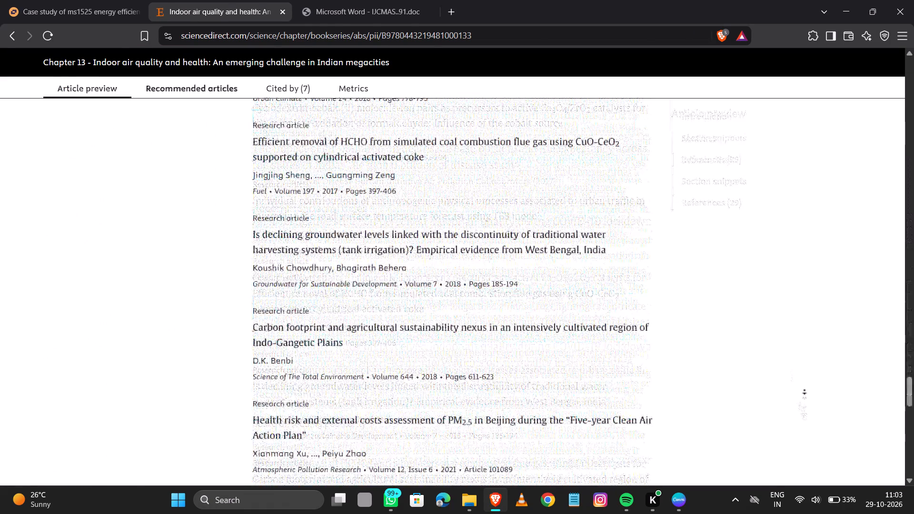
click(827, 259)
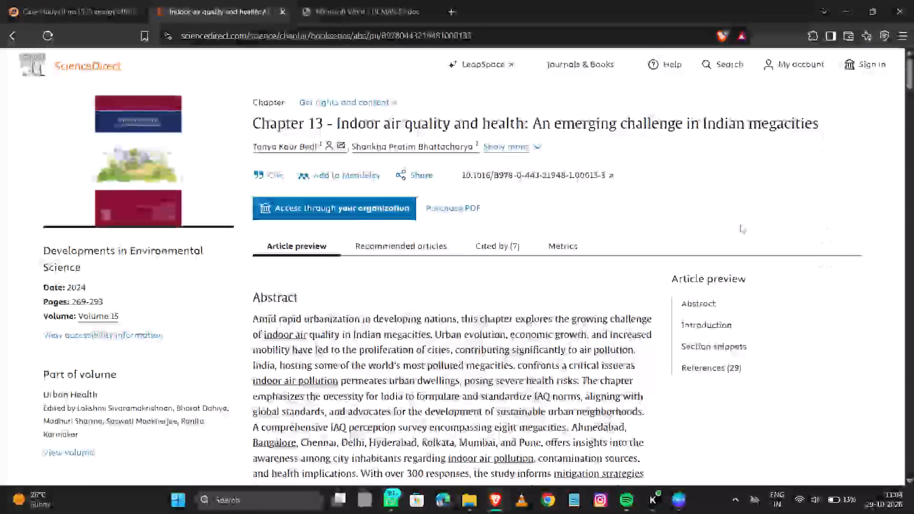
Return to the SlideShare deck and capture the sustainable energy pyramid with its caption from slide 2 as a screenshot.
click(97, 0)
middle_click(432, 322)
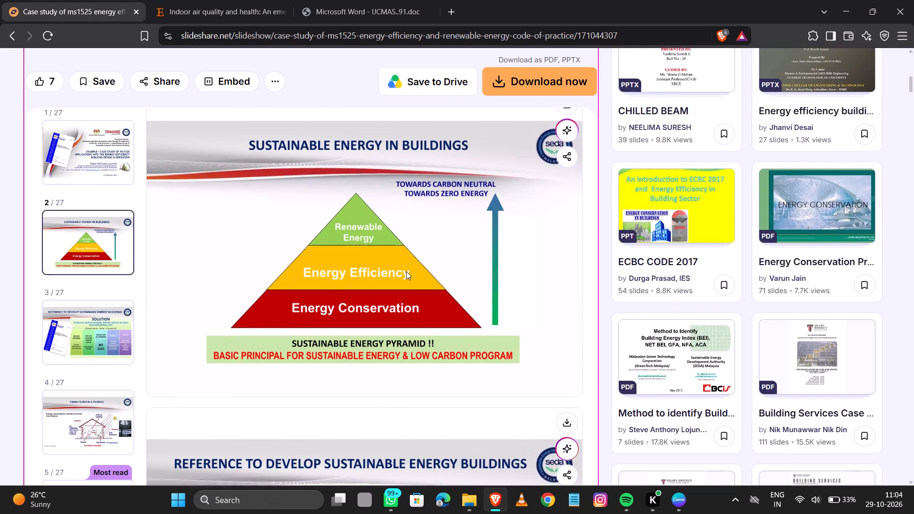
click(406, 271)
scroll(443, 280, up, 1)
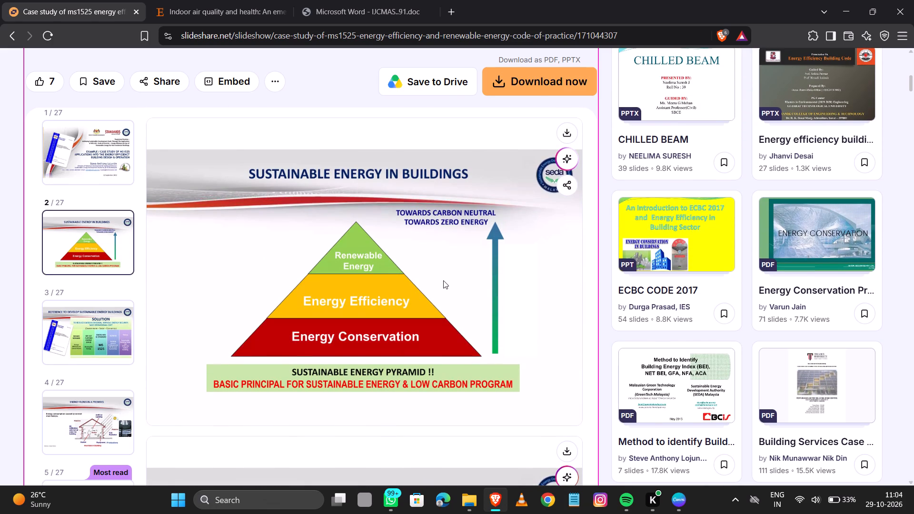
key(Print)
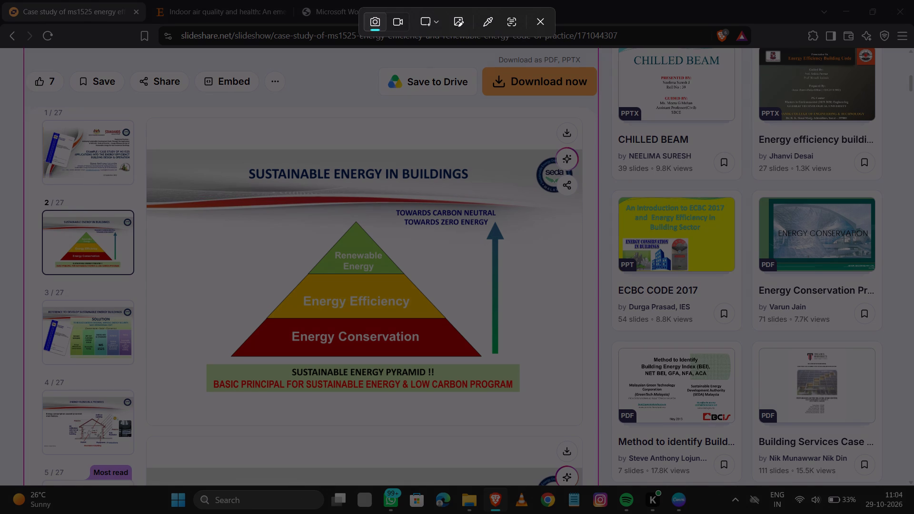
drag(207, 394, 527, 210)
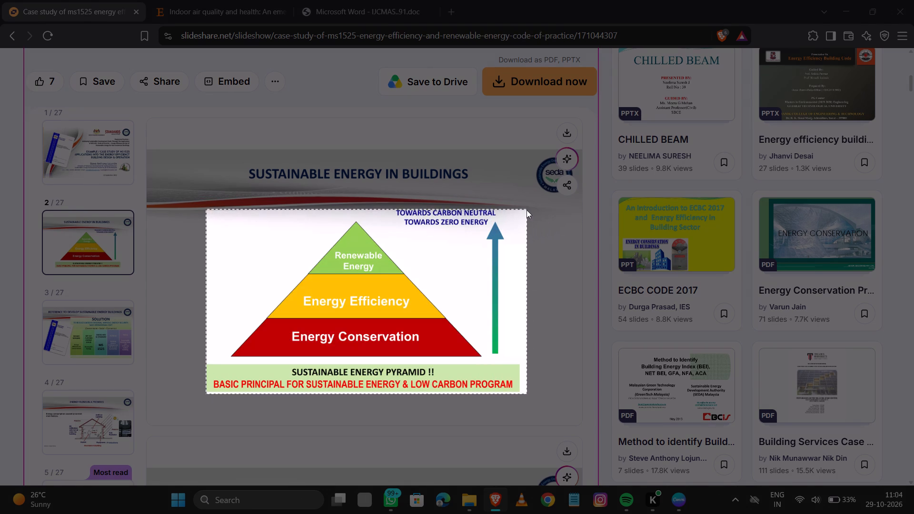
drag(527, 210, 517, 204)
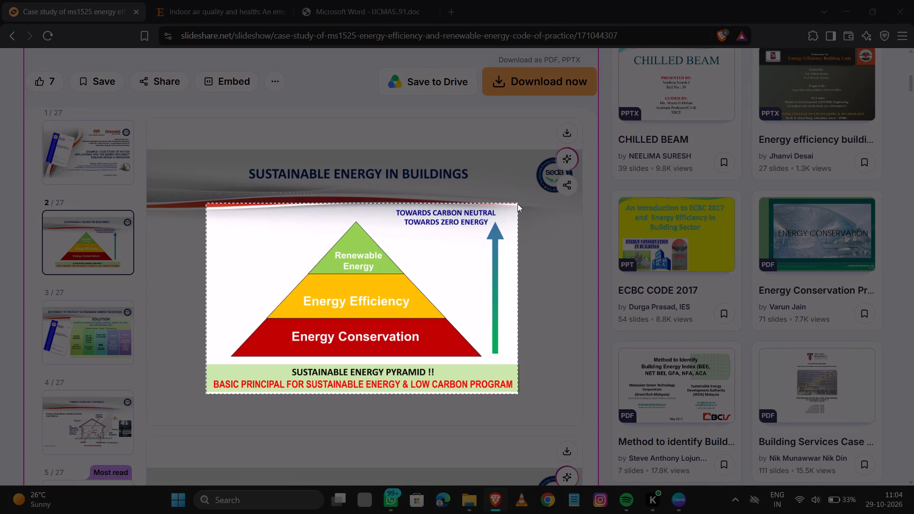
drag(517, 204, 517, 206)
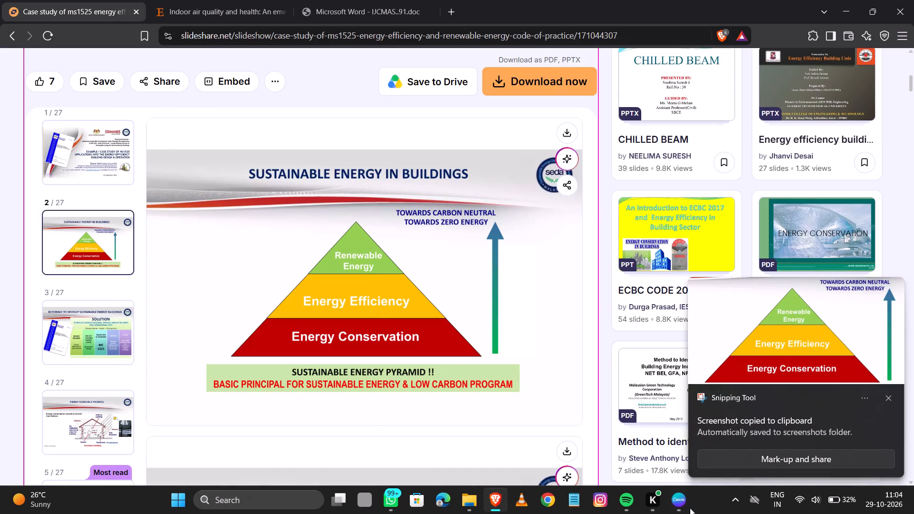
Switch to Canva and paste the pyramid screenshot onto page 15, the Active Design Feature page.
click(674, 502)
key(Left)
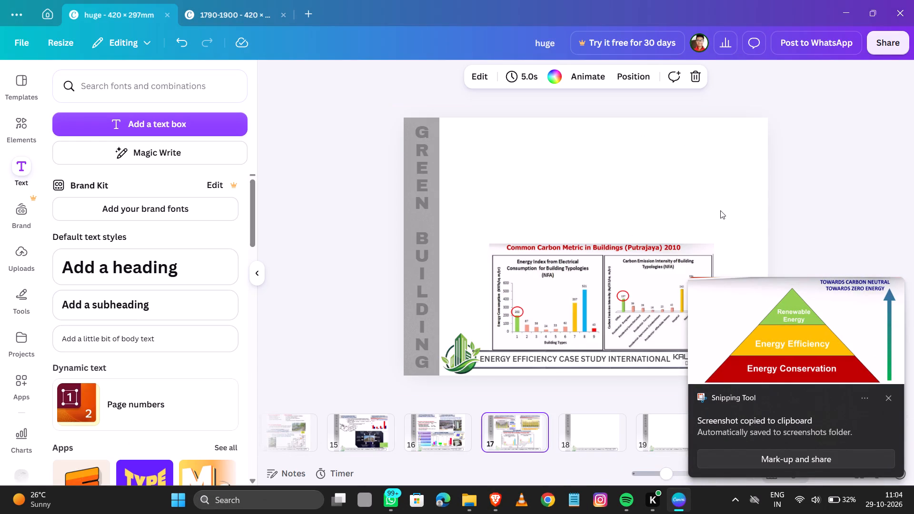
key(Left)
key(Left)
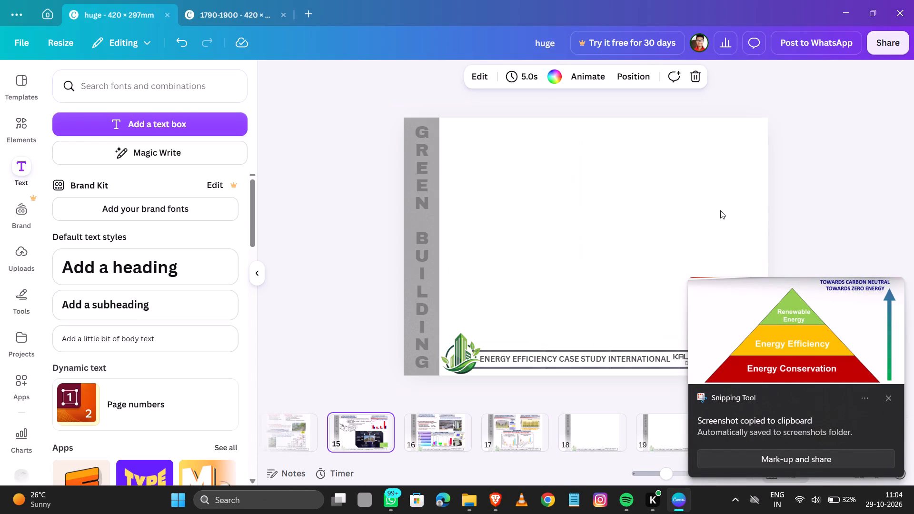
key(Left)
key(Left)
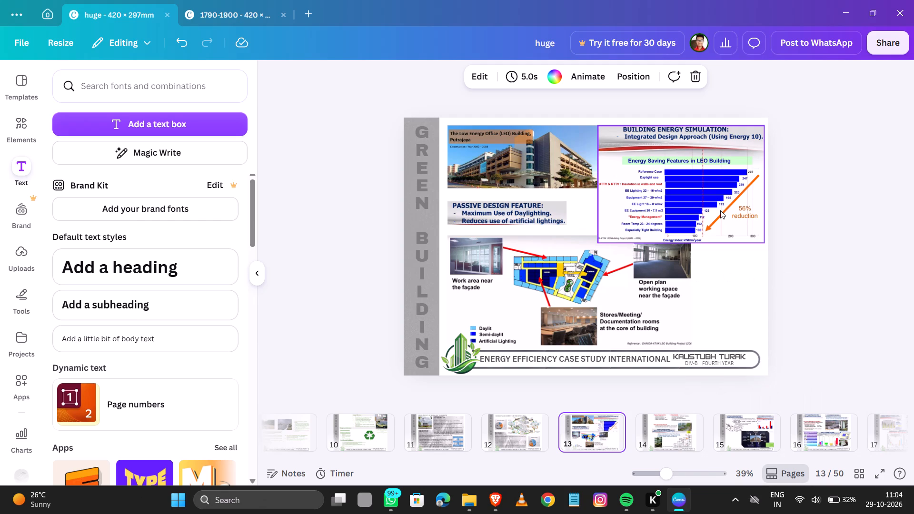
key(Right)
key(Right)
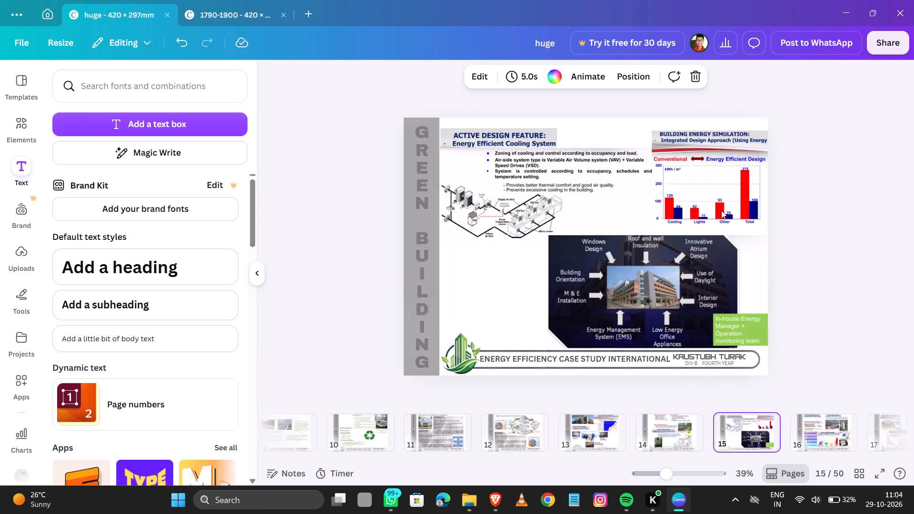
key(ctrl+v)
Scale down the pyramid image and fit it in the blank area below the cooling system diagram, beside the dark building graphic.
drag(692, 182, 668, 199)
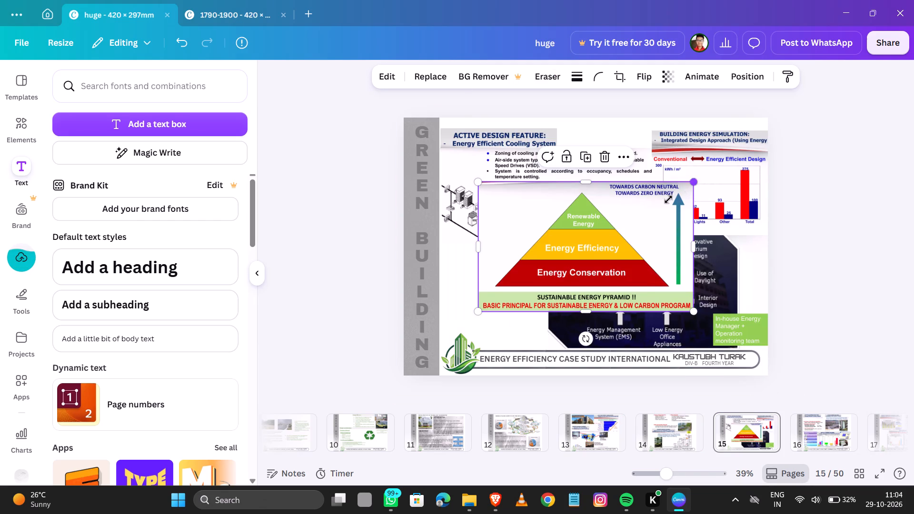
drag(668, 199, 616, 238)
drag(576, 267, 560, 274)
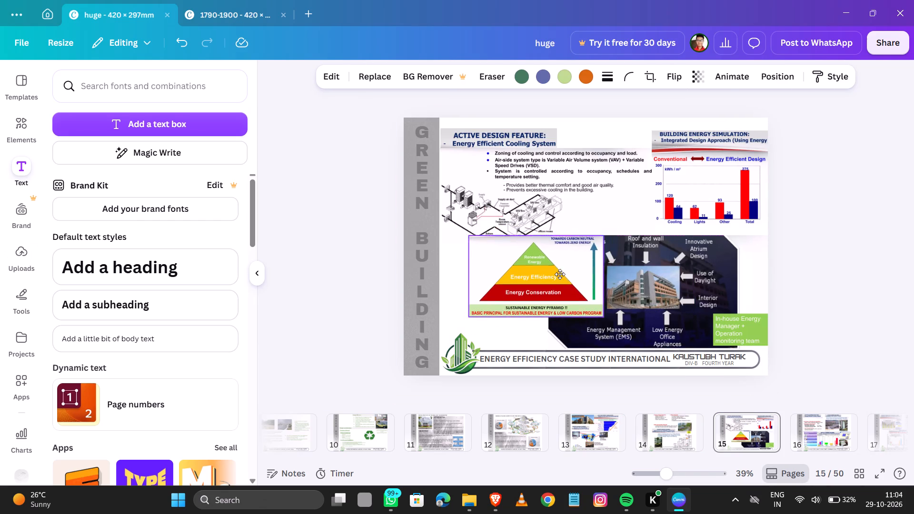
drag(560, 274, 543, 277)
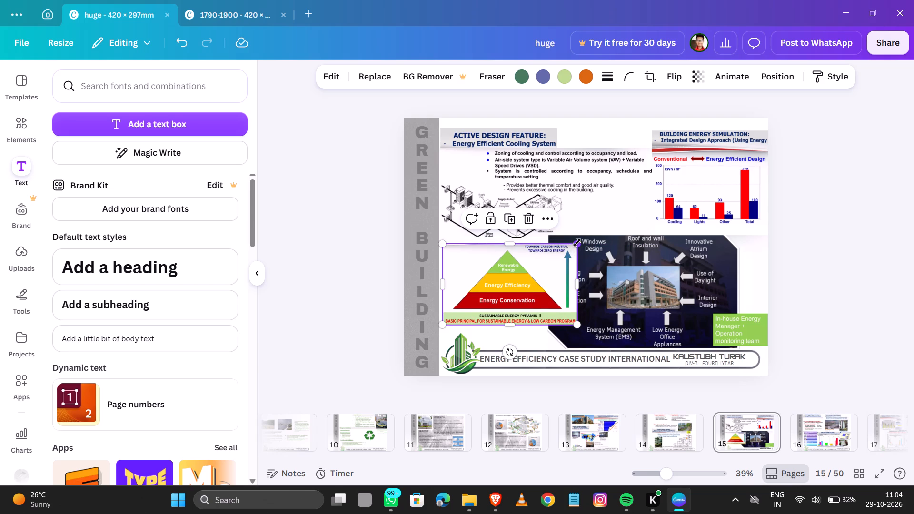
drag(577, 243, 546, 257)
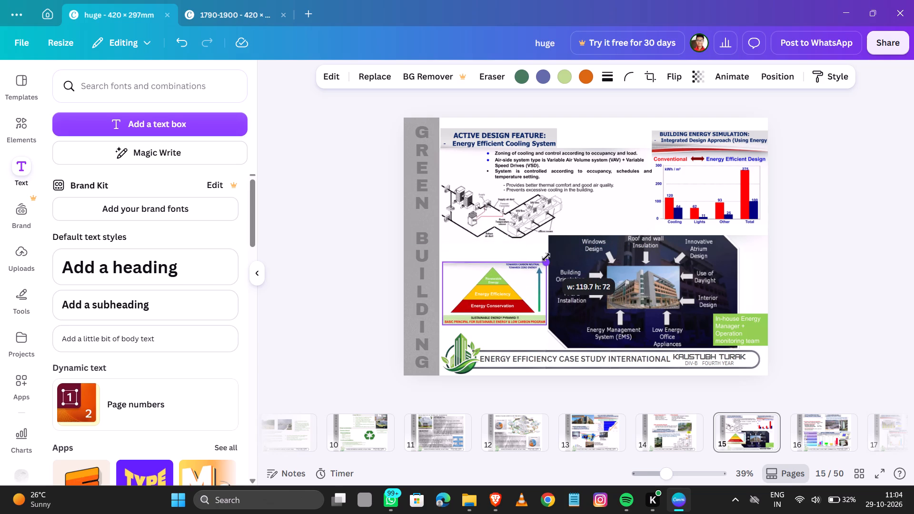
drag(546, 257, 551, 257)
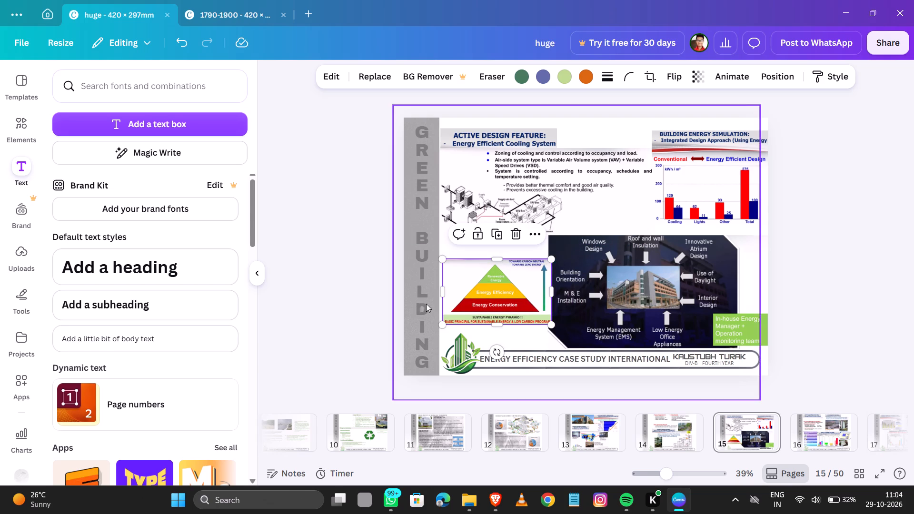
Enlarge the pyramid image slightly on page 15 so its edge meets the grey Green Building side band.
click(440, 258)
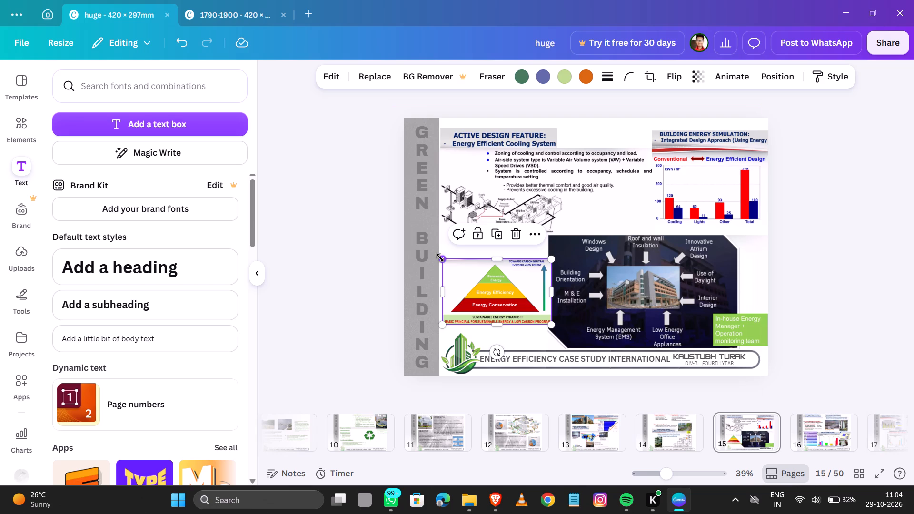
drag(444, 257, 440, 257)
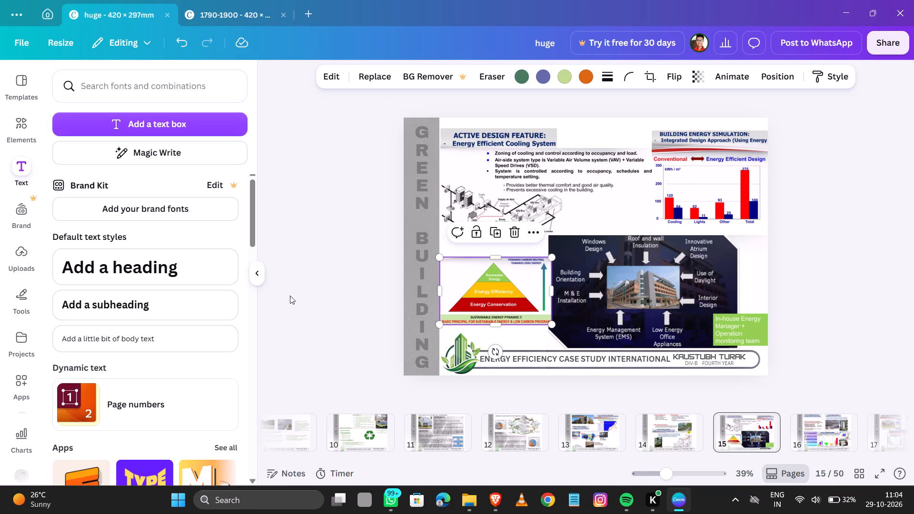
click(318, 293)
click(854, 279)
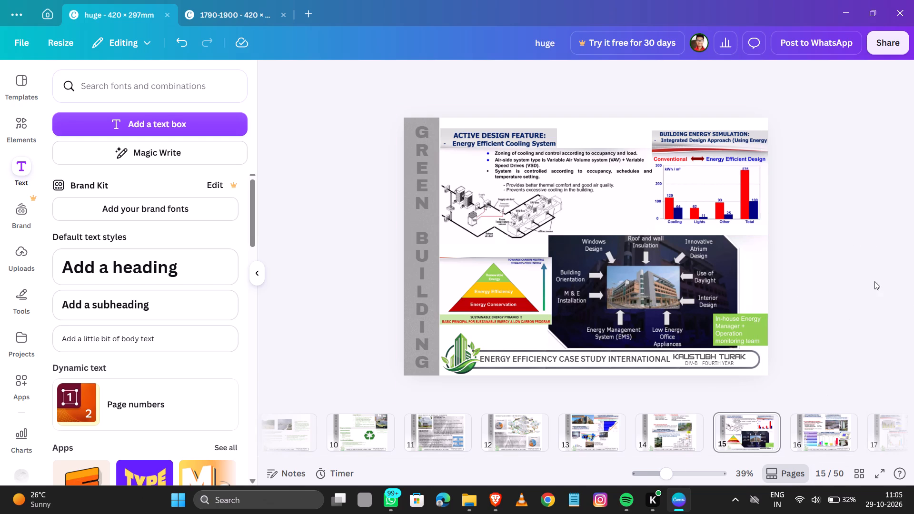
Look through pages 16 to 18 to check the filled energy efficiency pages and go to the blank page 18.
key(Right)
key(Right)
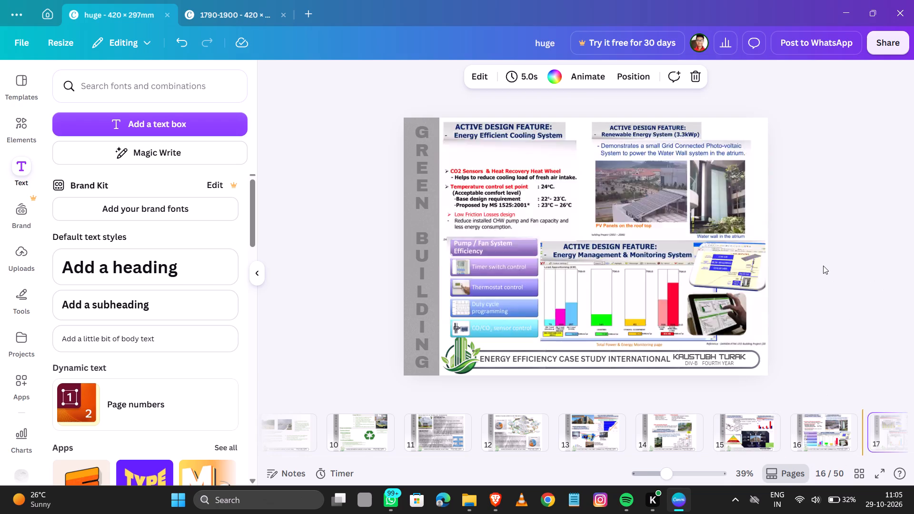
key(Right)
key(Left)
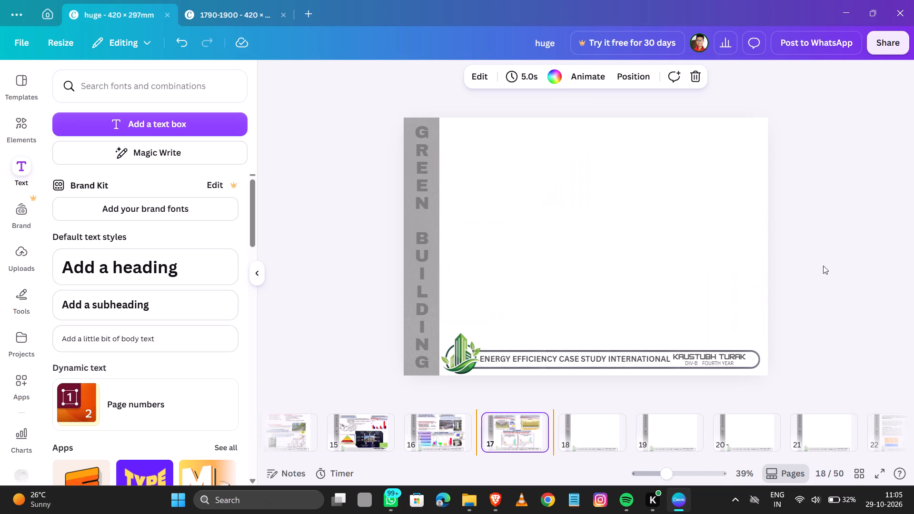
key(Right)
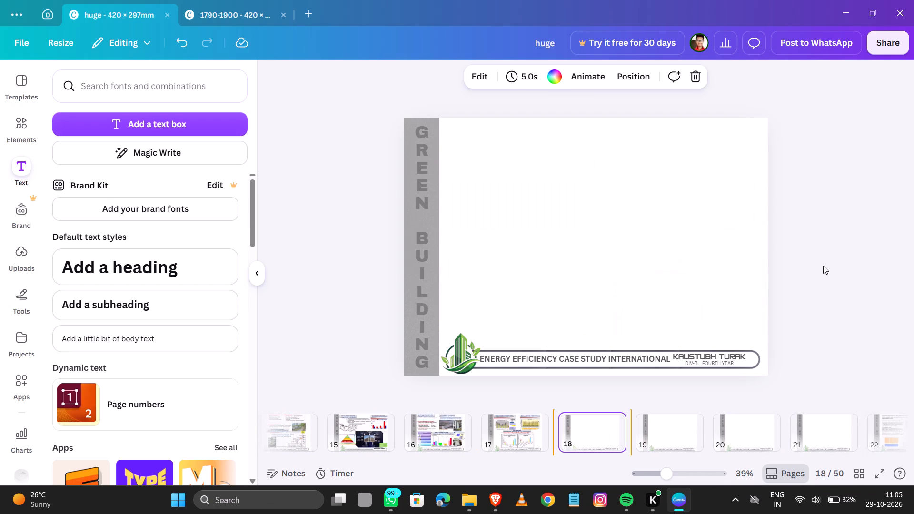
key(Right)
key(Left)
key(Left)
key(Left)
key(Left)
key(Right)
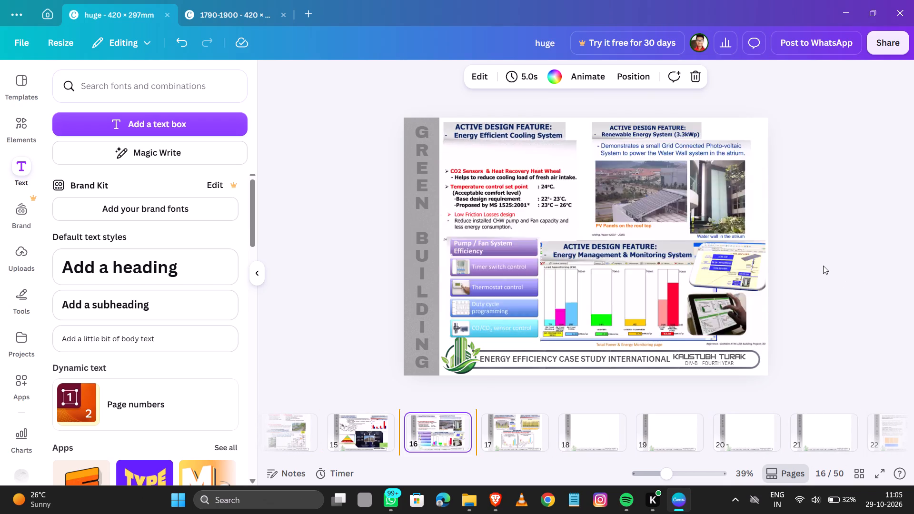
key(Right)
key(Right)
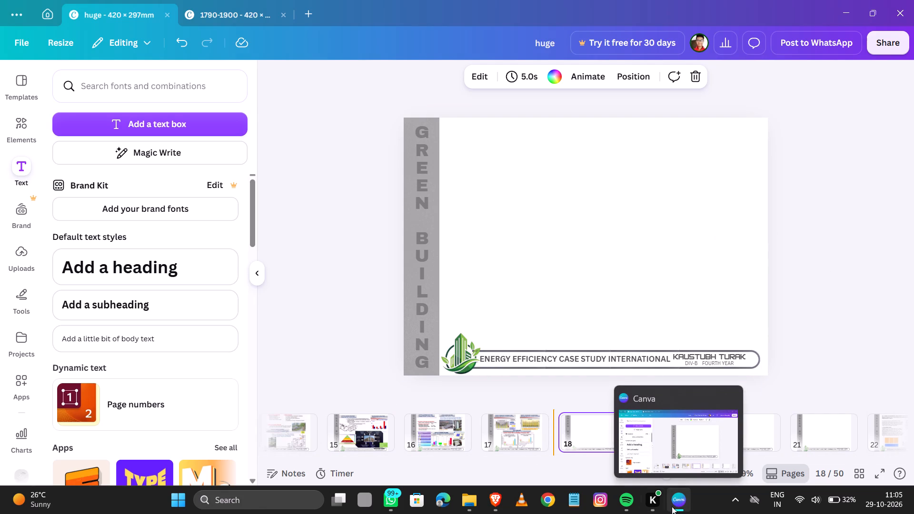
Switch to Brave, close the Pune indoor air quality PDF, and go back from the ScienceDirect chapter to the search results.
click(490, 493)
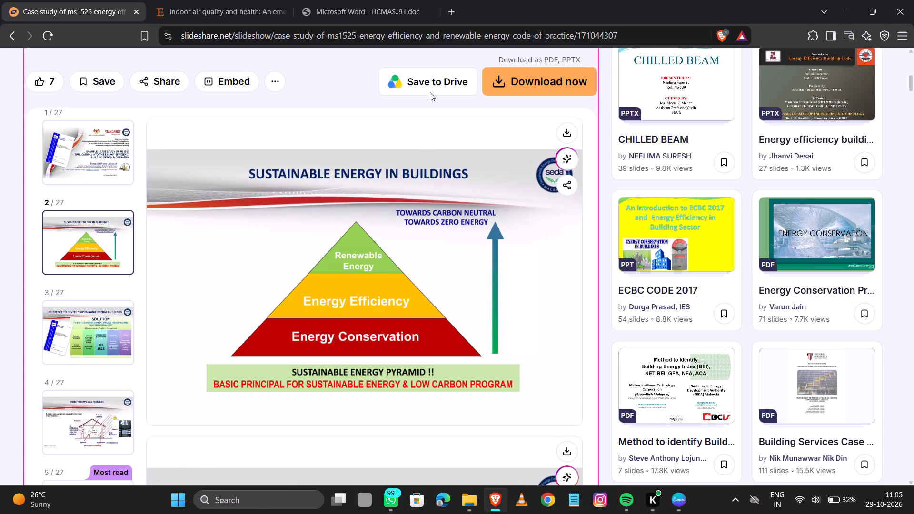
click(406, 6)
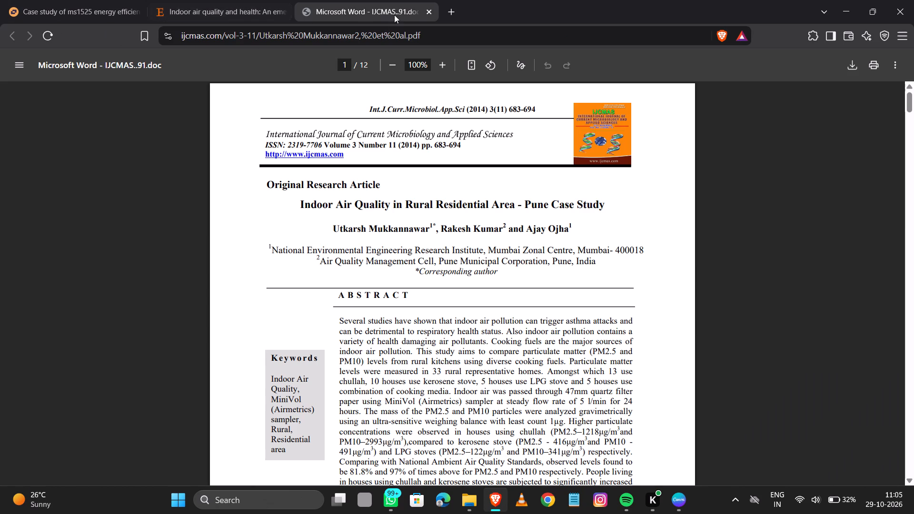
click(428, 15)
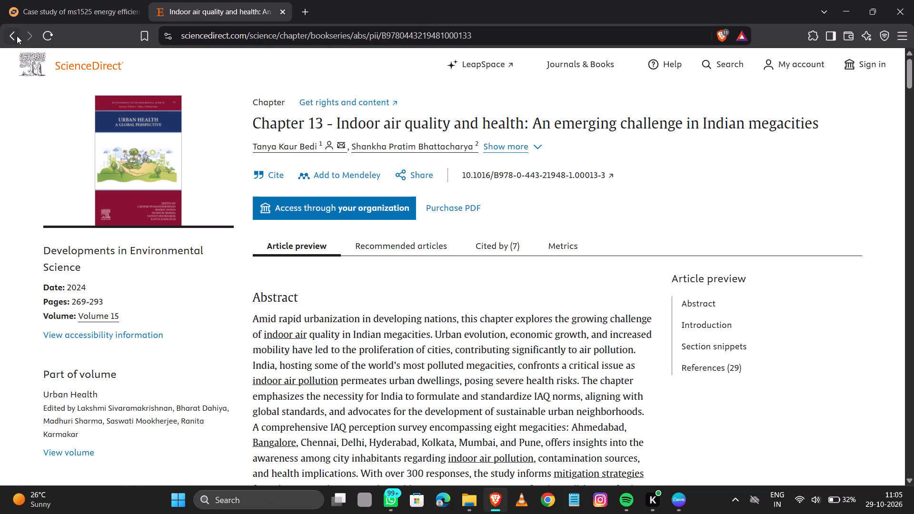
click(15, 35)
middle_drag(805, 227, 793, 209)
middle_click(667, 270)
click(620, 136)
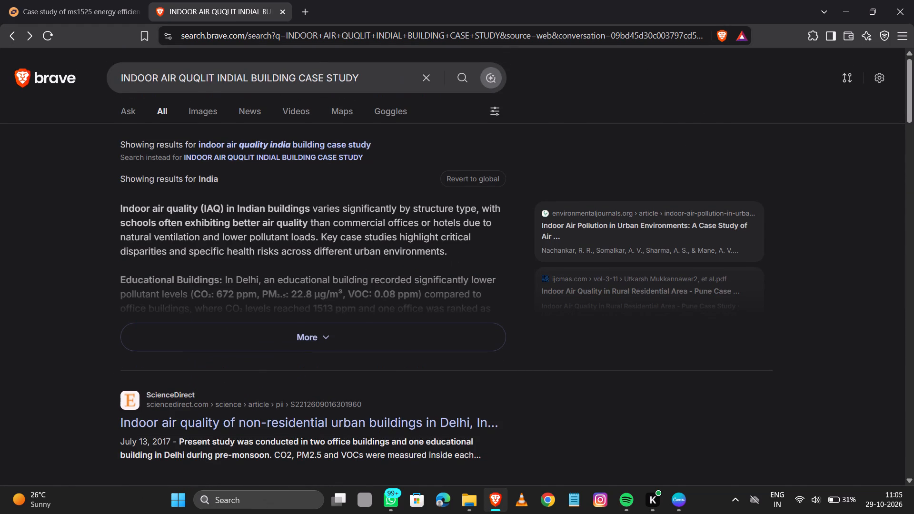
Search the web for WATER EFFICIENCY CASE STUDY and complete the bot verification.
drag(294, 75, 117, 65)
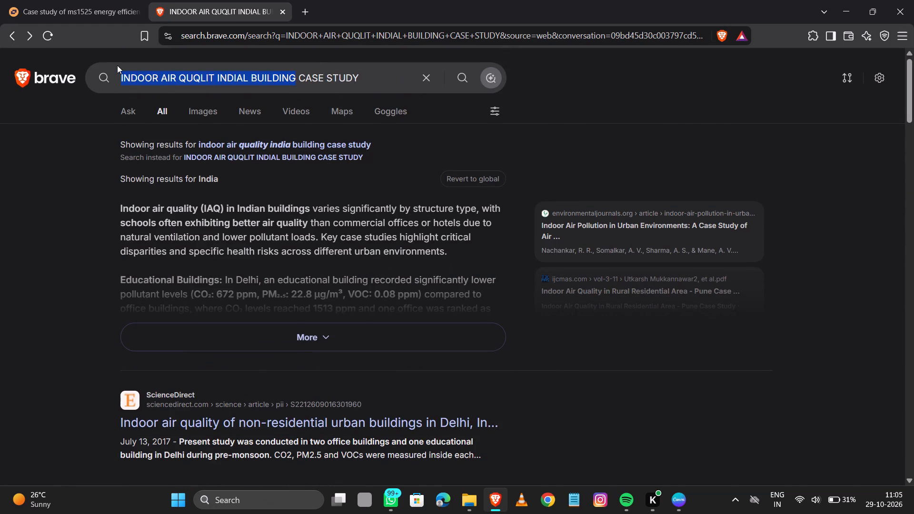
drag(117, 65, 117, 65)
text(WATER EFFICIEN)
text(CY)
key(Return)
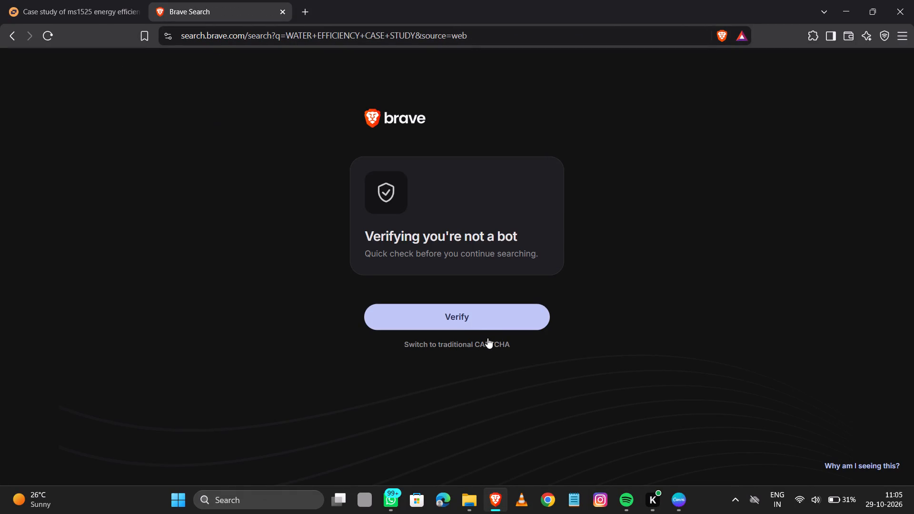
click(494, 321)
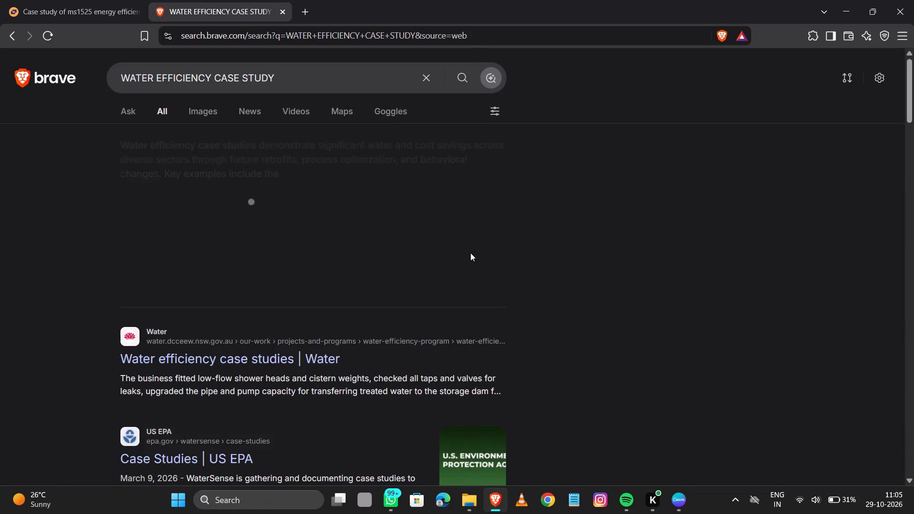
Open and skim the NSW Government Water efficiency case studies page, then return and browse the remaining search results.
click(204, 356)
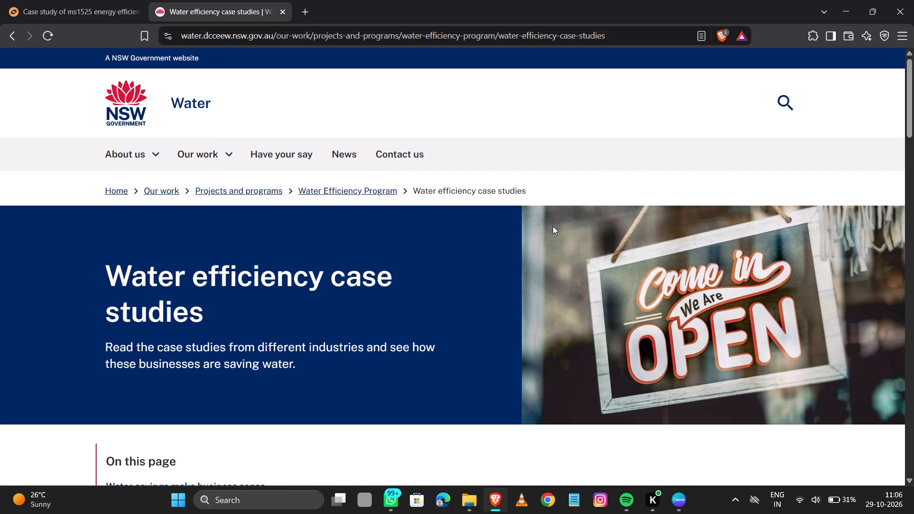
middle_click(522, 221)
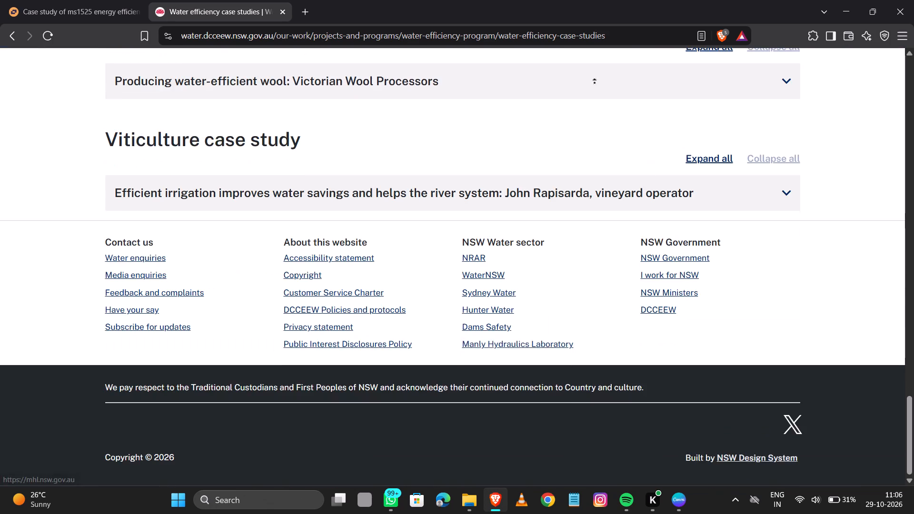
click(537, 218)
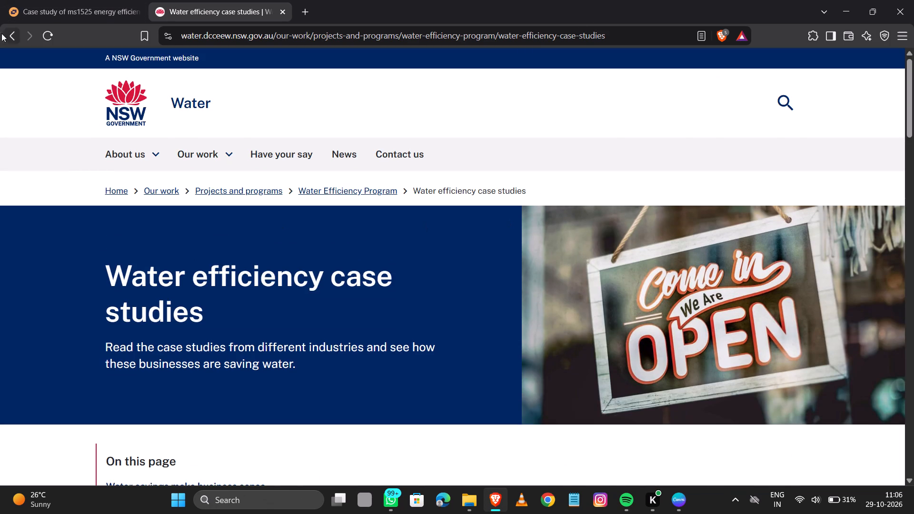
click(6, 33)
middle_click(407, 205)
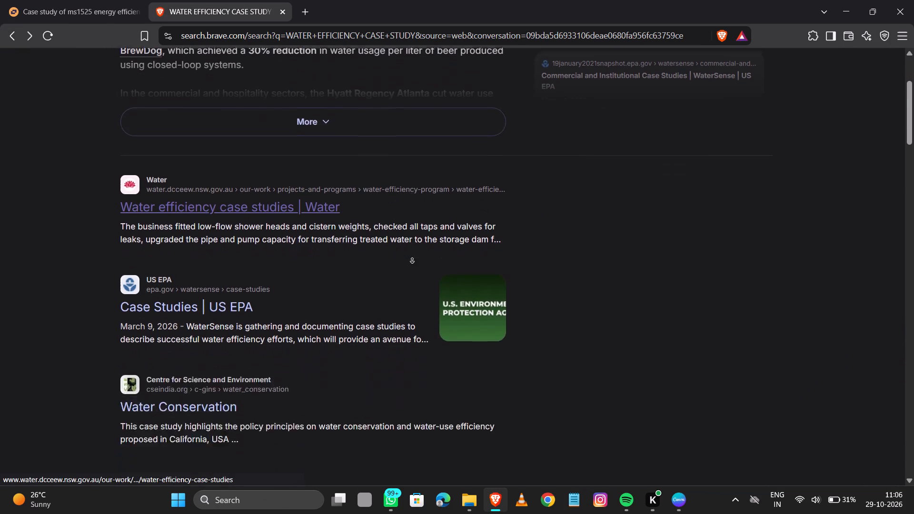
click(412, 259)
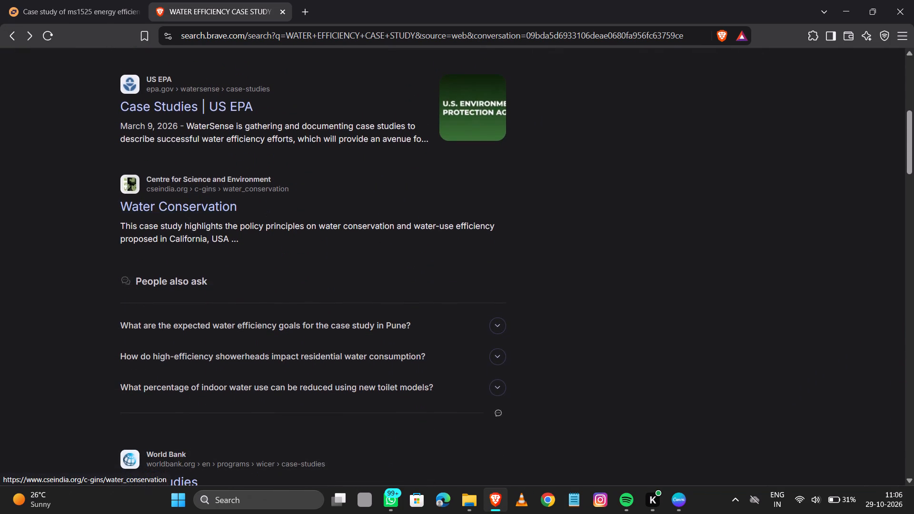
middle_click(272, 245)
scroll(271, 245, down, 1)
click(282, 325)
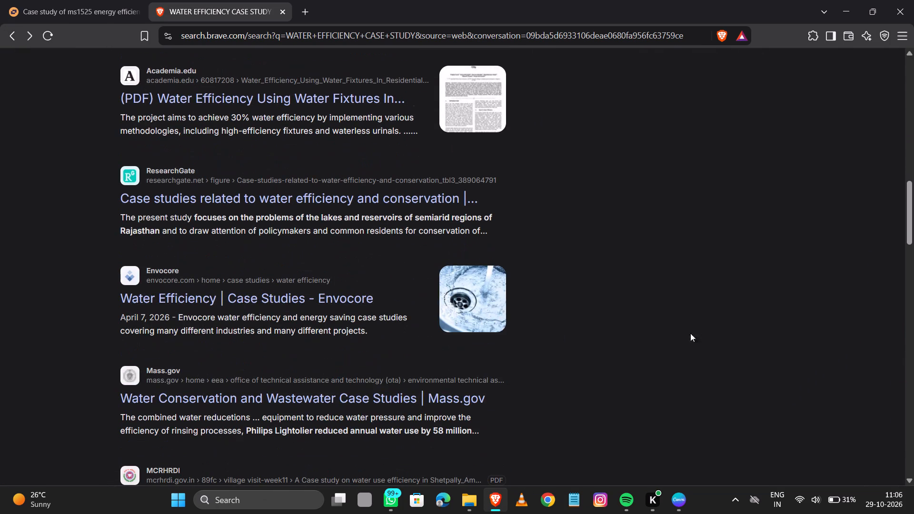
middle_click(690, 333)
click(621, 161)
Refine the web search to WATER EFFICIENCY CASE STUDY INDIAN STRUCTURE CASE STUDY.
click(328, 84)
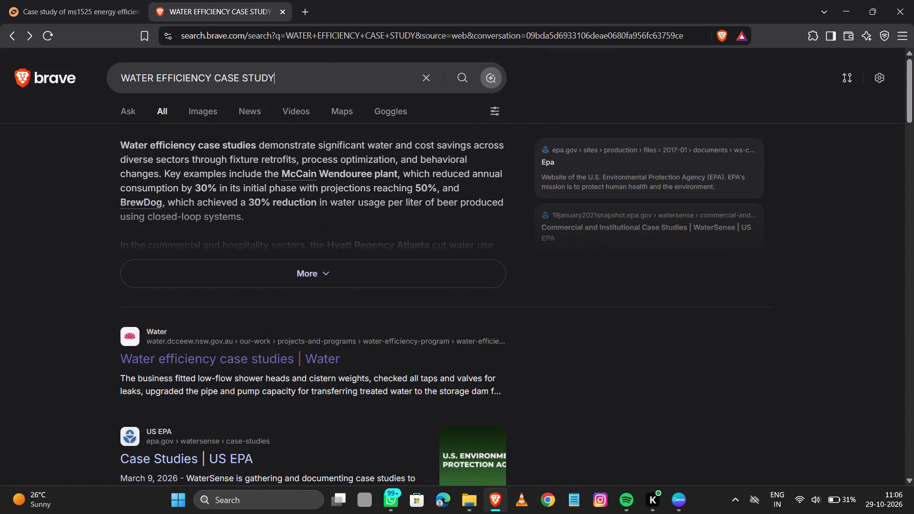
key(space)
text(INDIAN STRUC)
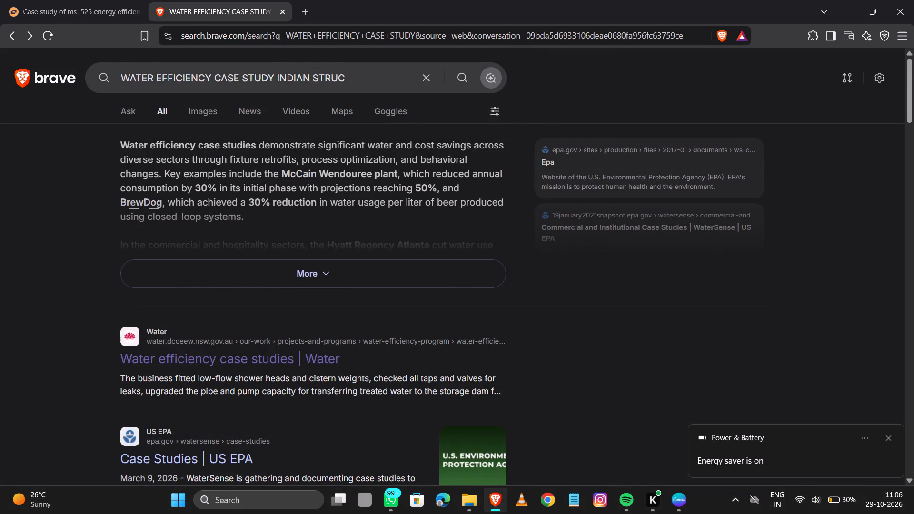
text(TURE CASE SY)
key(BackSpace)
text(TUDY)
key(Return)
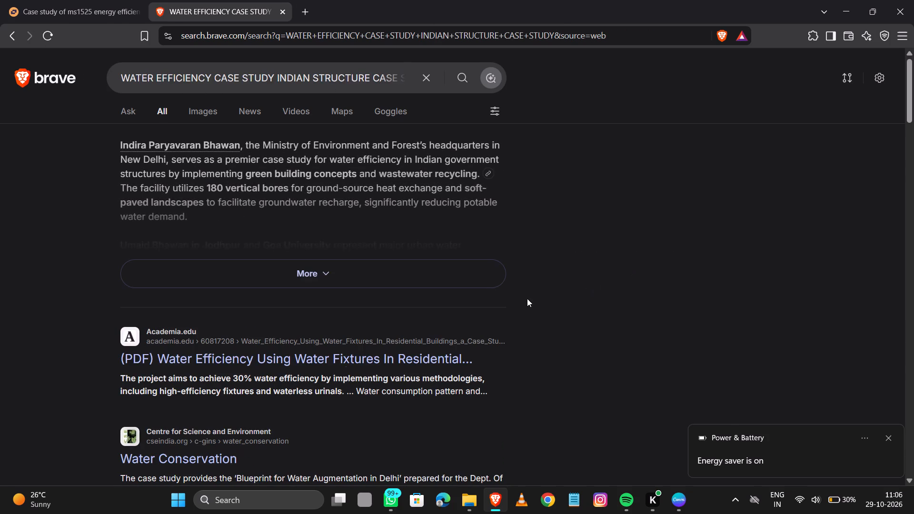
Browse the Indian results, open the IIM Bangalore article on India's water governance, and return to the results.
middle_click(566, 255)
click(556, 322)
middle_click(481, 301)
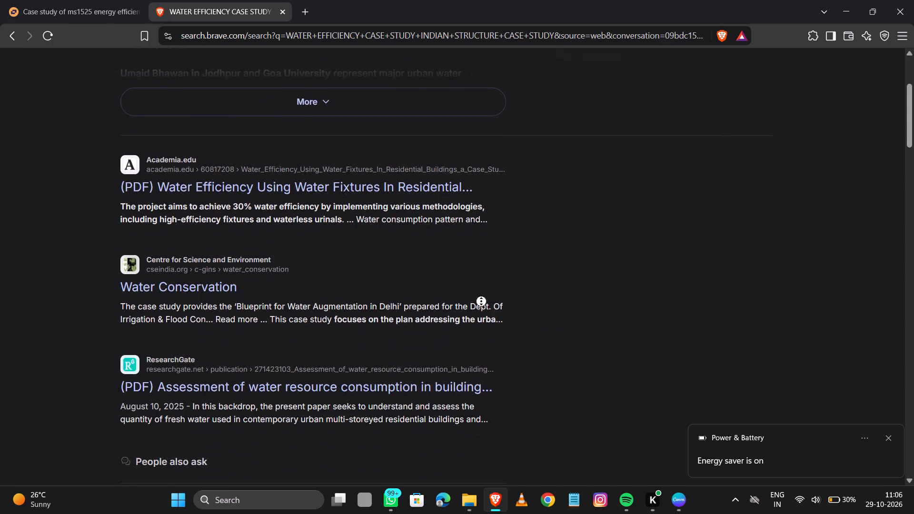
click(492, 348)
middle_click(601, 280)
scroll(599, 314, up, 1)
click(578, 352)
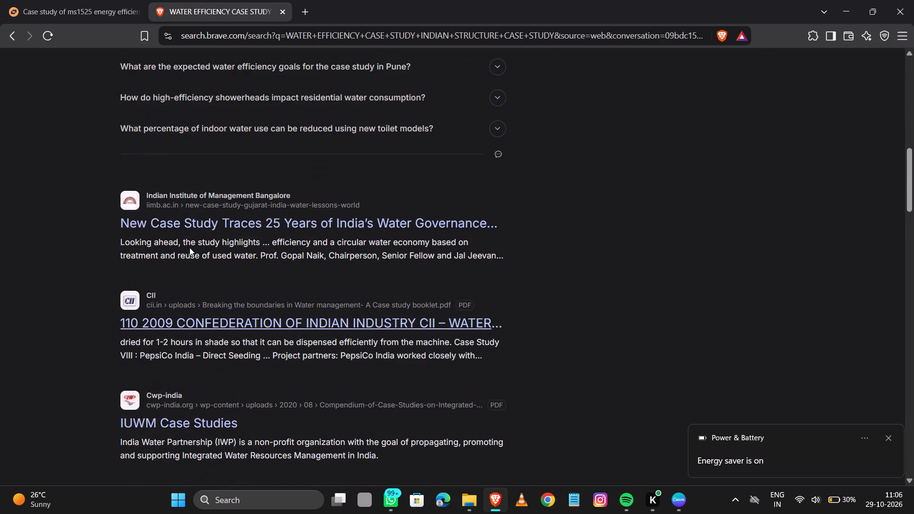
click(199, 226)
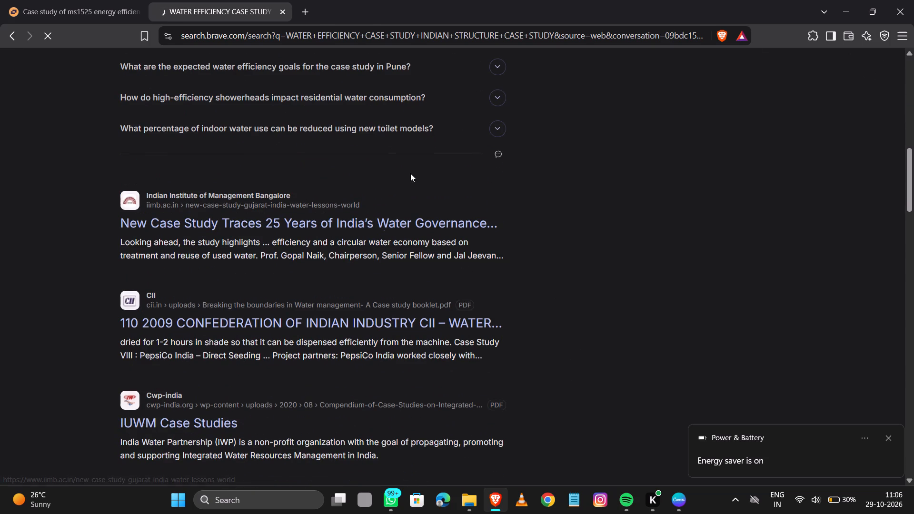
middle_click(631, 226)
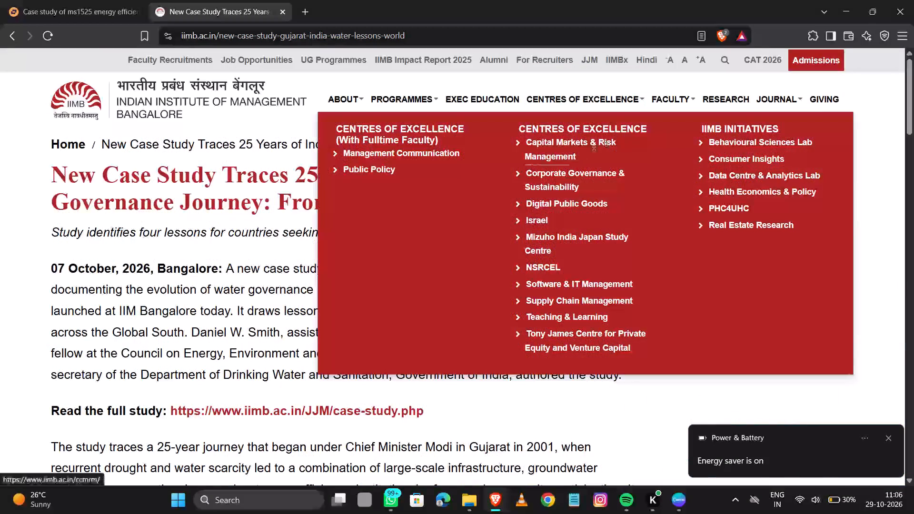
click(183, 237)
click(2, 35)
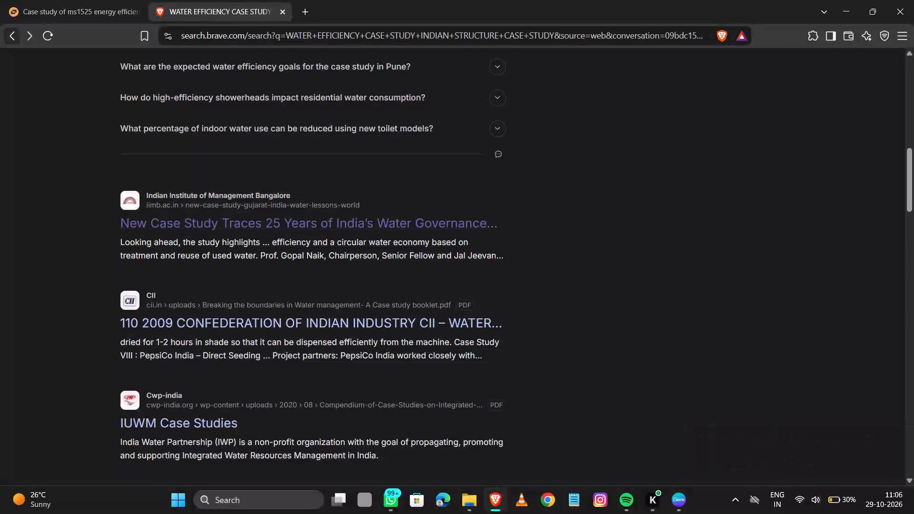
Open the NZEB result Indira Paryavaran Bhawan Case Study and skim its summary and introduction.
scroll(312, 300, down, 9)
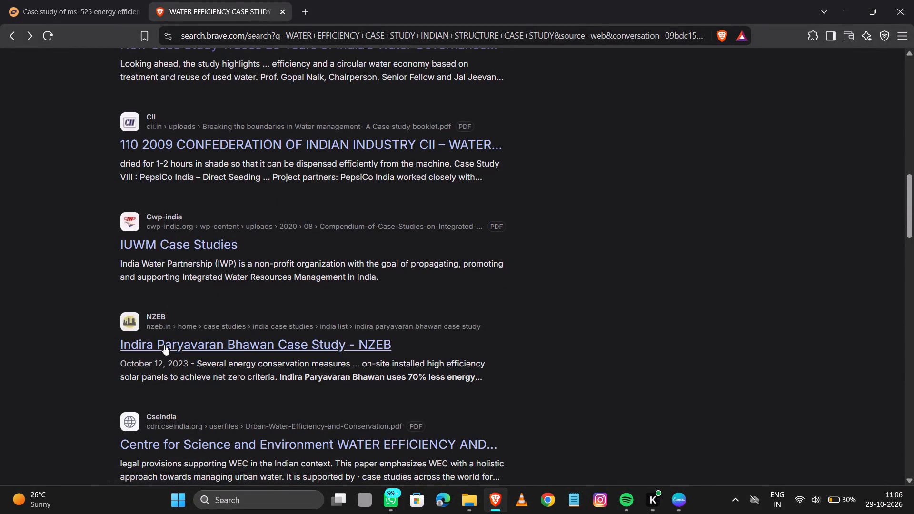
click(164, 345)
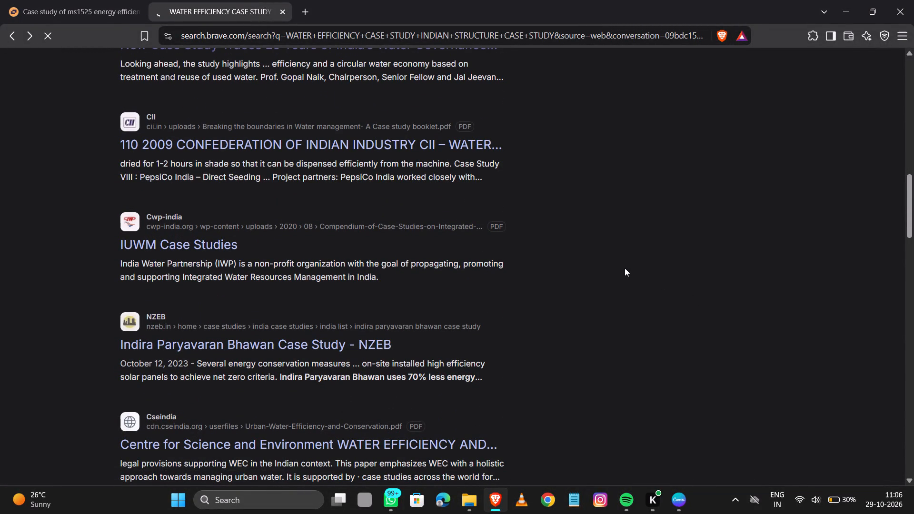
click(224, 344)
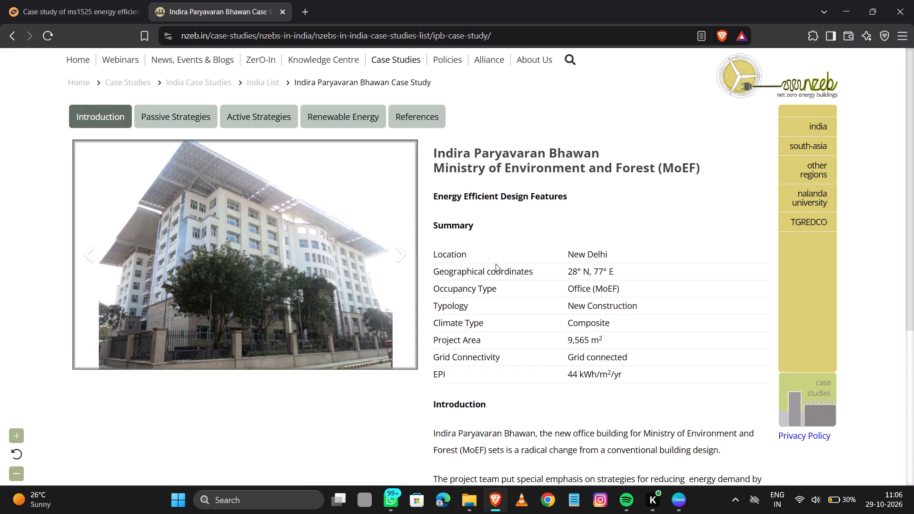
middle_click(500, 258)
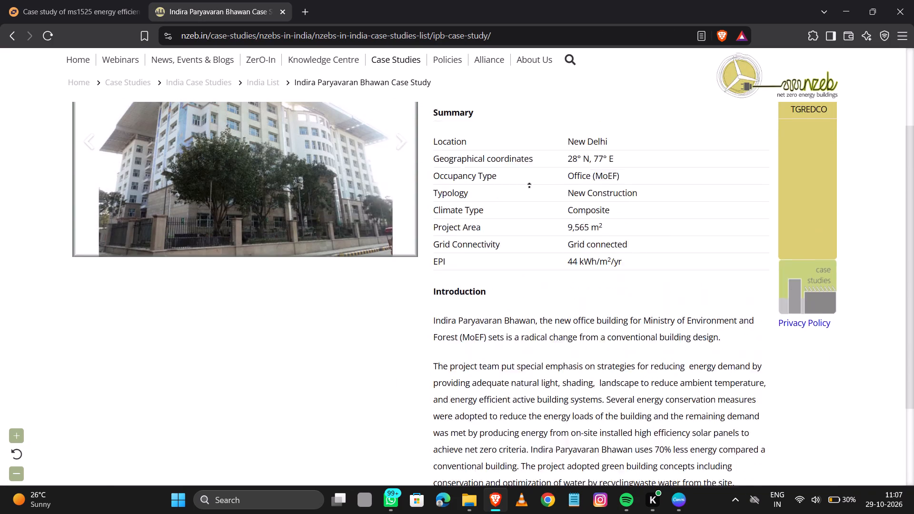
click(529, 187)
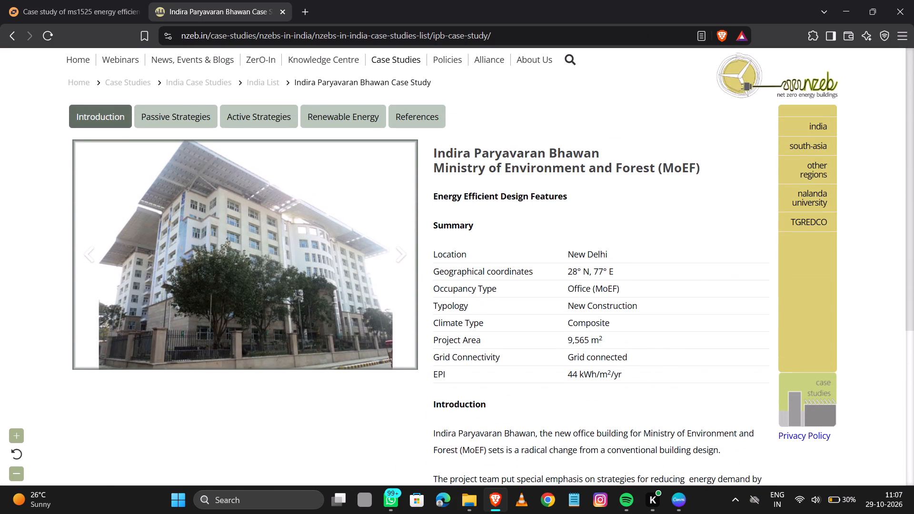
Return from the Indira Paryavaran Bhawan page to the search results and browse the further Indian water efficiency entries.
drag(428, 148, 530, 167)
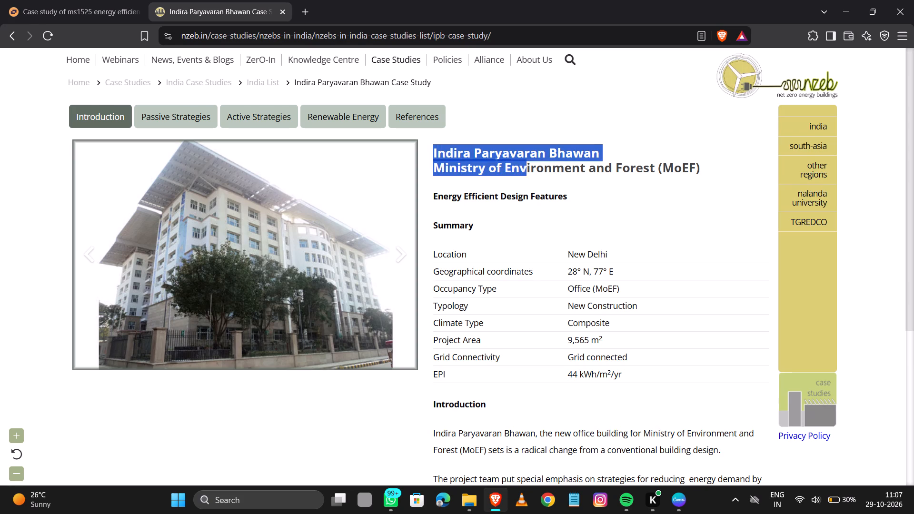
drag(530, 167, 626, 121)
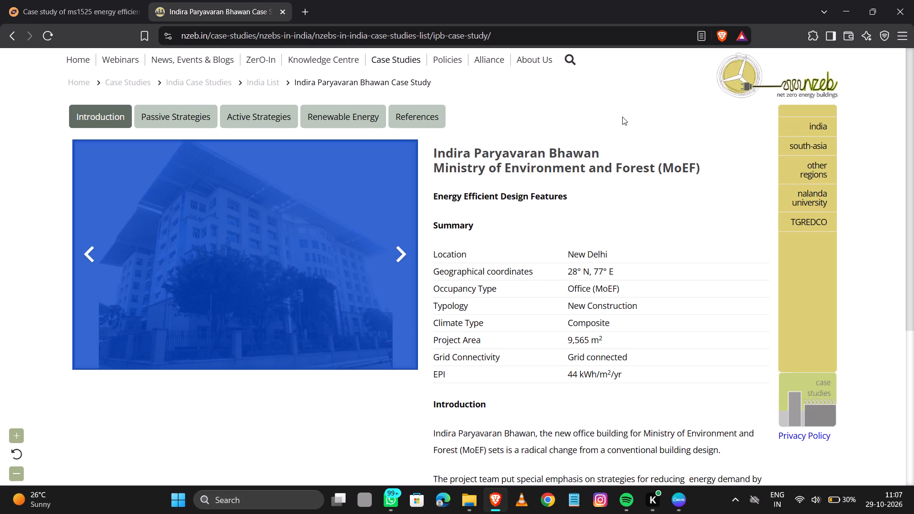
click(622, 117)
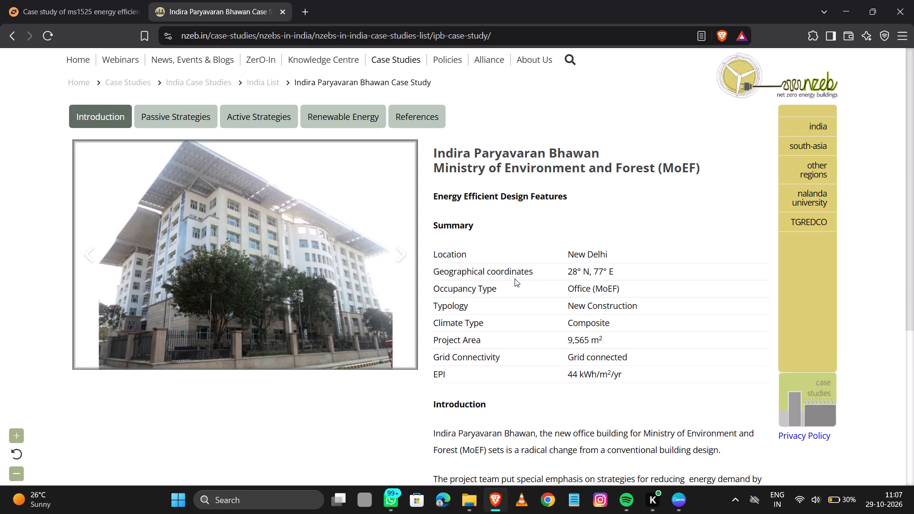
click(15, 40)
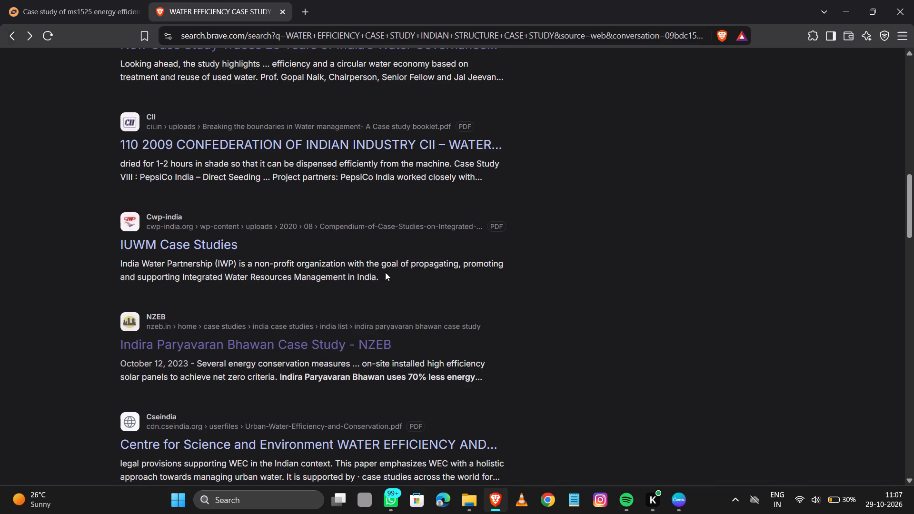
scroll(580, 258, down, 1)
middle_click(586, 260)
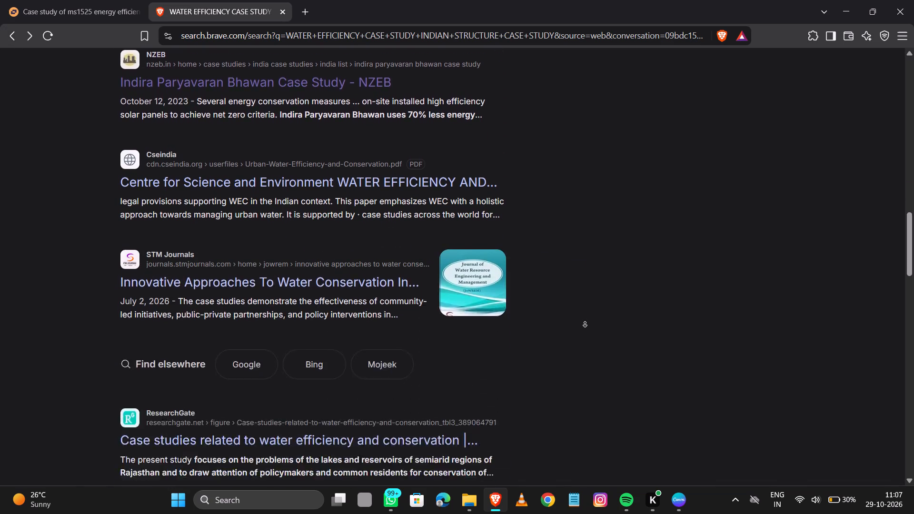
click(585, 323)
middle_click(601, 304)
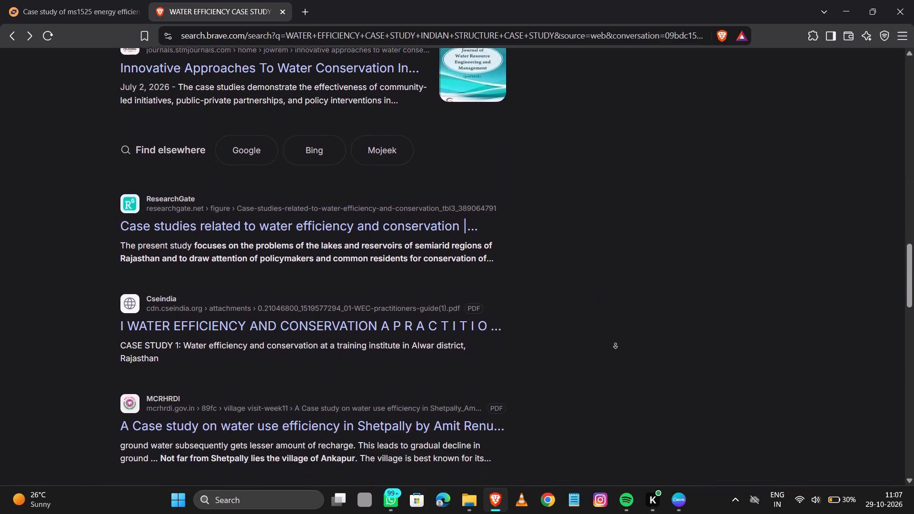
click(616, 344)
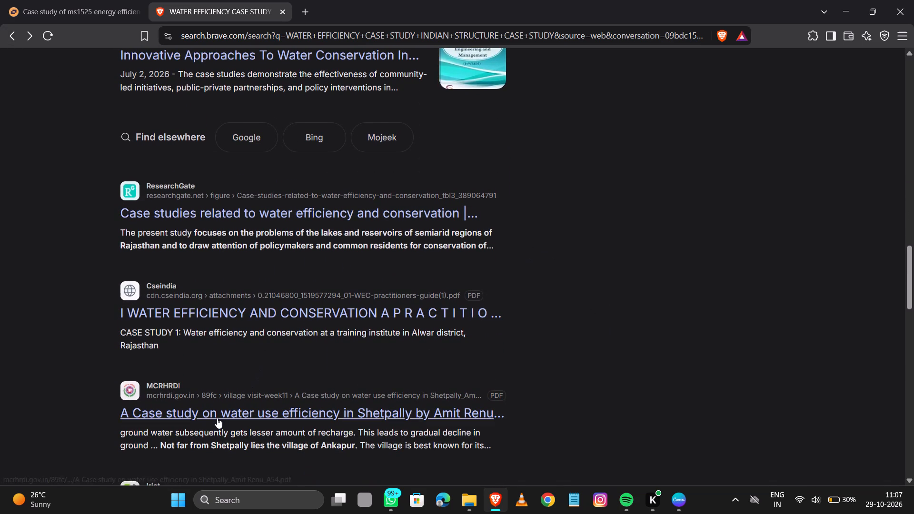
Open the PDF case study on water use efficiency in Shetpally, skim its pages, and return to the search results.
click(217, 414)
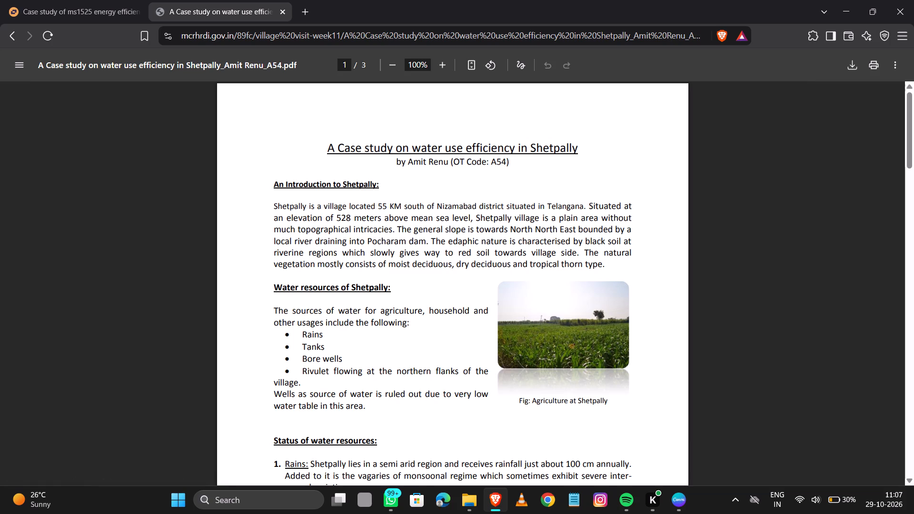
middle_drag(639, 205, 650, 208)
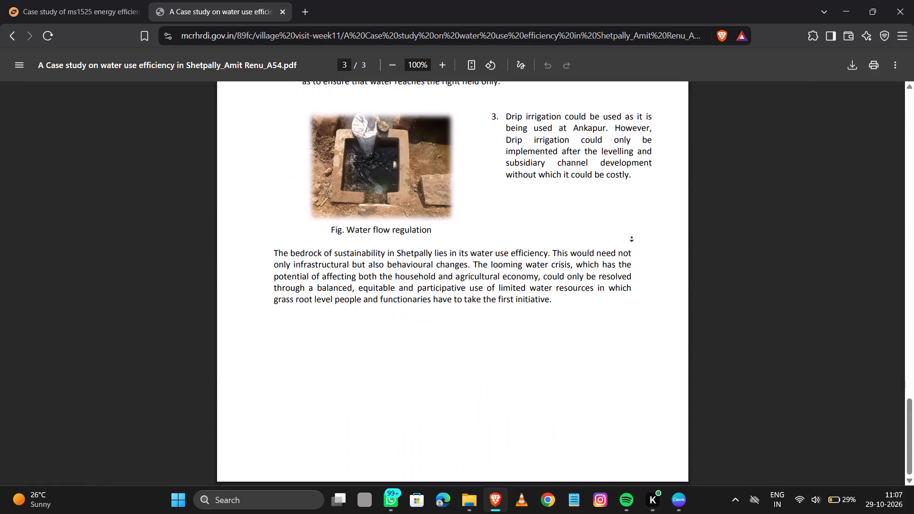
click(654, 237)
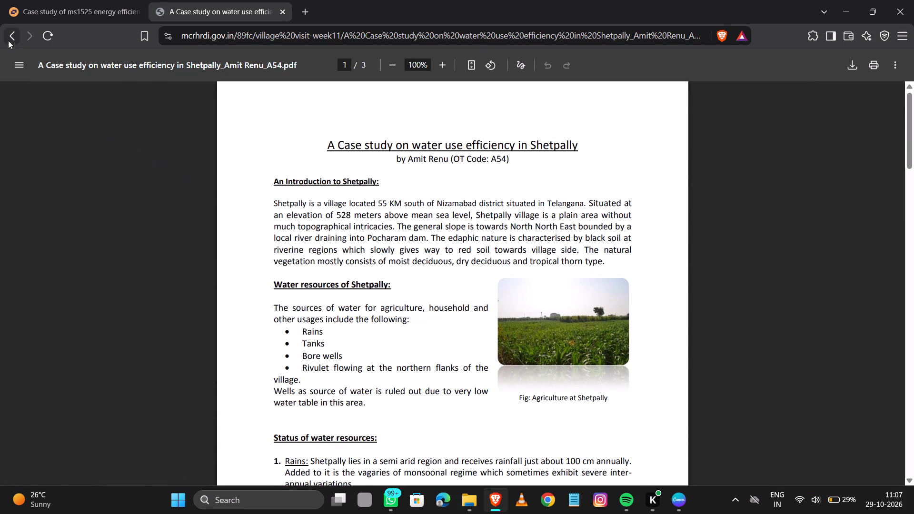
click(8, 40)
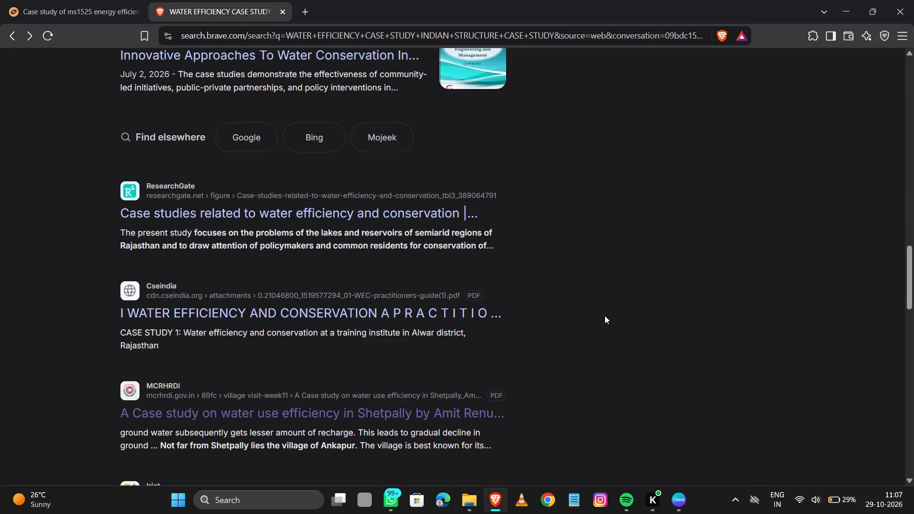
Shorten the web search query to WATER EFFICIENCY INDIAN STRUCTURE CASE STUDY and run it.
middle_click(665, 230)
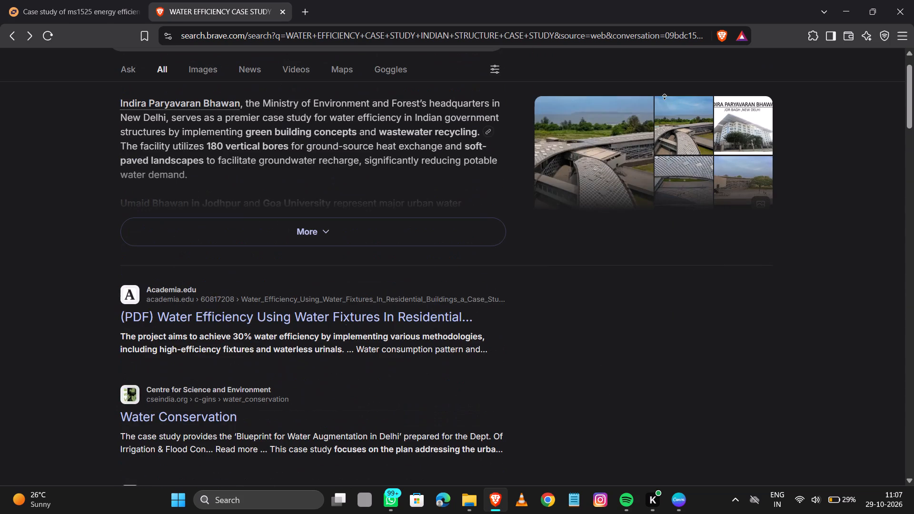
click(665, 99)
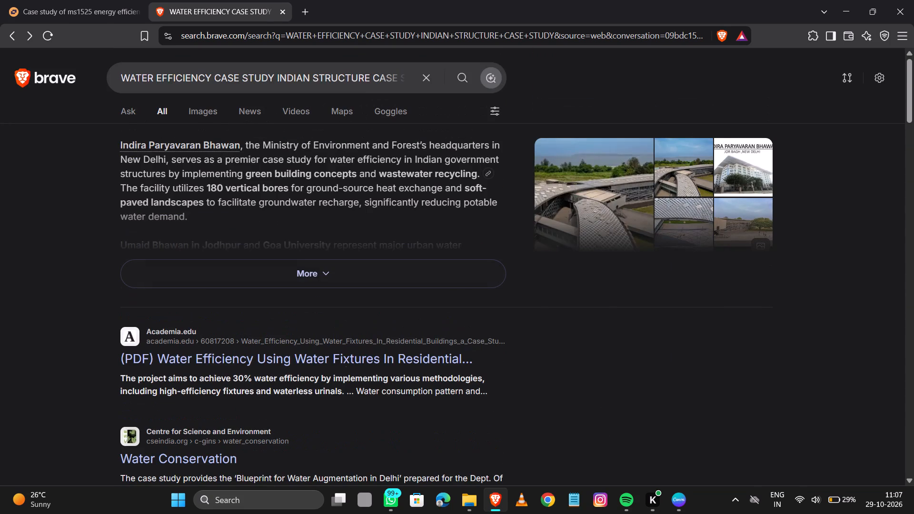
click(277, 80)
key(BackSpace)
key(BackSpace)
key(BackSpace)
key(BackSpace)
key(BackSpace)
key(BackSpace)
key(BackSpace)
key(BackSpace)
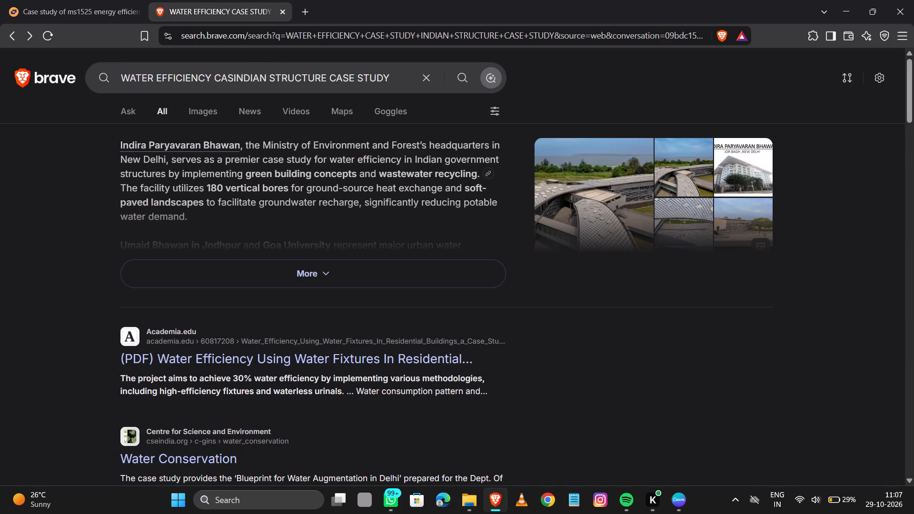
key(BackSpace)
key(BackSpace)
key(BackSpace)
key(Return)
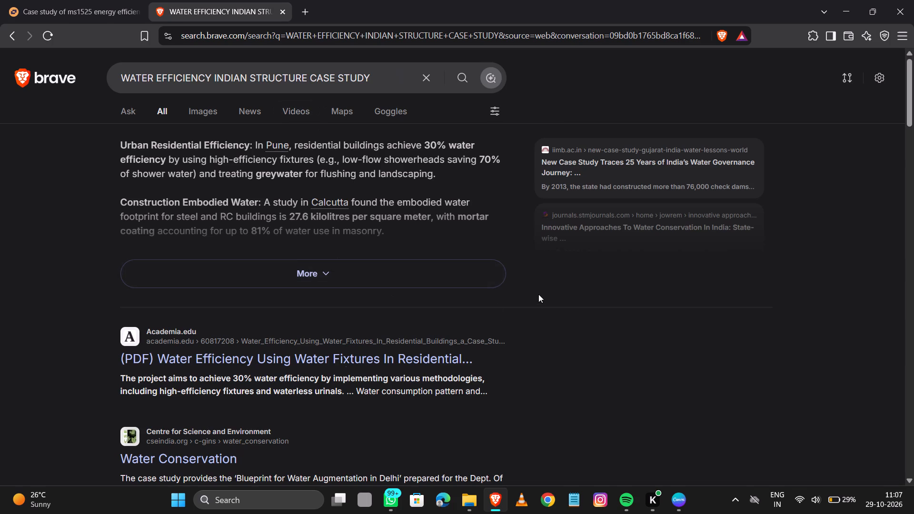
Browse the new search results for a water efficiency case study of an Indian building.
middle_click(539, 294)
click(542, 359)
middle_click(554, 353)
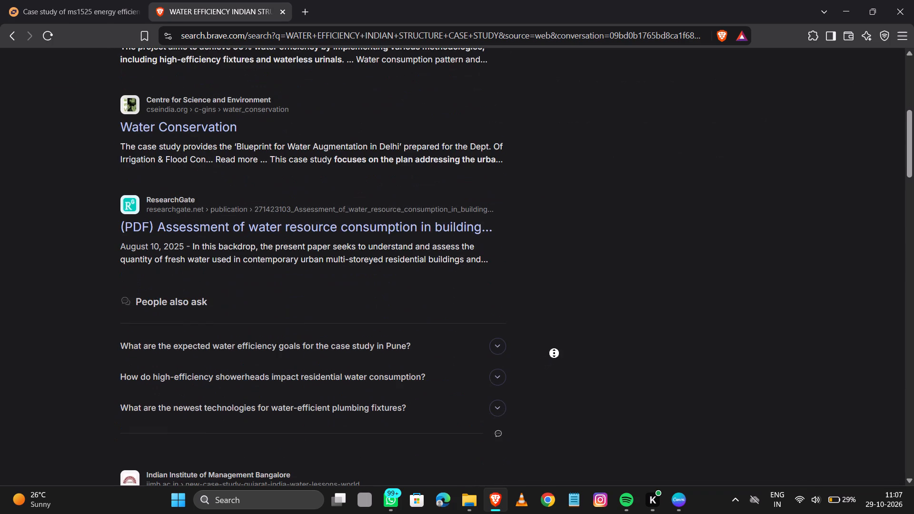
click(563, 316)
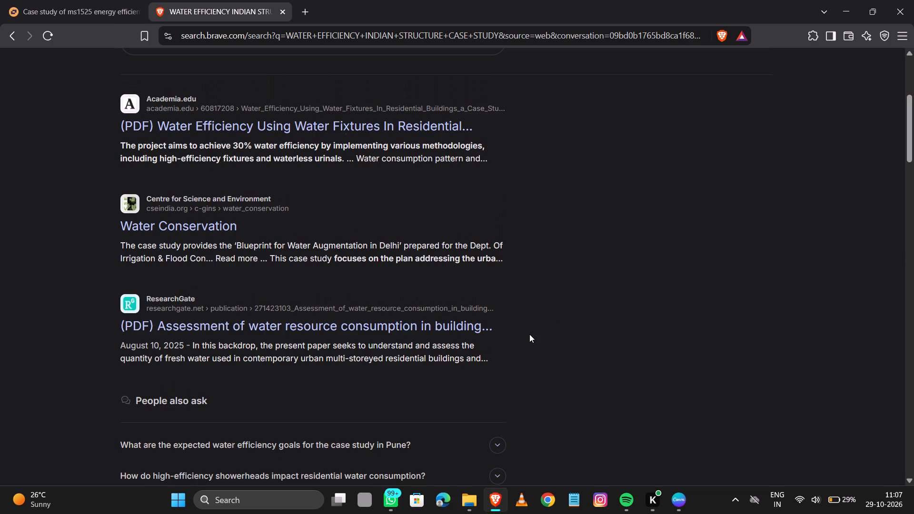
middle_click(556, 247)
click(573, 280)
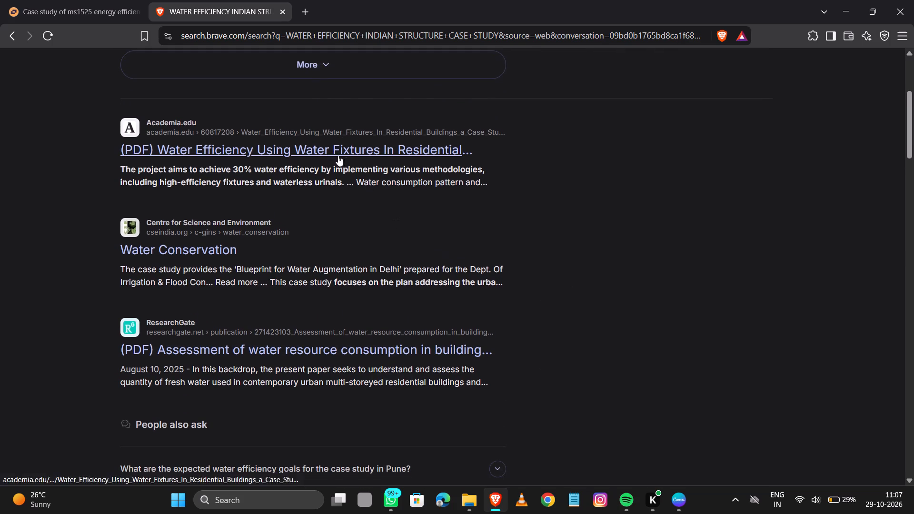
middle_click(626, 287)
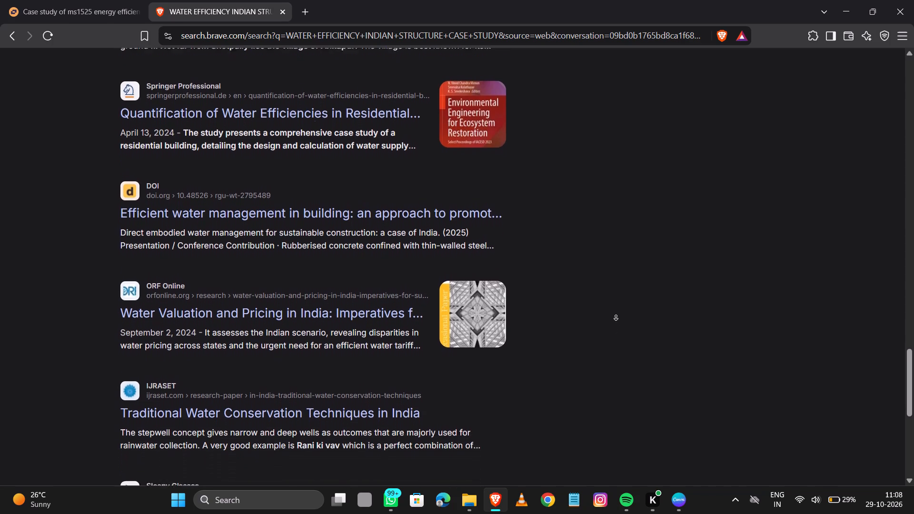
click(616, 316)
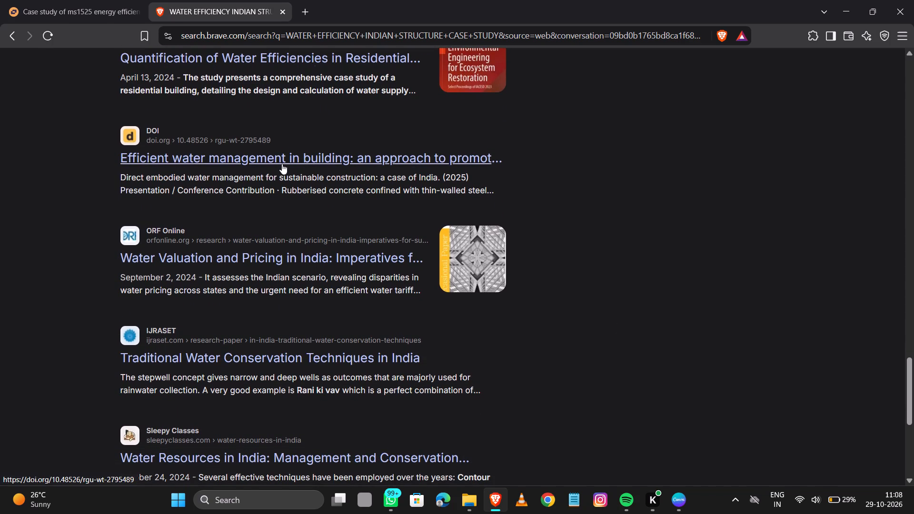
Open the DOI result Efficient water management in building, skim its OpenAIR@RGU repository page, and return to the search results.
click(282, 164)
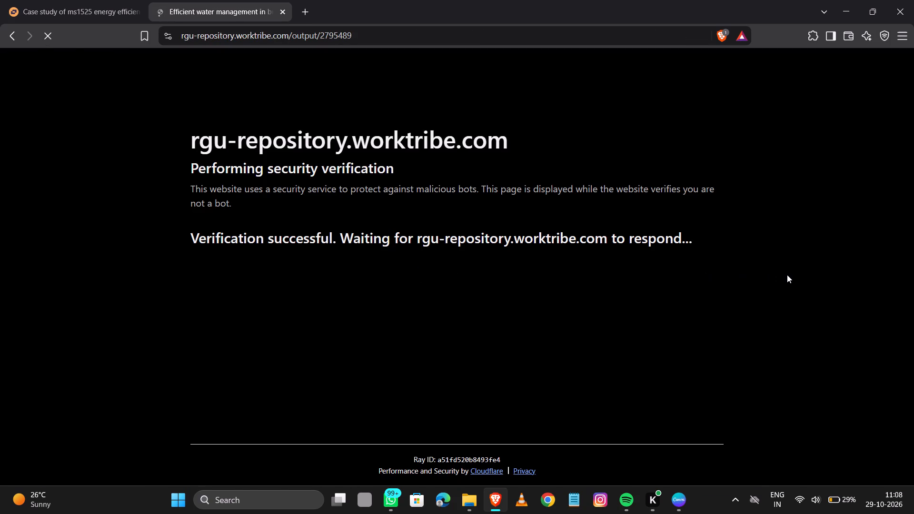
middle_click(878, 306)
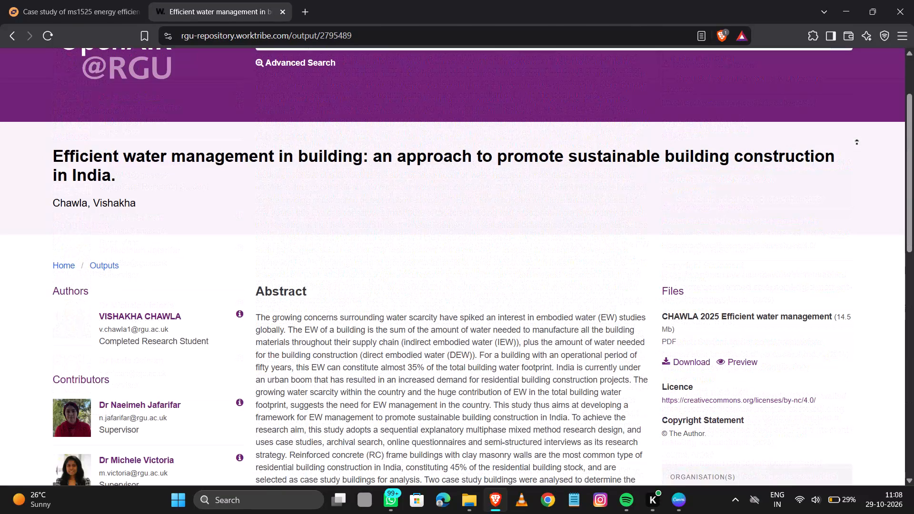
click(873, 272)
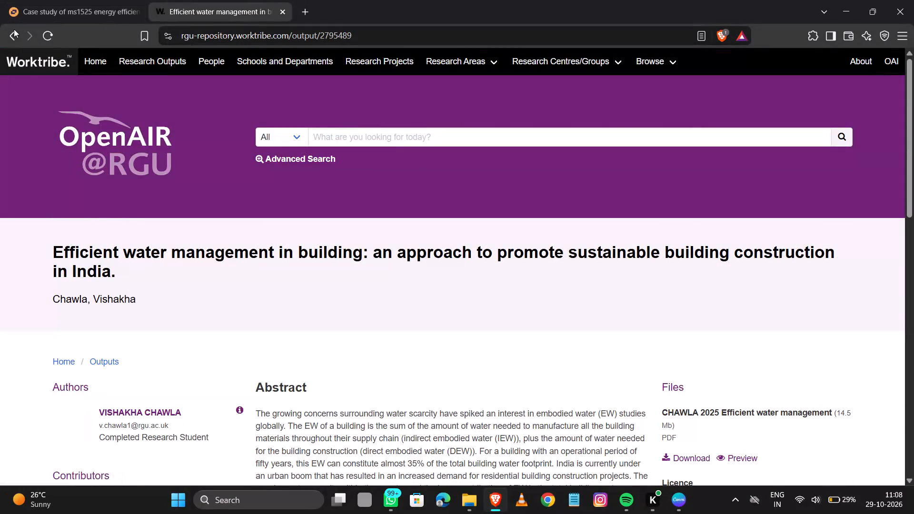
click(14, 30)
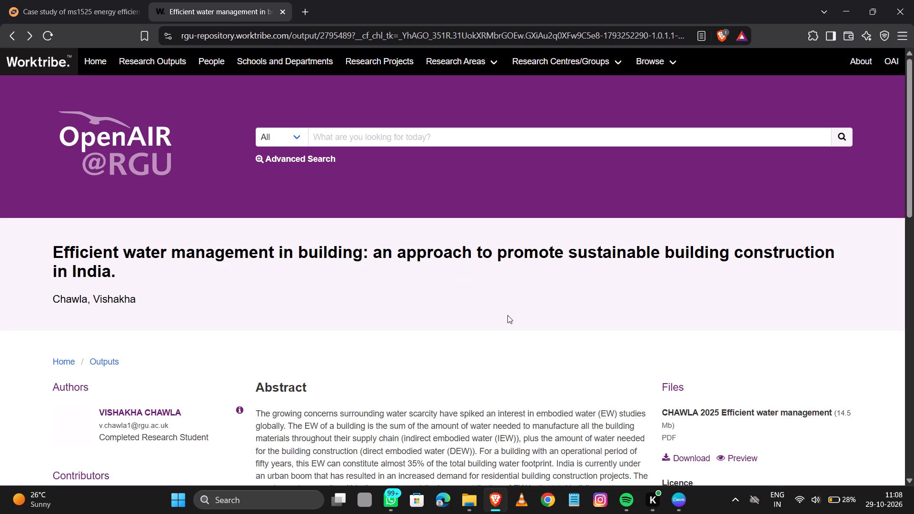
click(14, 40)
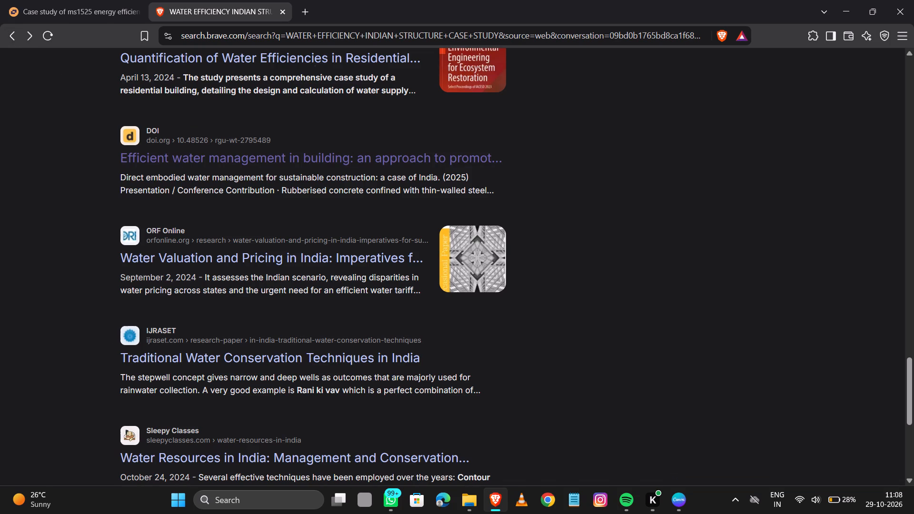
Look through the remaining results down to the end of the page, then return to the summary and first results.
scroll(641, 265, up, 1)
scroll(641, 265, down, 2)
middle_click(642, 265)
click(646, 352)
middle_click(668, 300)
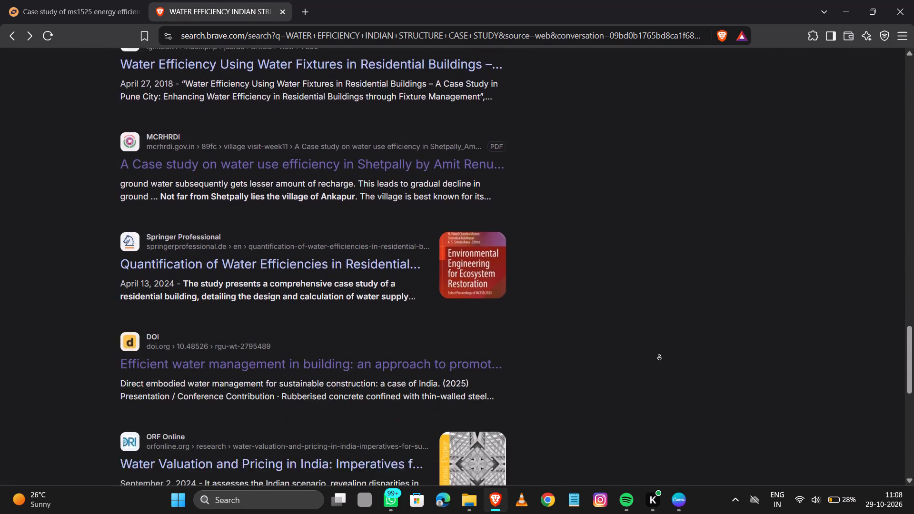
click(659, 356)
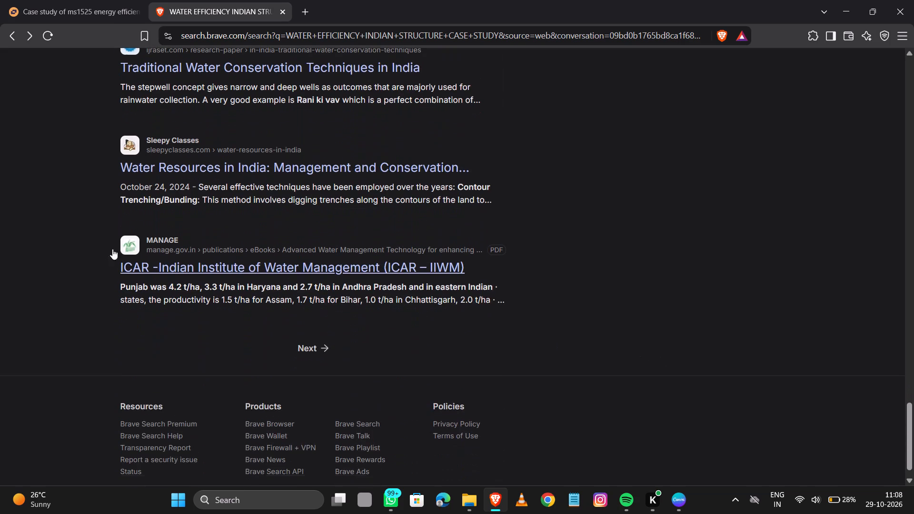
middle_click(638, 270)
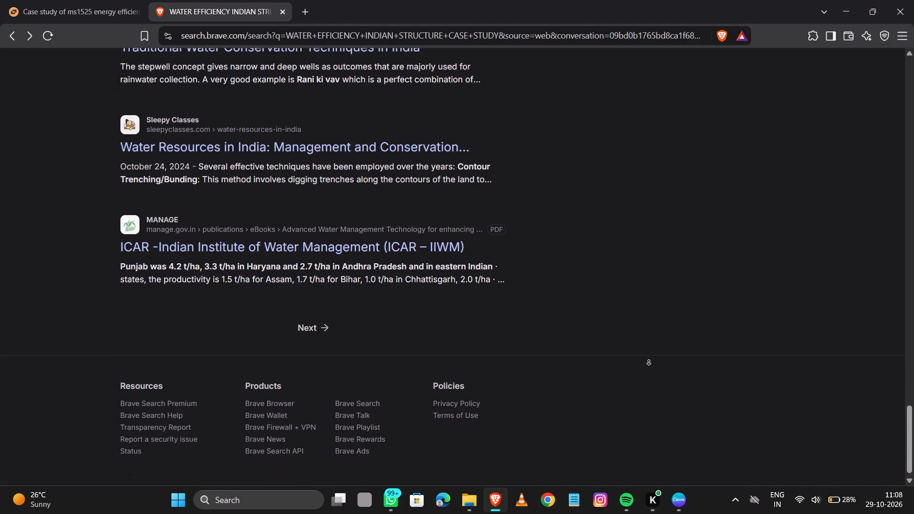
click(659, 306)
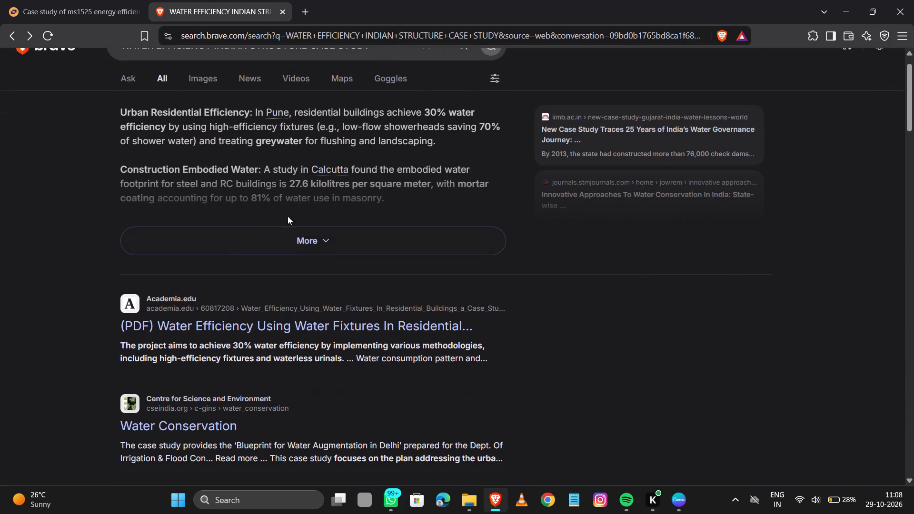
scroll(746, 292, up, 4)
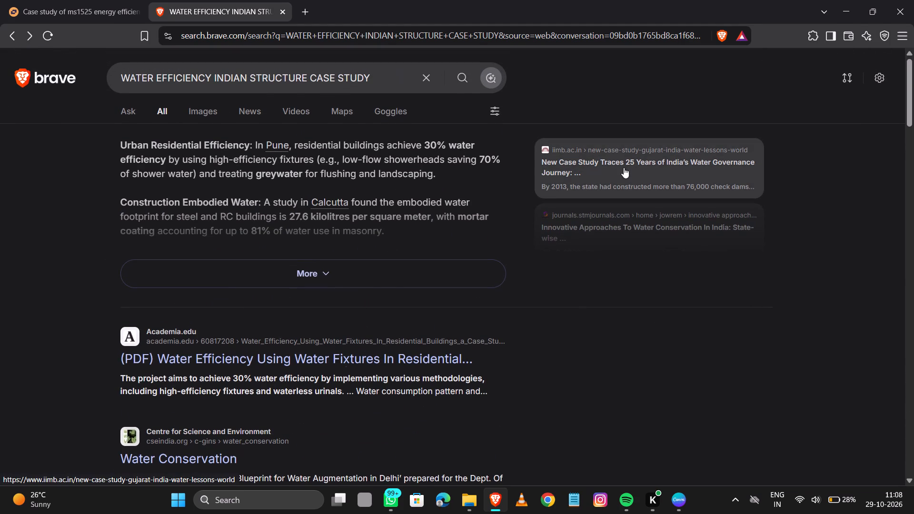
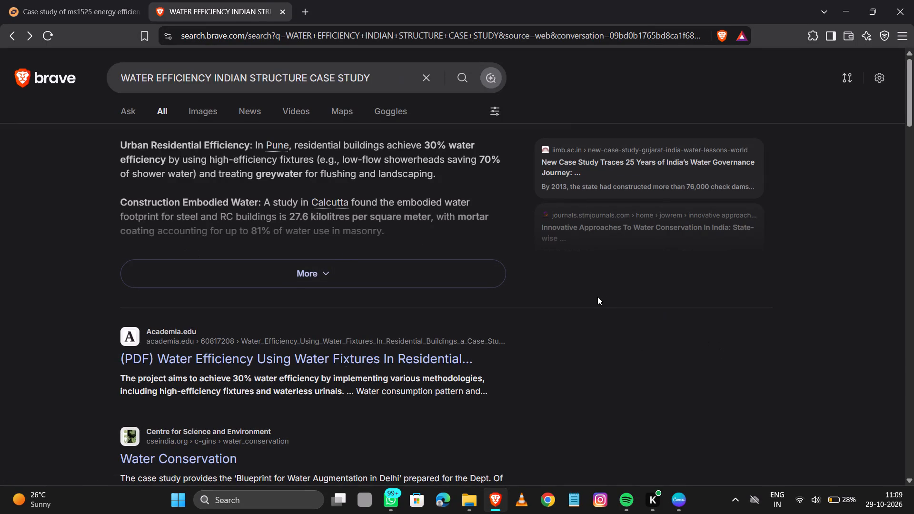
Look through the search results for "WATER EFFICIENCY INDIAN STRUCTURE CASE STUDY" for a suitable building case study.
middle_click(507, 283)
scroll(507, 283, up, 1)
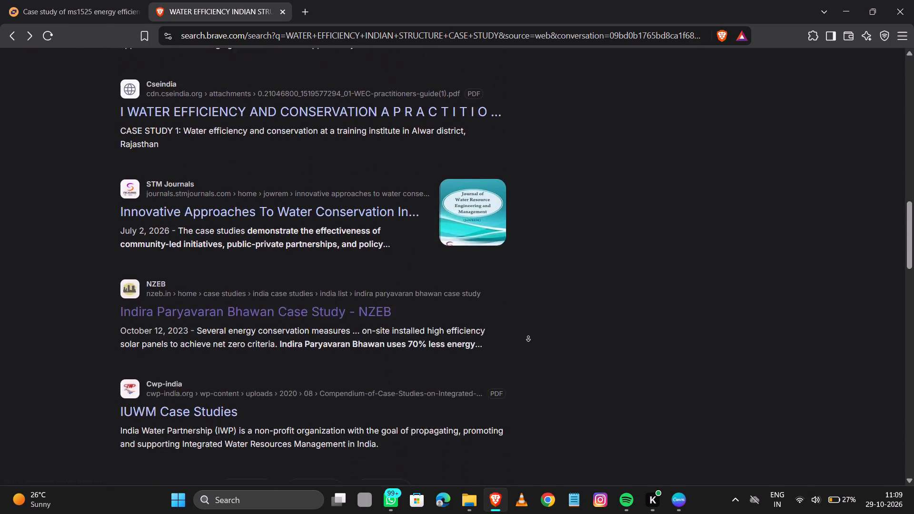
click(528, 337)
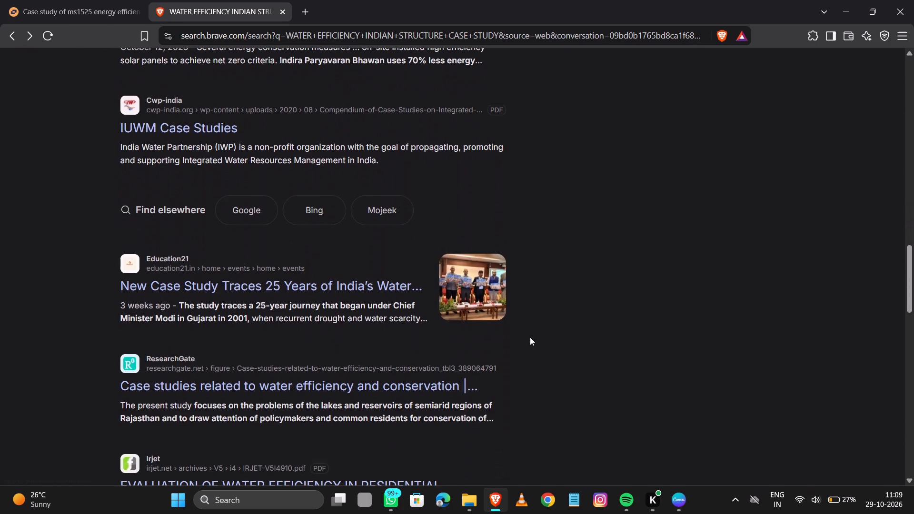
middle_click(530, 337)
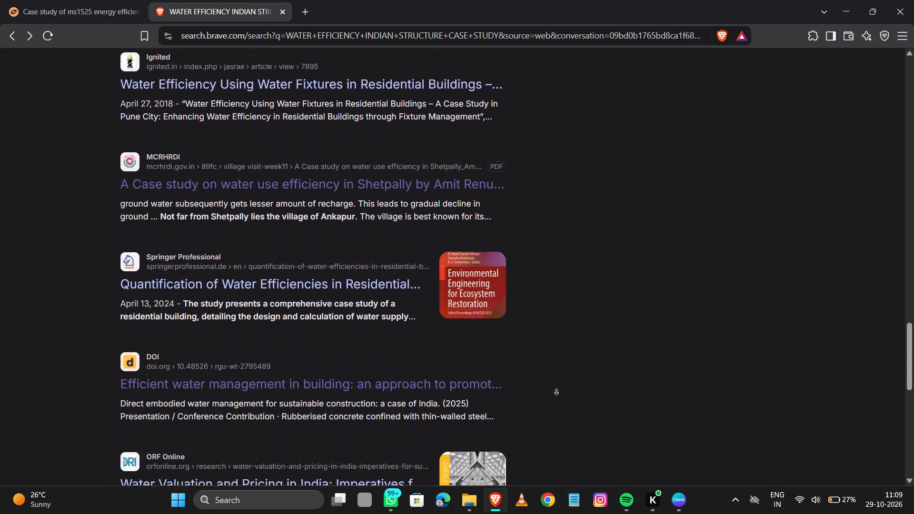
click(556, 390)
scroll(633, 290, down, 1)
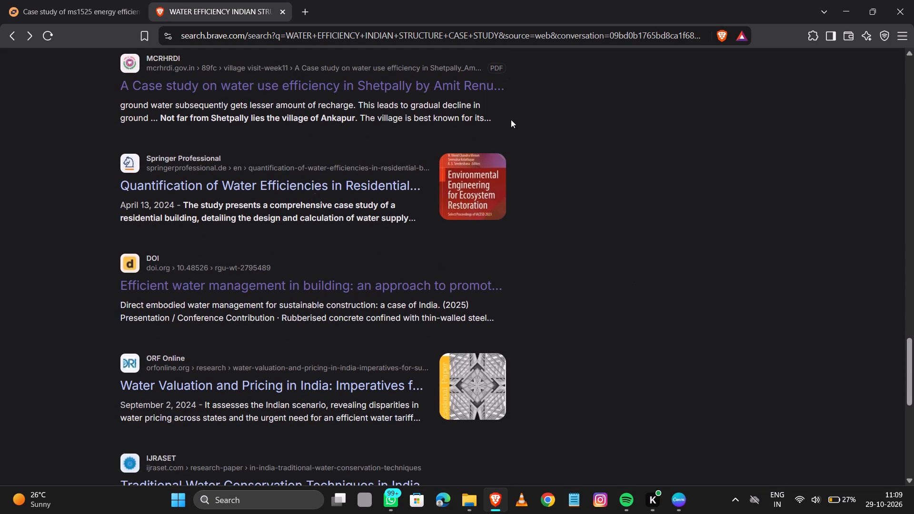
middle_click(528, 188)
scroll(529, 188, up, 1)
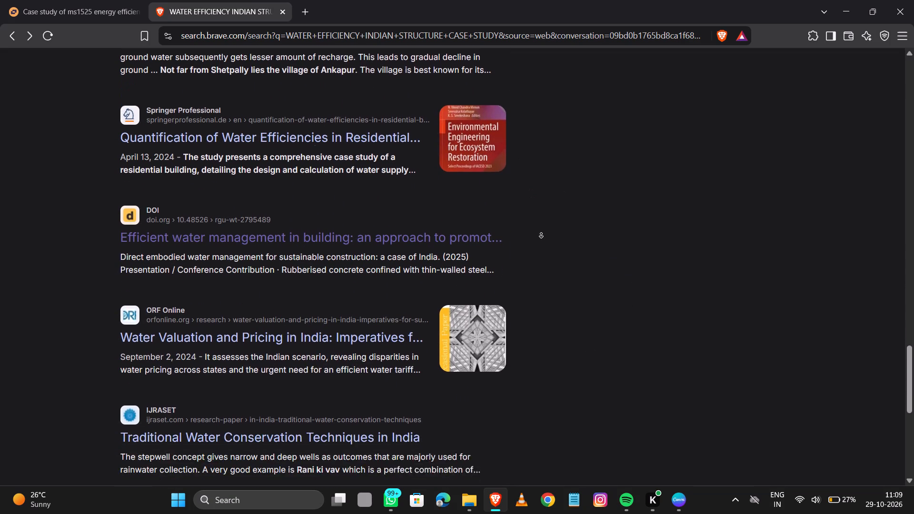
click(541, 234)
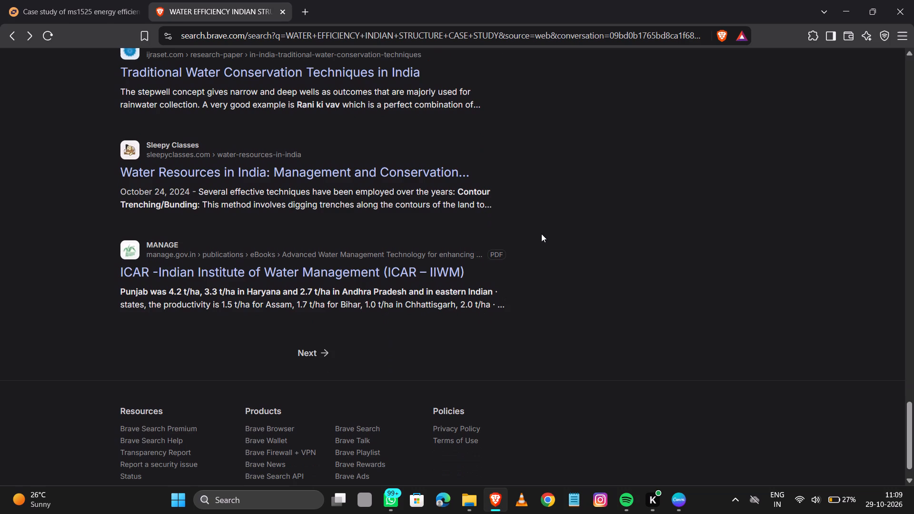
middle_click(626, 252)
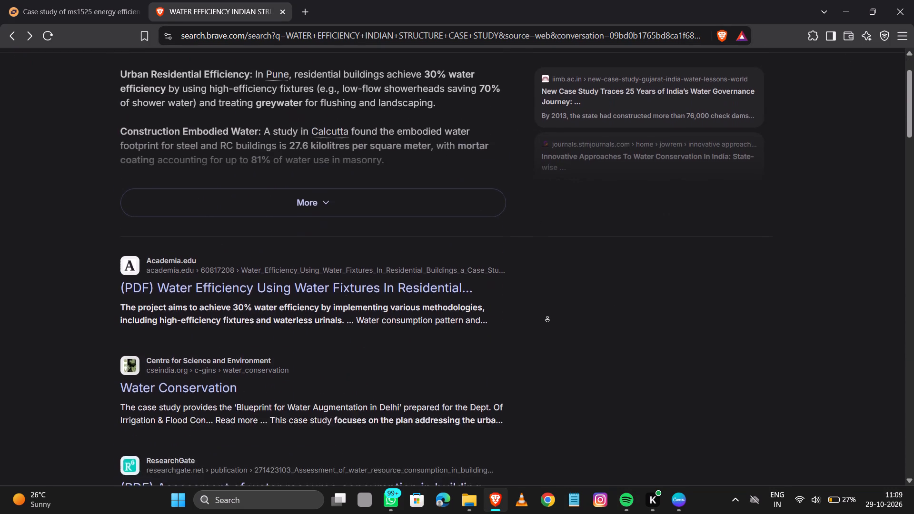
click(550, 325)
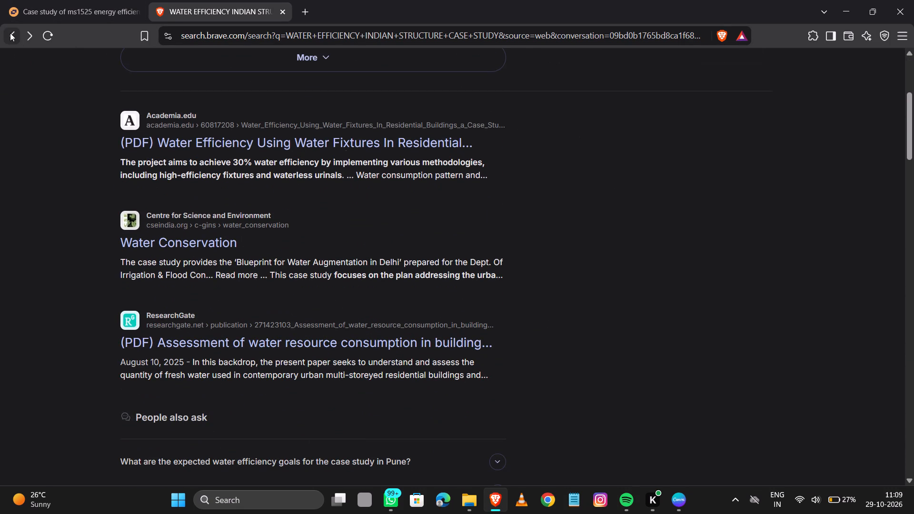
Go back to the "WATER EFFICIENCY CASE STUDY INDIAN STRUCTURE CASE STUDY" search and examine its results.
click(10, 33)
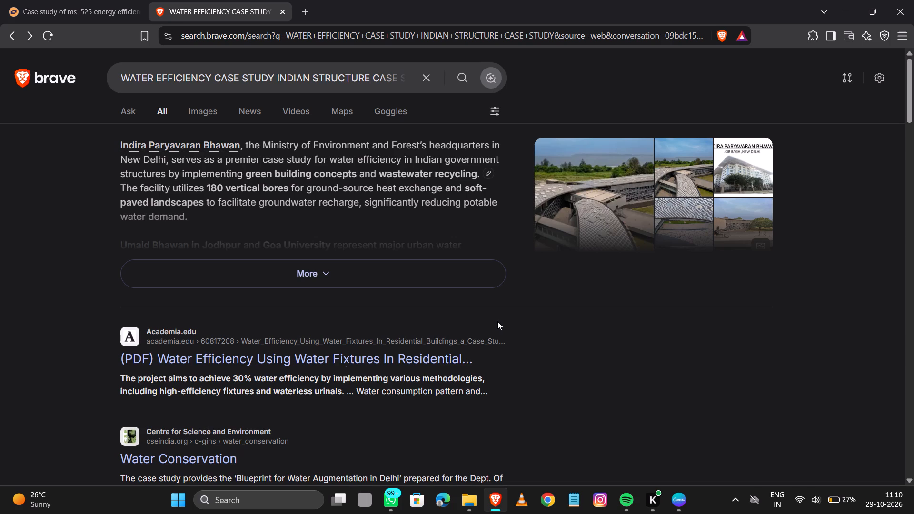
scroll(521, 345, down, 1)
middle_drag(521, 346, 521, 354)
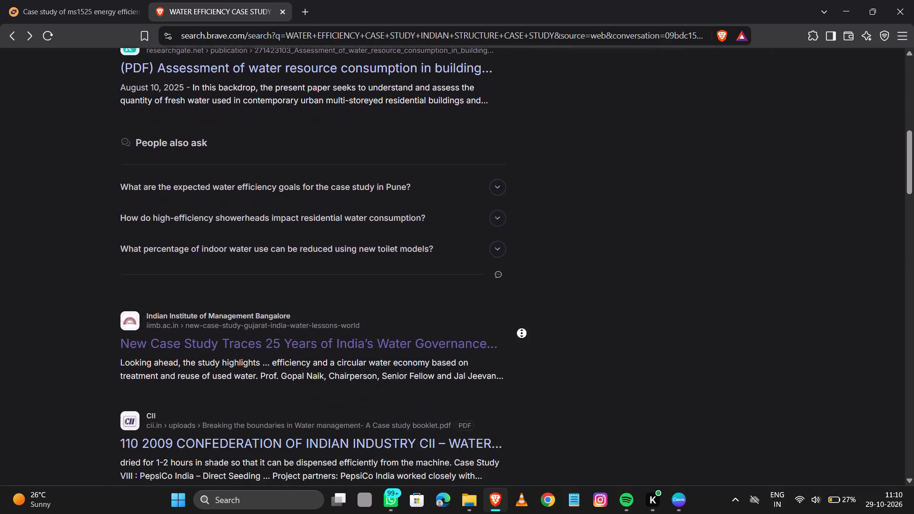
click(528, 108)
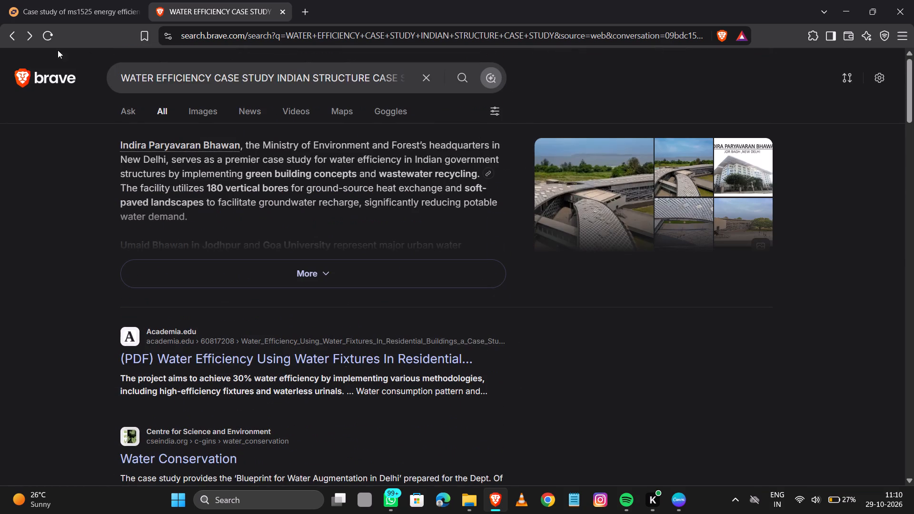
Return to the "WATER EFFICIENCY CASE STUDY" search, open the NSW Government water efficiency case studies result and examine the listed industries.
click(2, 30)
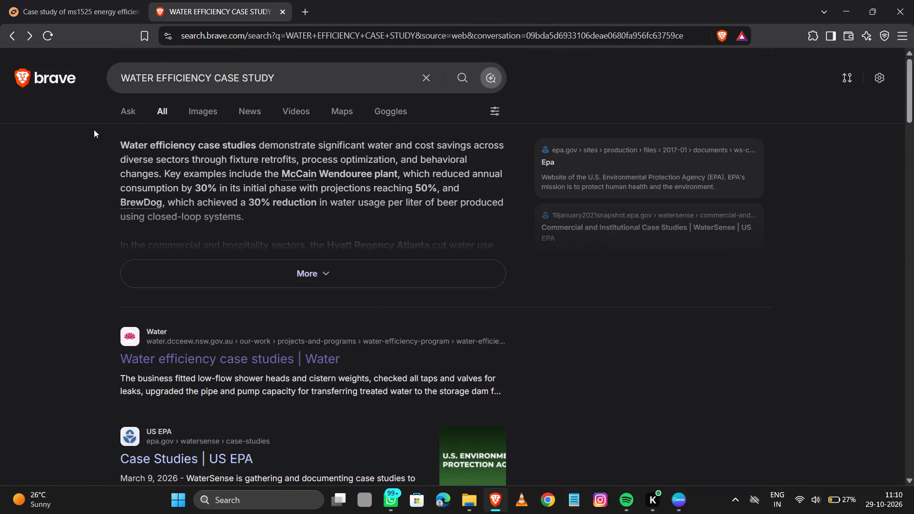
click(184, 361)
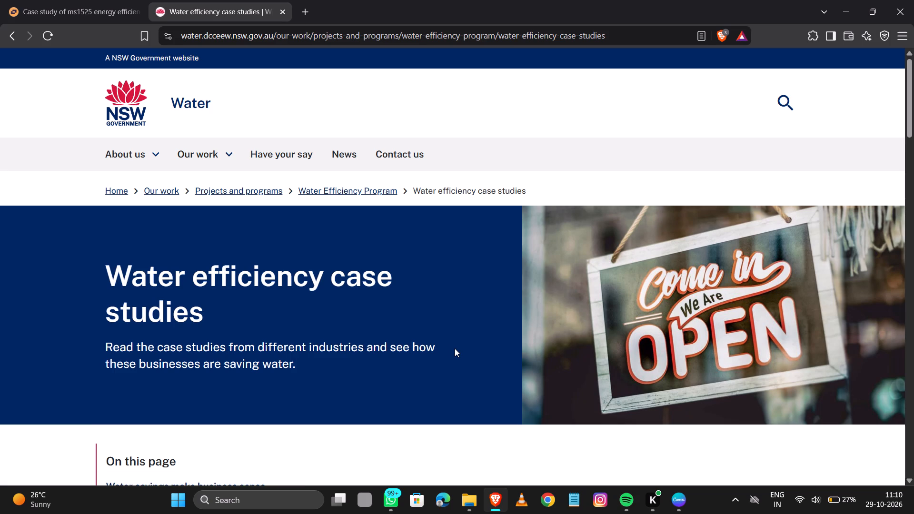
middle_drag(455, 348, 459, 349)
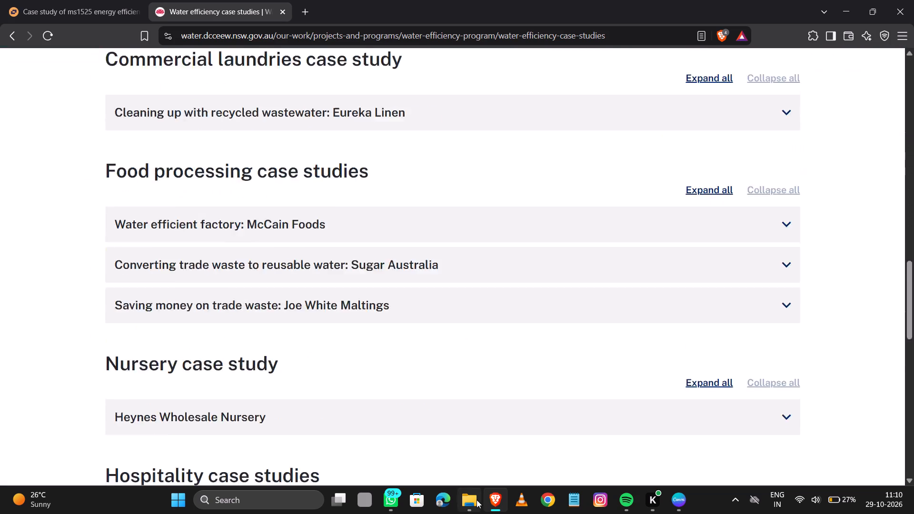
click(531, 132)
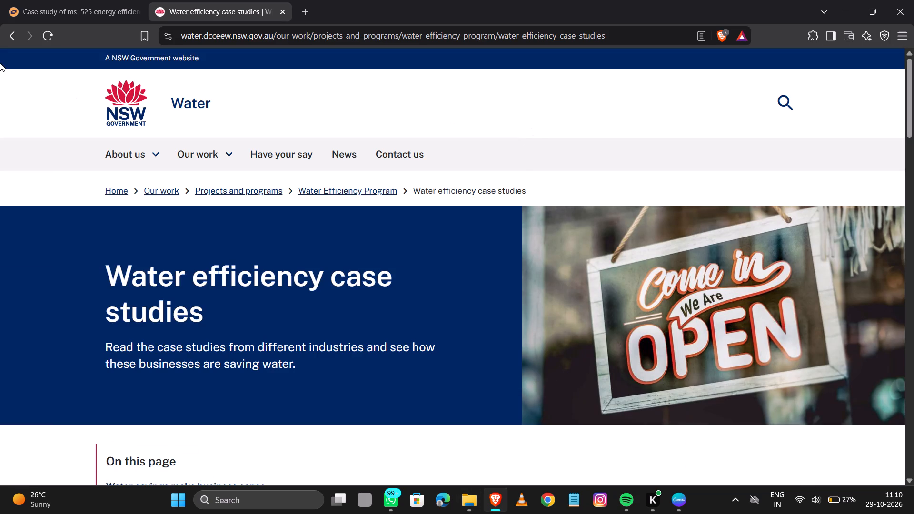
Return to the search results, open the US EPA WaterSense Case Studies page and look over its case study table.
click(10, 34)
scroll(594, 335, down, 1)
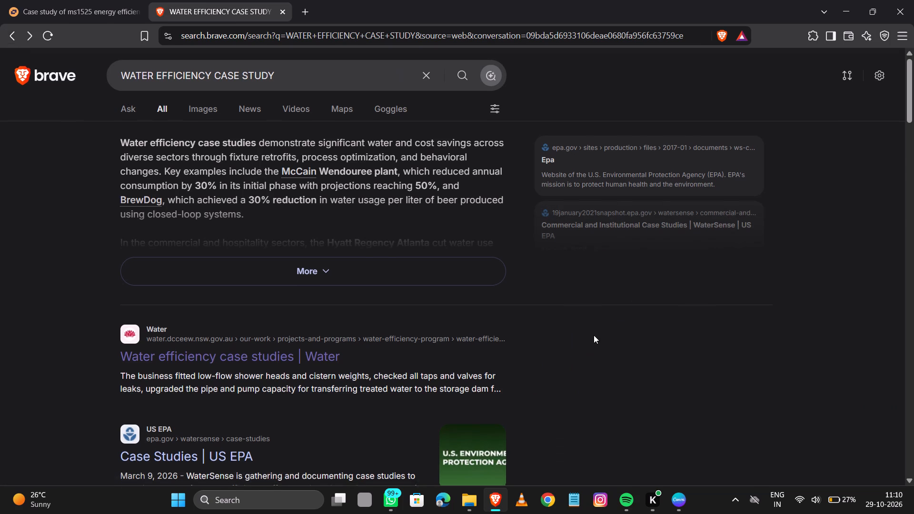
scroll(594, 335, down, 3)
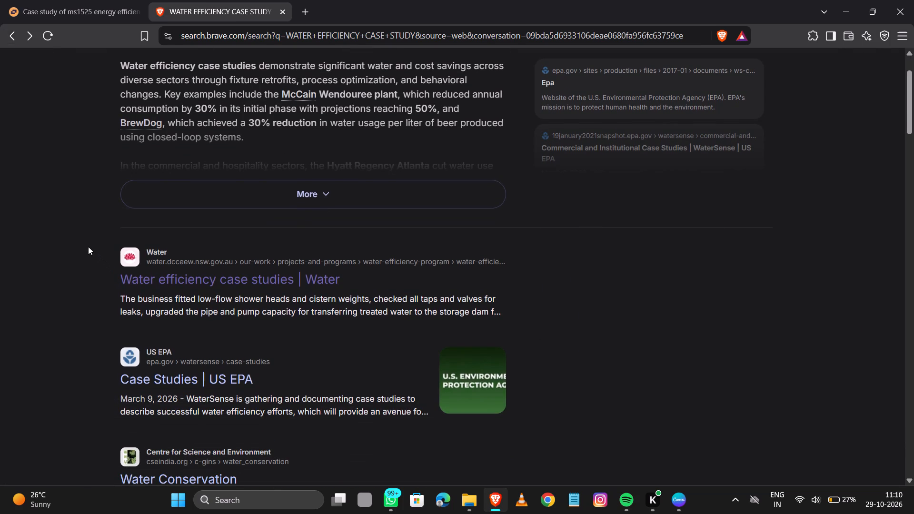
middle_click(72, 248)
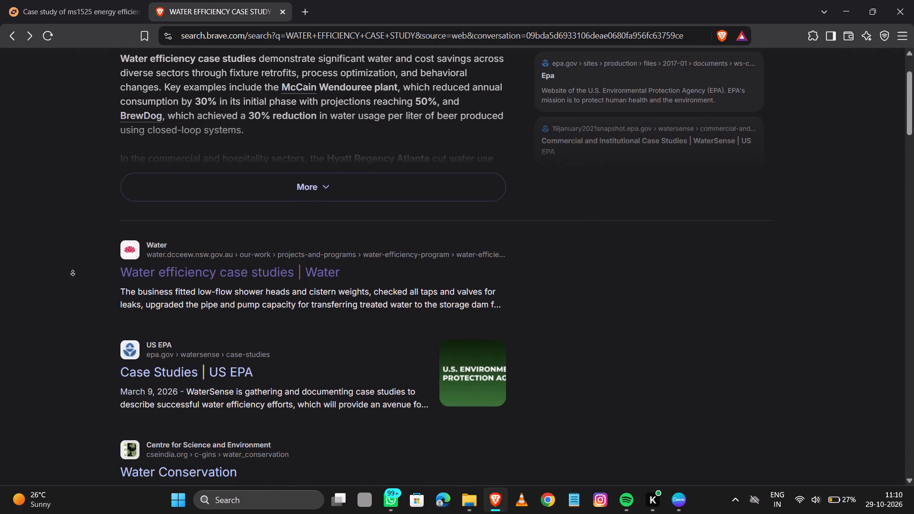
click(73, 277)
click(168, 307)
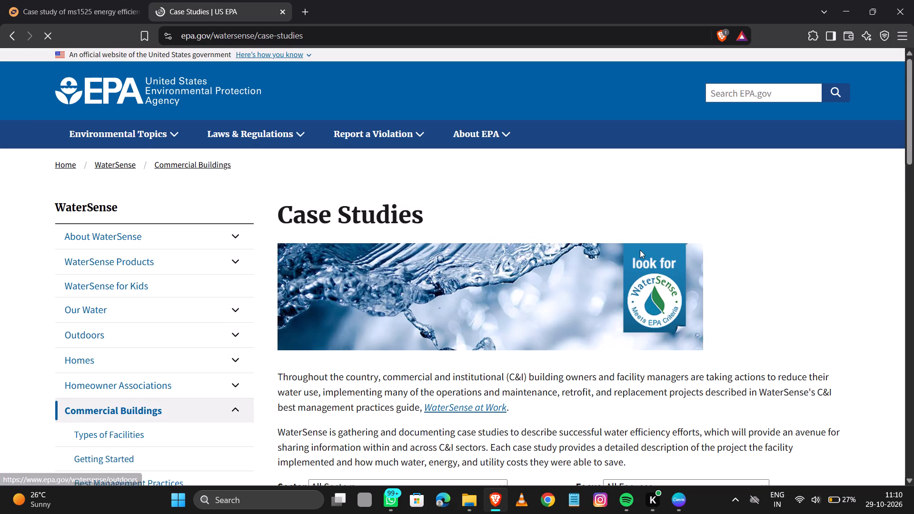
middle_click(864, 267)
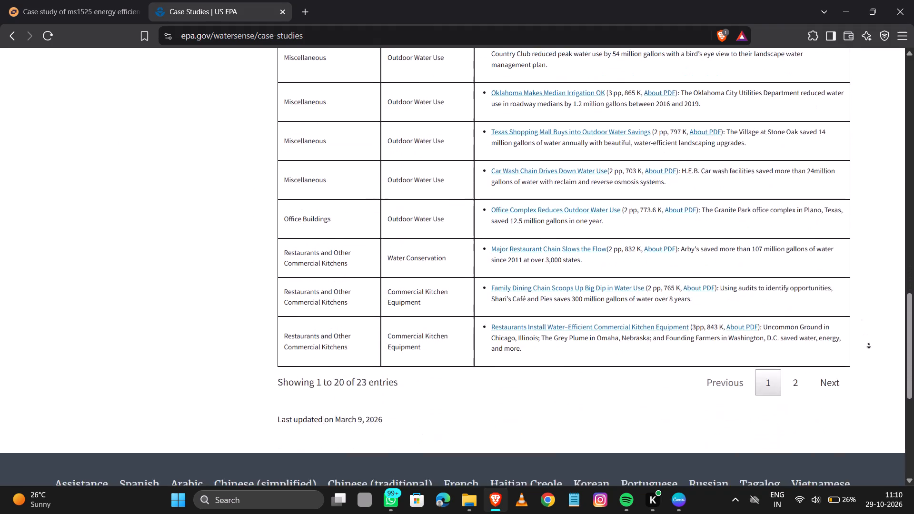
click(881, 202)
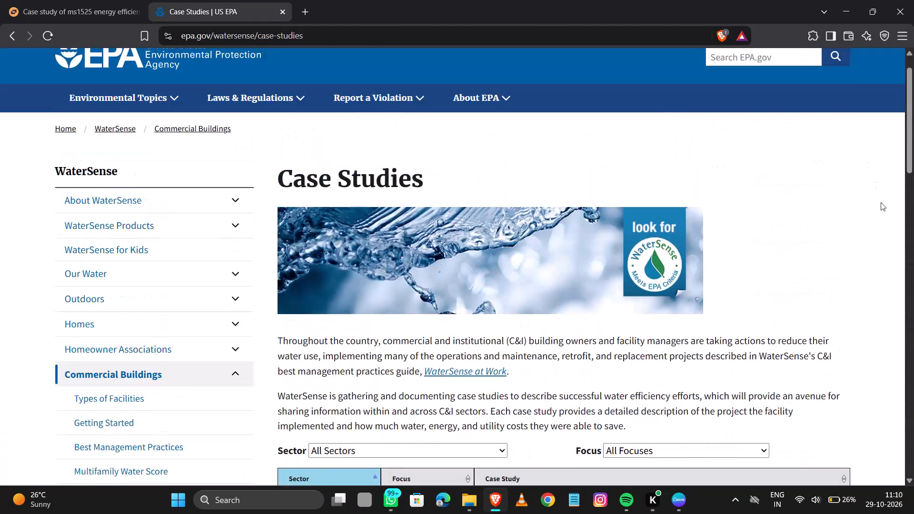
Go back to the "WATER EFFICIENCY CASE STUDY" results and look through the entries further down the page.
click(16, 31)
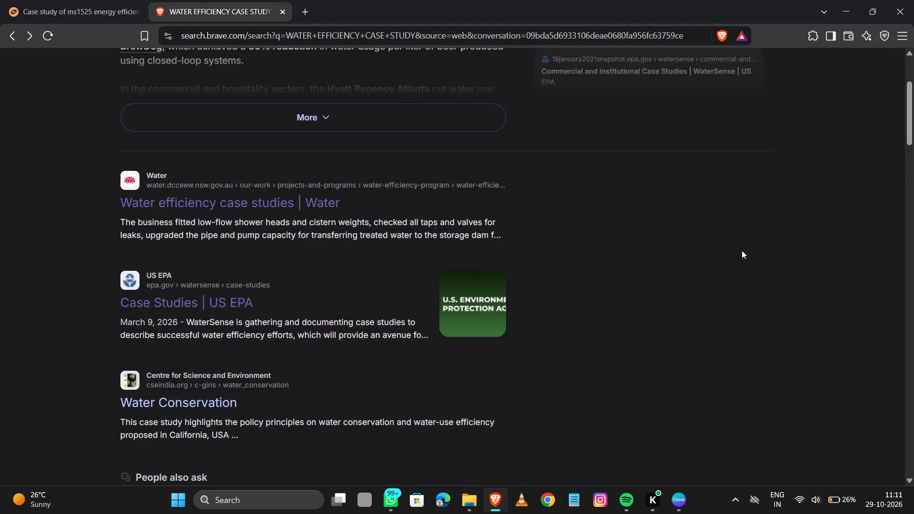
middle_click(742, 250)
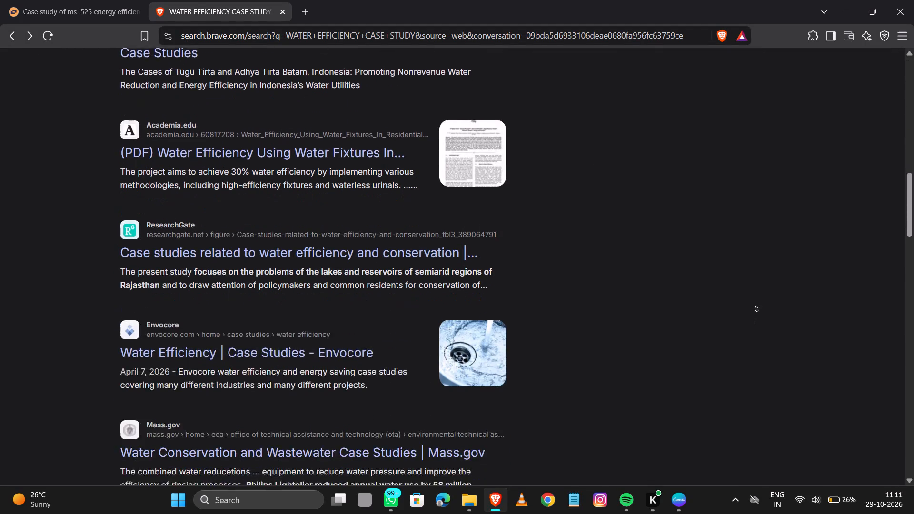
click(757, 307)
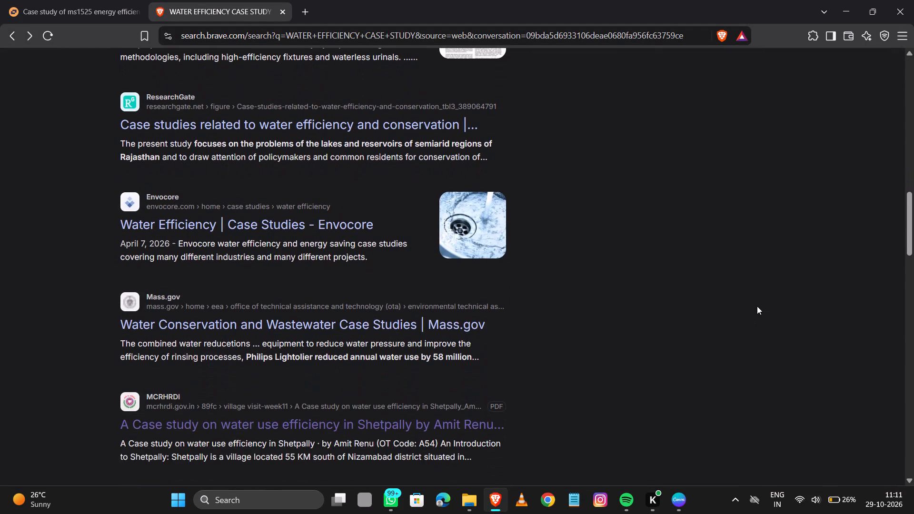
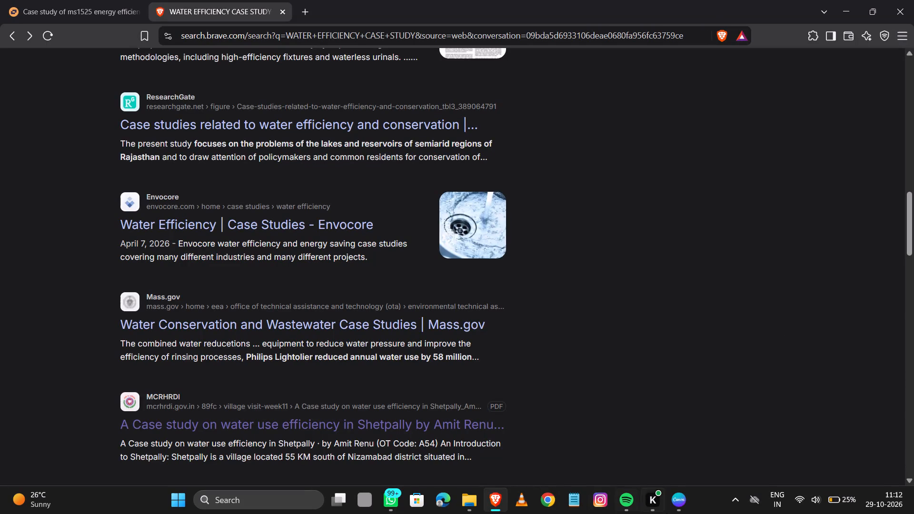
Switch to the Canva presentation and replace "ENERGY" with "WATER" in page 18's footer title.
click(677, 493)
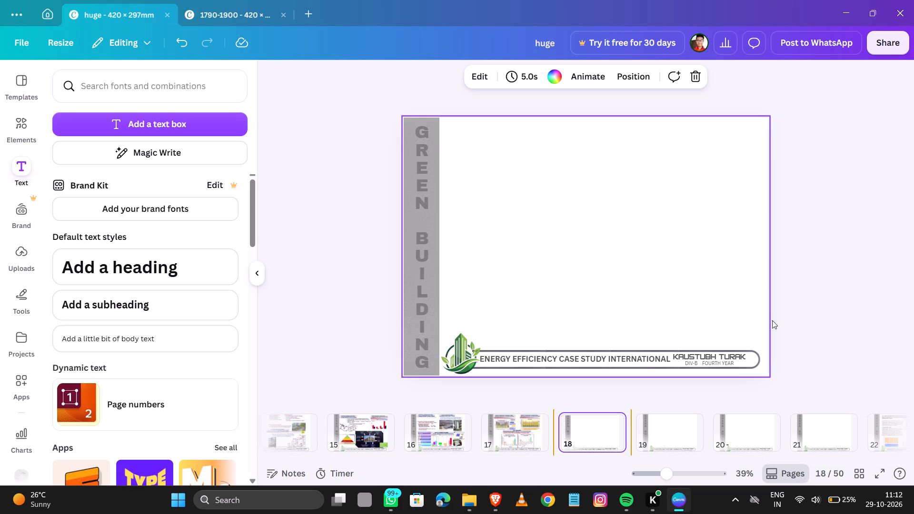
click(814, 323)
key(Left)
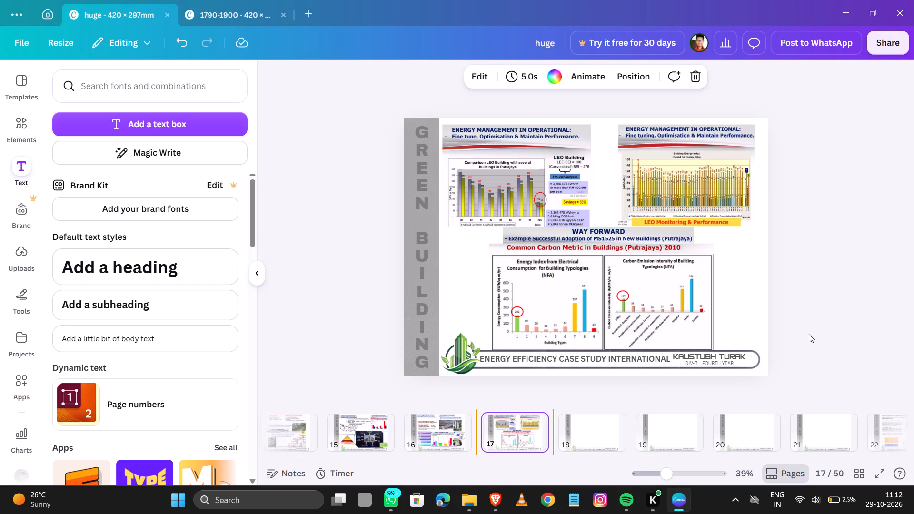
key(Right)
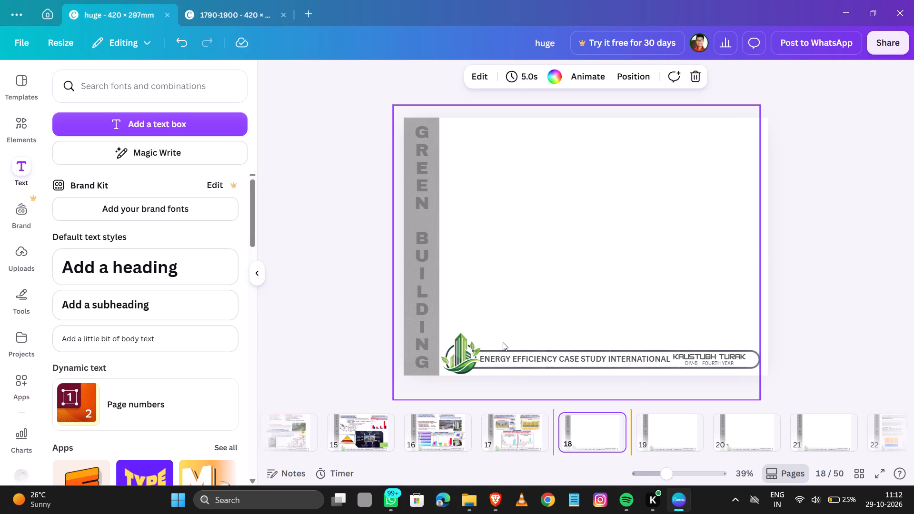
double_click(510, 357)
click(510, 357)
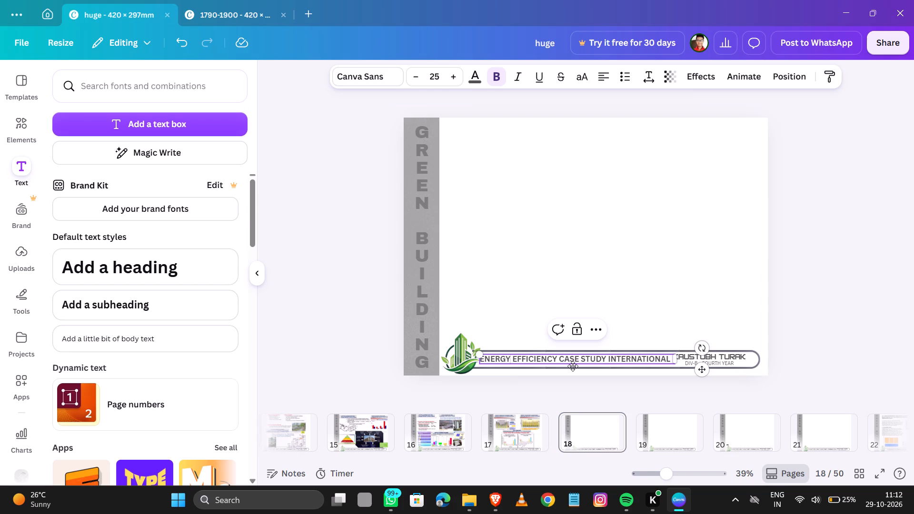
key(BackSpace)
key(BackSpace)
key(BackSpace)
key(BackSpace)
key(BackSpace)
key(BackSpace)
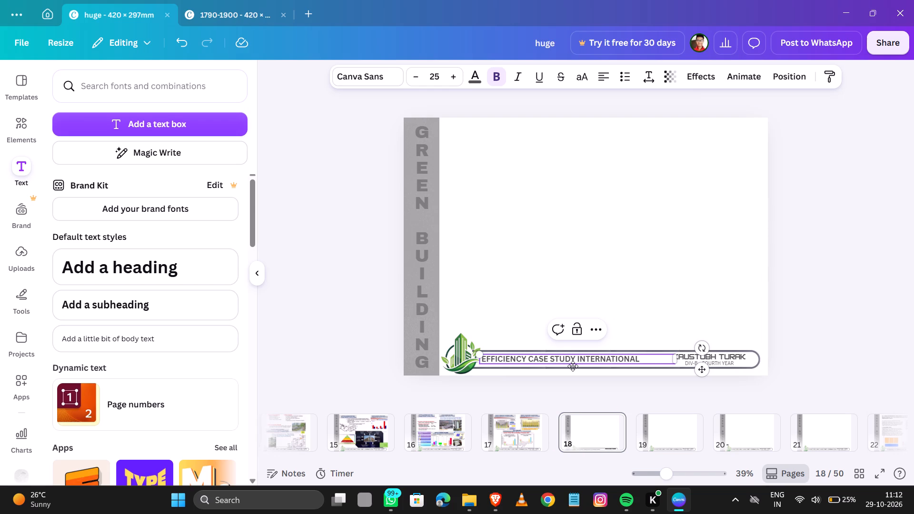
text(WATER)
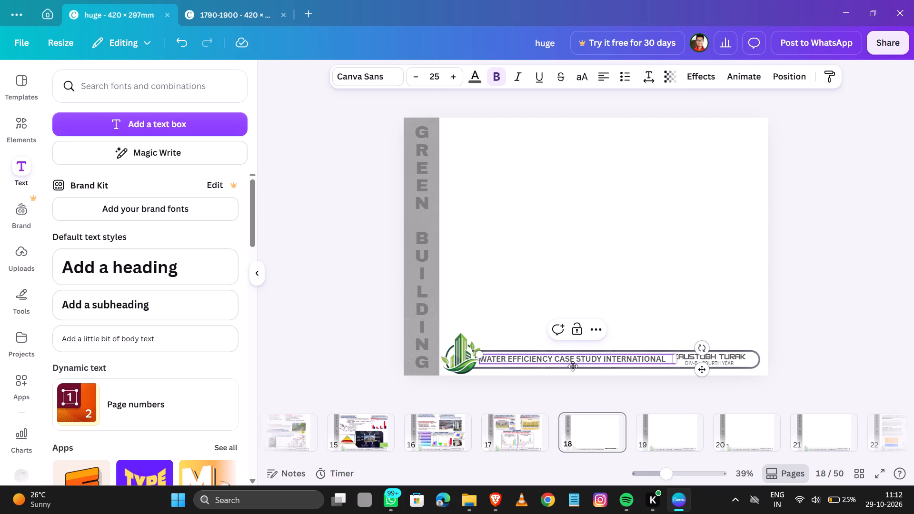
Change "INTERNATIONAL" to "NATIONAL" in page 18's footer title so it reads "WATER EFFICIENCY CASE STUDY NATIONAL".
key(Right)
key(Right)
key(Right)
key(Right)
key(Right)
key(Right)
key(Right)
key(Right)
key(Right)
key(Right)
key(Right)
key(Right)
key(Right)
key(Right)
key(Right)
key(Right)
key(Right)
key(Right)
key(Right)
key(Right)
key(Right)
key(Right)
key(Right)
key(Right)
key(Right)
key(Right)
key(Right)
key(Right)
key(Right)
key(BackSpace)
key(BackSpace)
key(BackSpace)
key(BackSpace)
key(BackSpace)
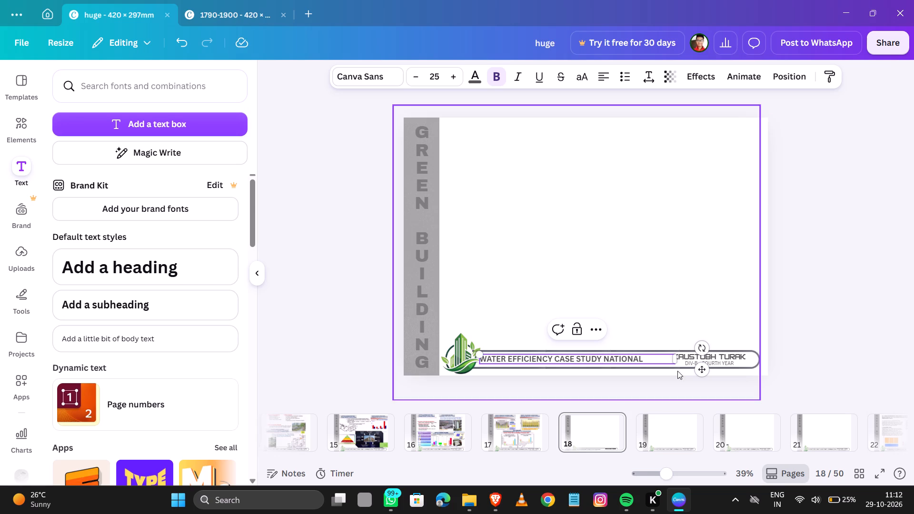
Narrow page 18's title text box to fit its text and nudge it slightly right and down within the footer bar.
drag(680, 358, 650, 358)
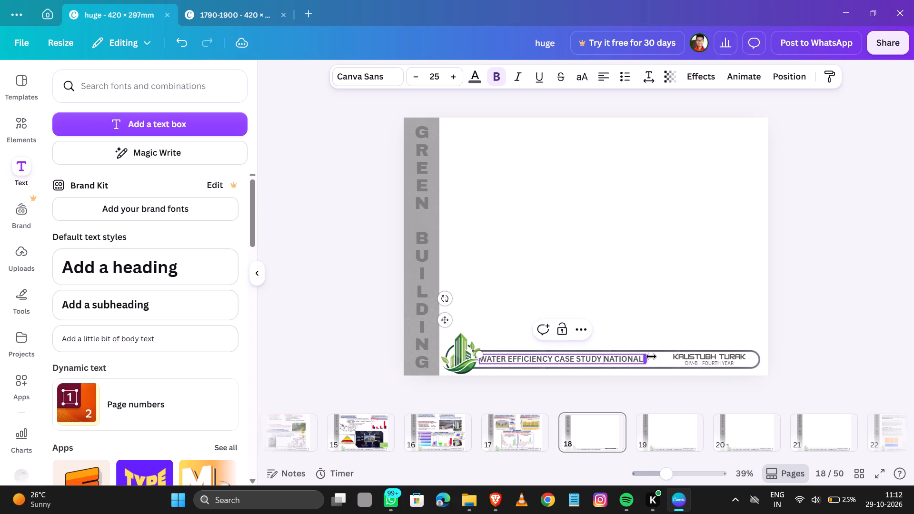
click(809, 323)
click(620, 361)
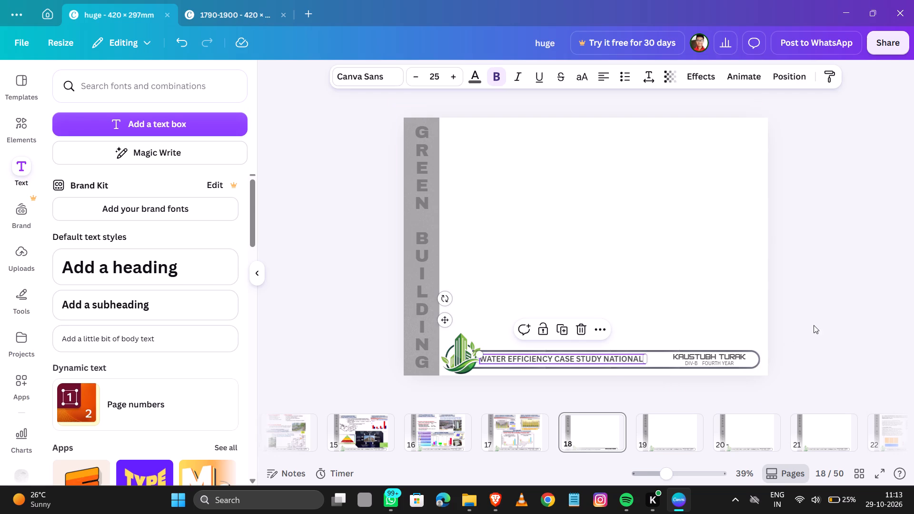
key(Right)
key(Right)
key(Right)
key(Right)
key(Right)
key(Right)
key(Right)
key(Right)
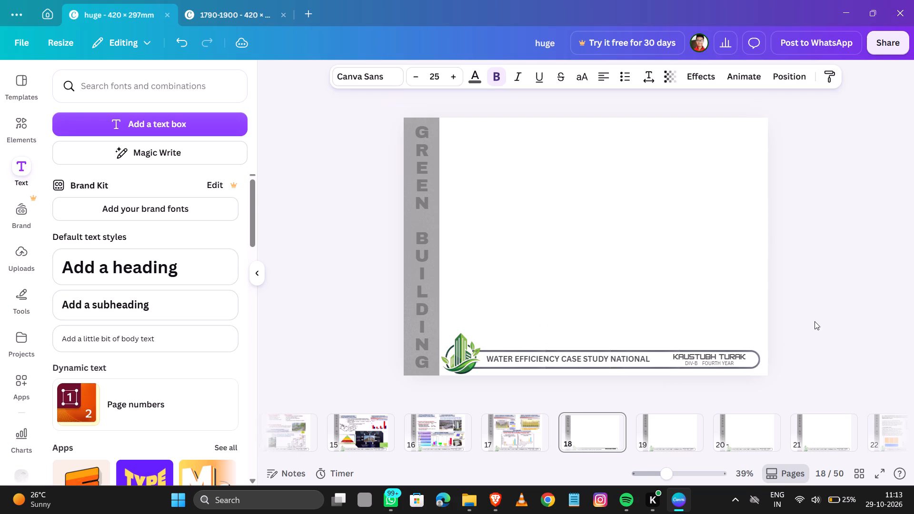
key(Right)
key(Right)
key(Down)
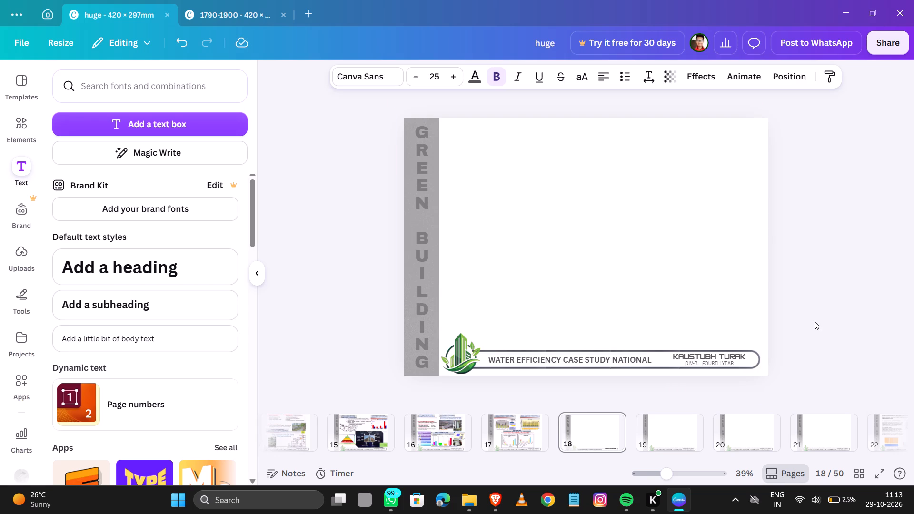
Copy page 18's footer title and use it to replace the energy efficiency title on page 19.
key(ctrl+c)
click(805, 303)
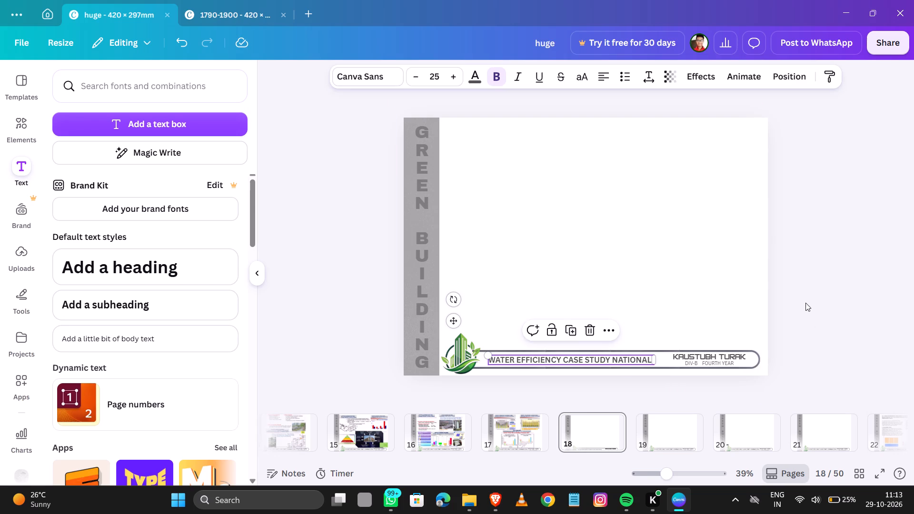
click(662, 438)
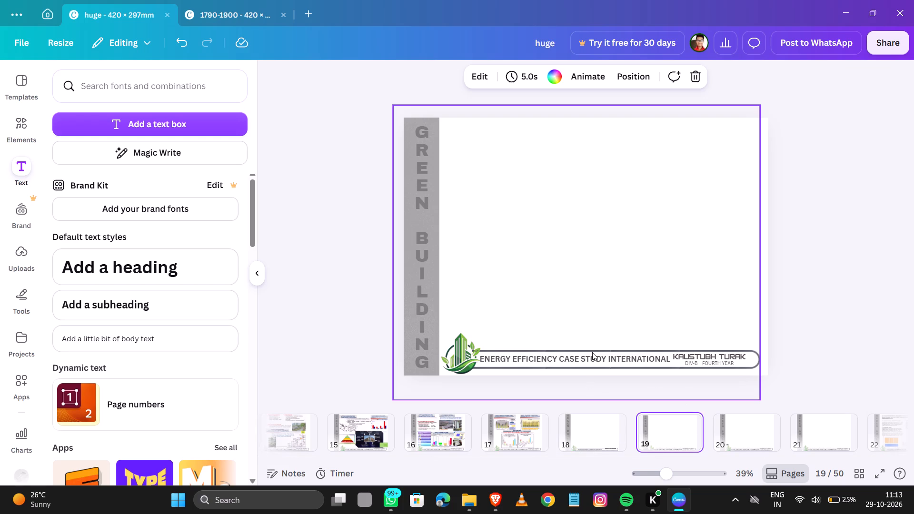
click(592, 355)
key(Delete)
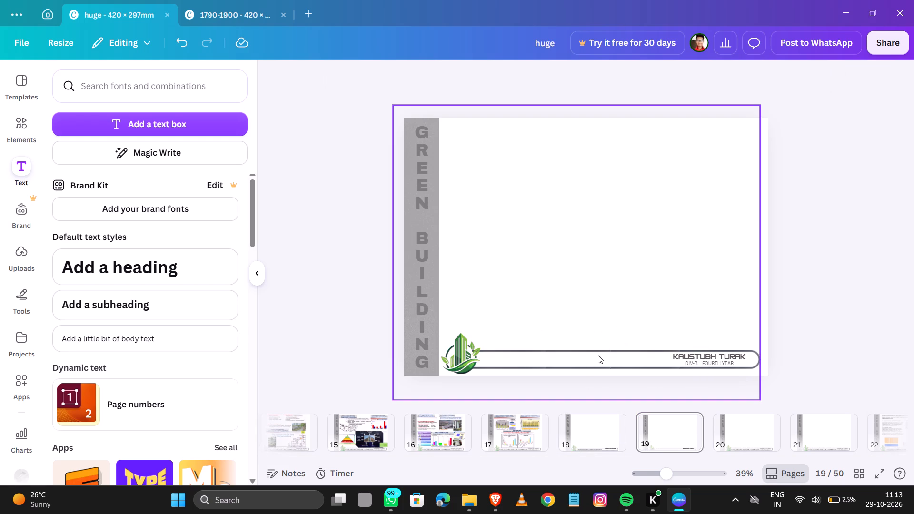
key(ctrl+v)
Replace the energy efficiency footer title on page 20 with the copied "WATER EFFICIENCY CASE STUDY NATIONAL" title.
click(737, 442)
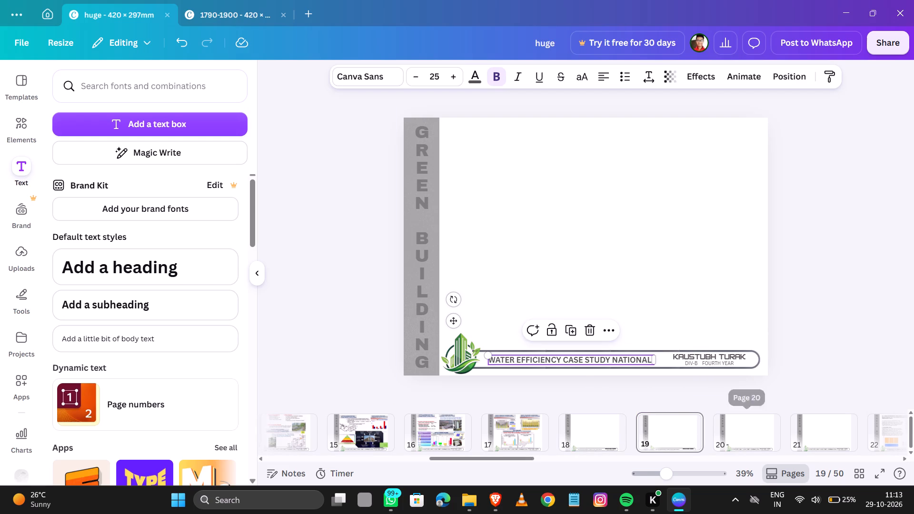
click(607, 359)
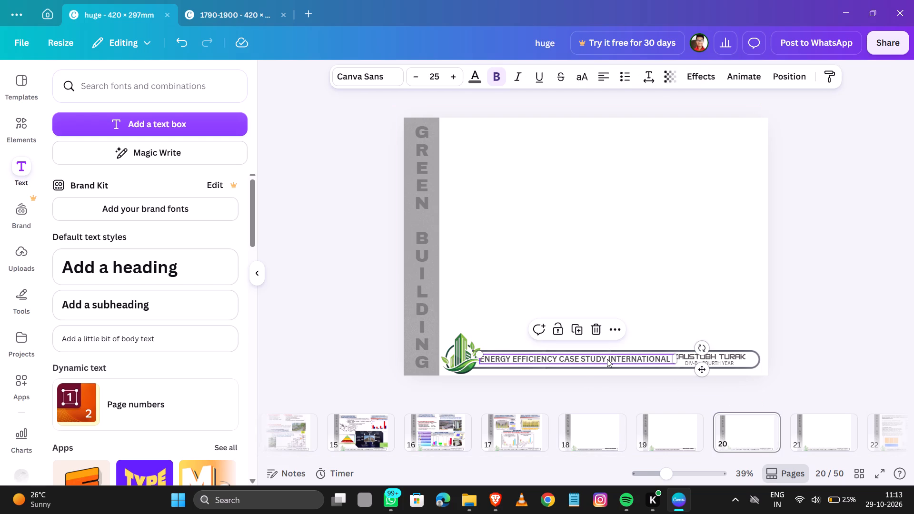
key(Delete)
key(ctrl+v)
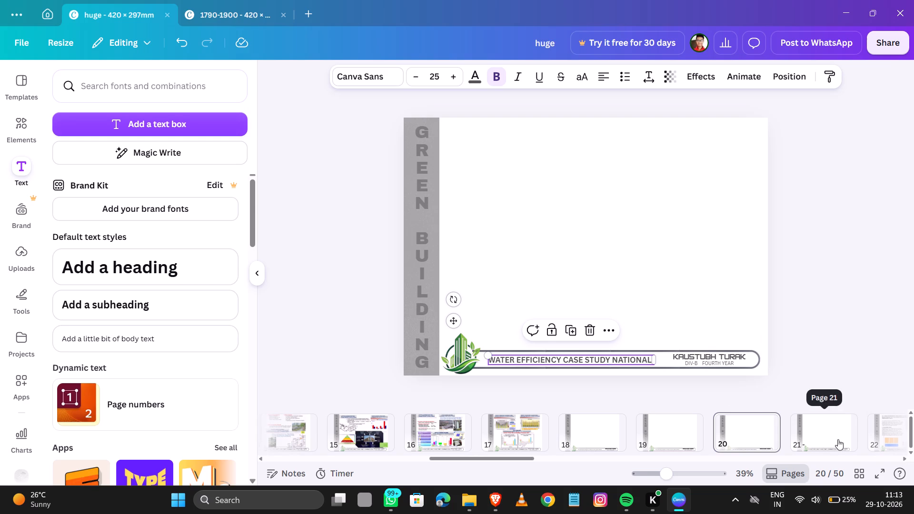
Replace the energy efficiency footer title on page 21 with the copied "WATER EFFICIENCY CASE STUDY NATIONAL" title.
click(838, 439)
click(635, 355)
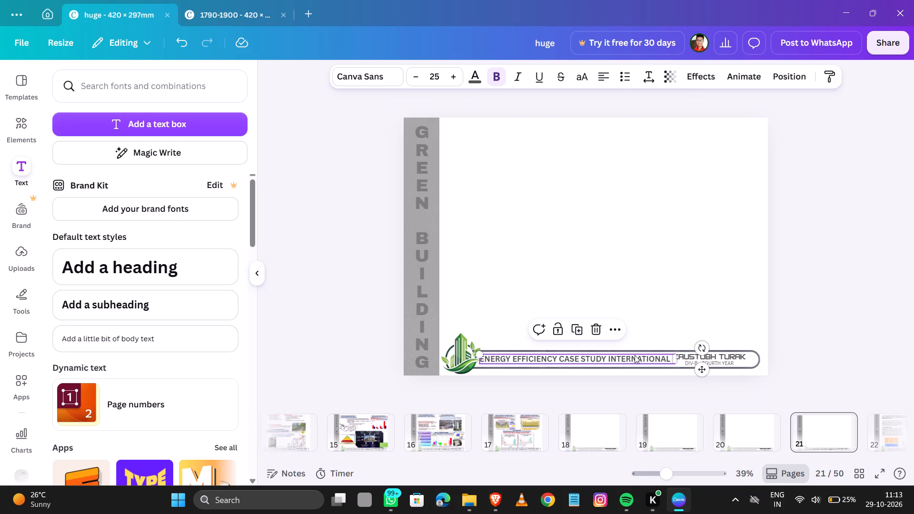
key(Delete)
key(ctrl+v)
click(828, 327)
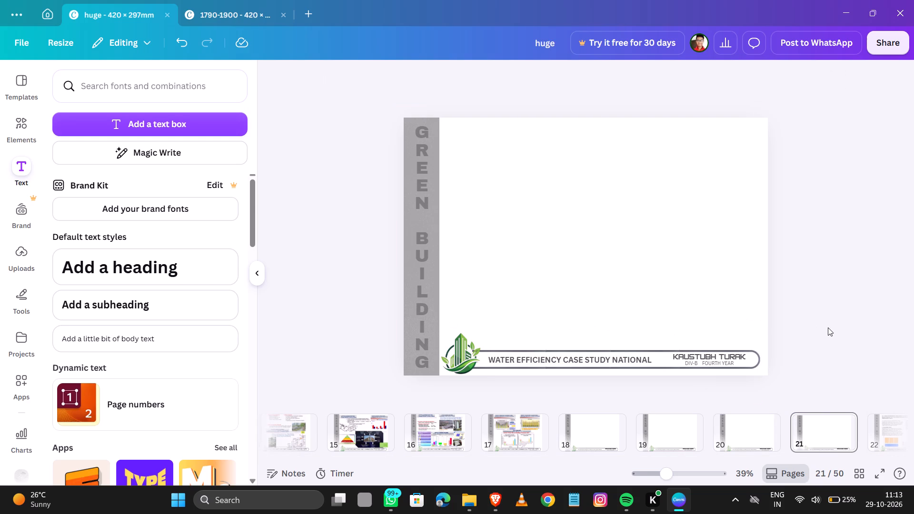
Go back through the pages from page 21 to page 17.
key(Left)
key(Left)
key(Left)
key(Left)
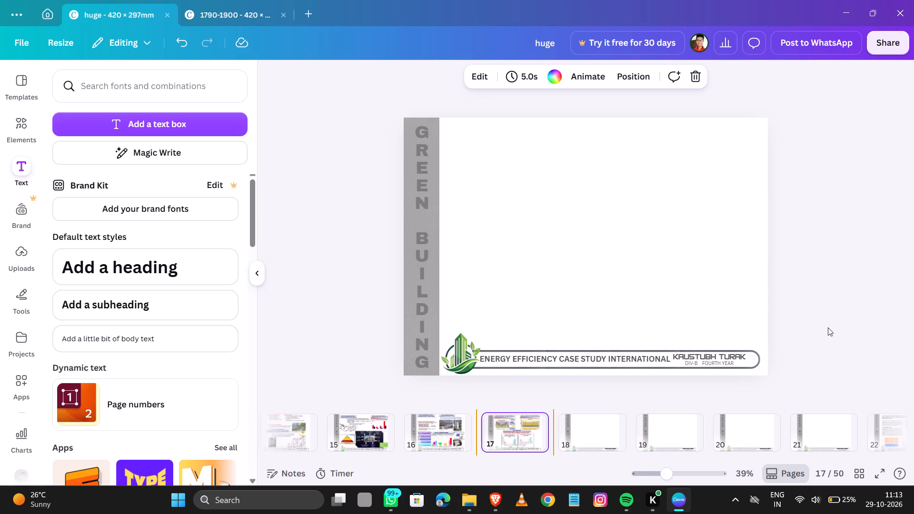
Look through the blank water efficiency pages from 18 to 20 and return to page 18.
key(Right)
key(Right)
key(Right)
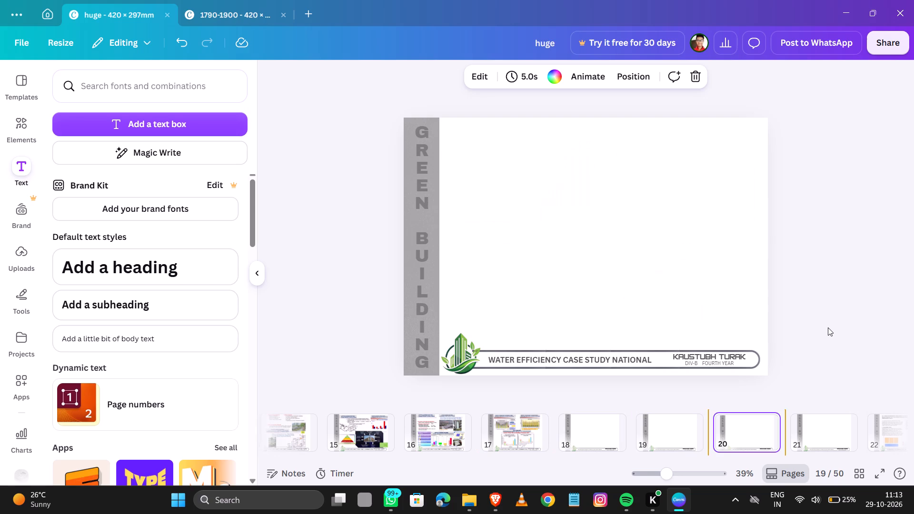
key(Left)
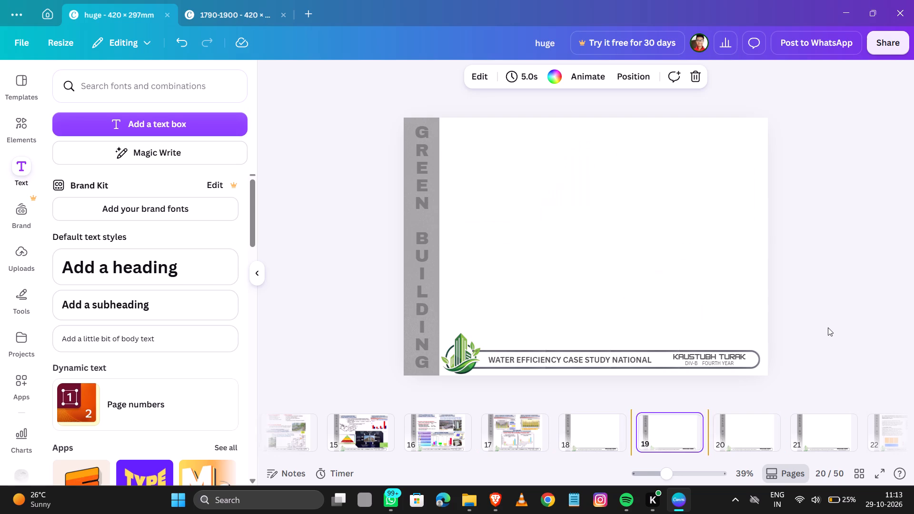